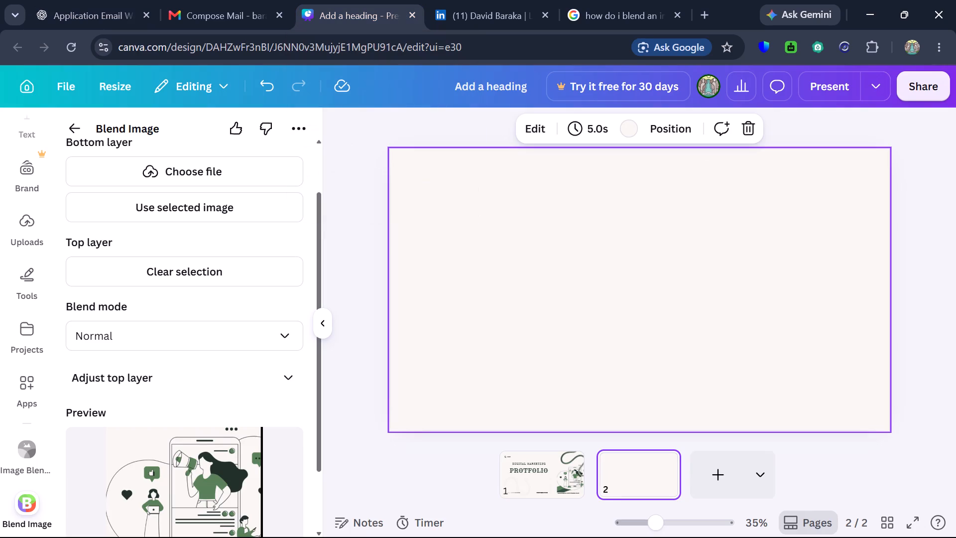
Back in the Canva presentation, fill blank page 2 with the cover layout from the saved project design "Add a heading".
scroll(128, 396, "down", 5)
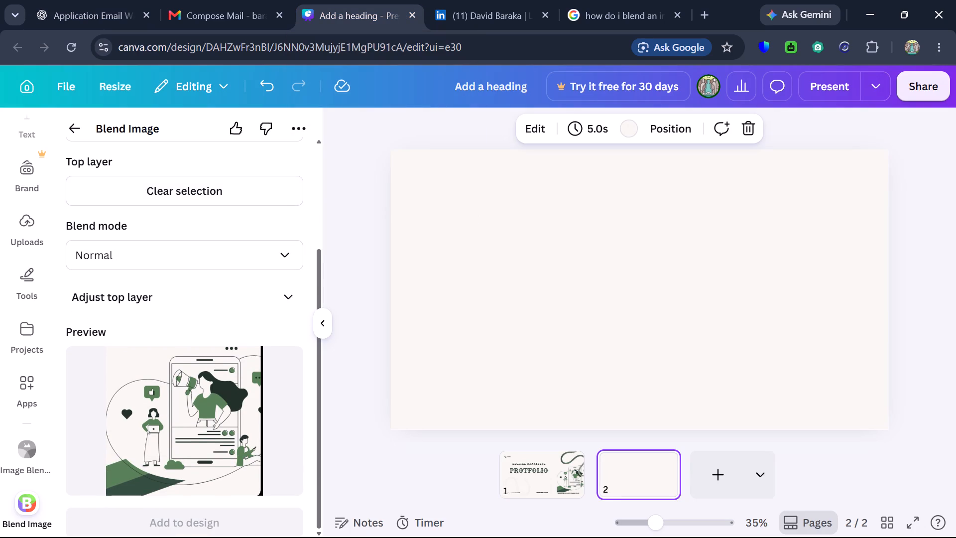
scroll(170, 424, "down", 3)
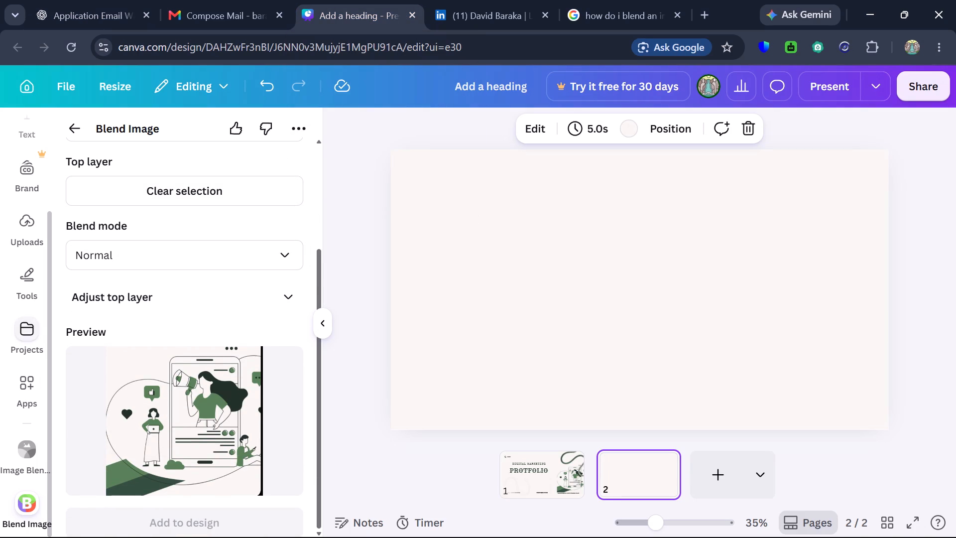
left_click(16, 342)
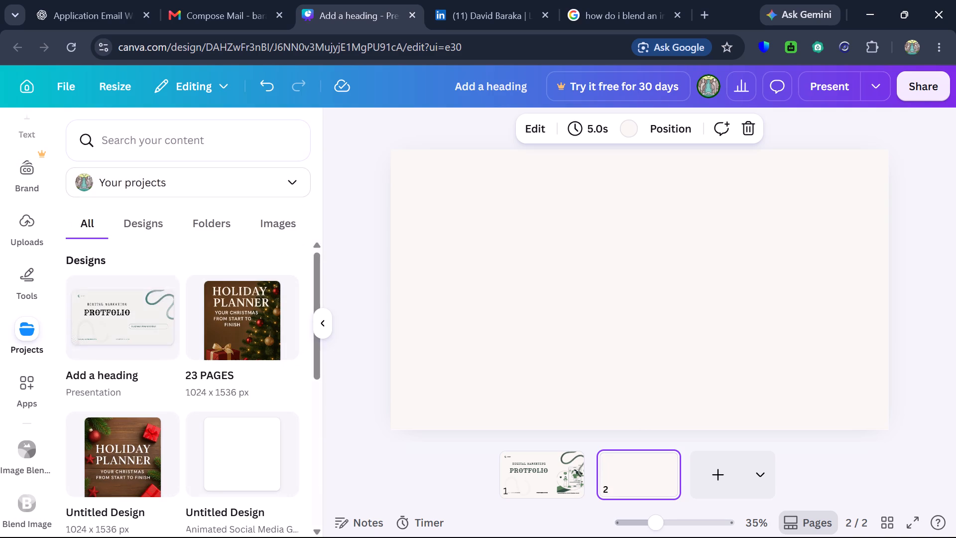
left_click(165, 319)
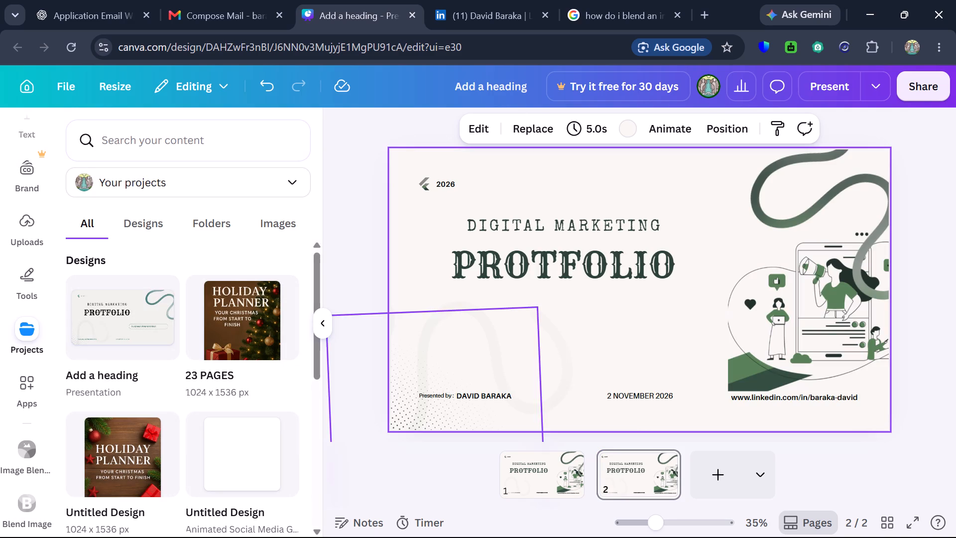
left_click(533, 475)
left_click(648, 472)
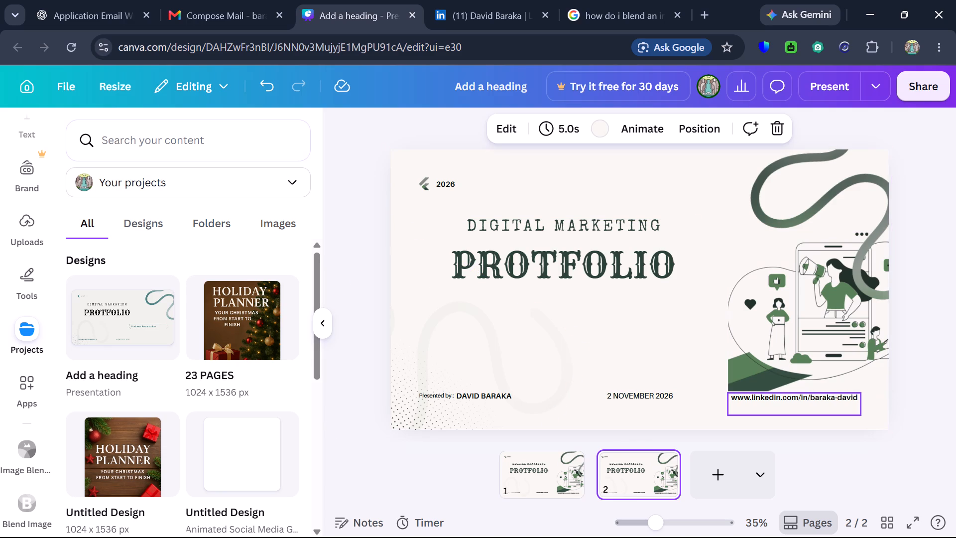
Delete the LinkedIn address, the date, the presenter's name and the "Presented by" label from page 2.
left_click(747, 398)
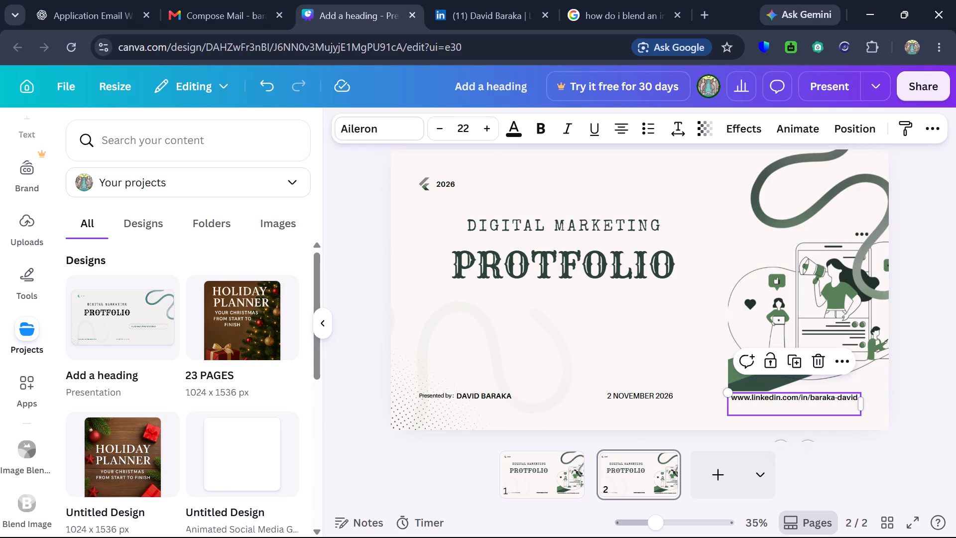
left_click(812, 360)
left_click(651, 391)
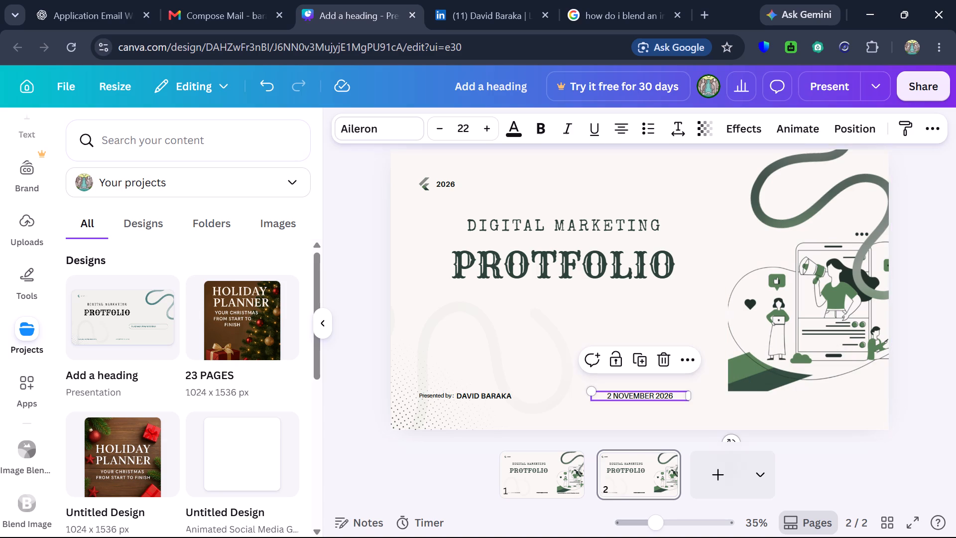
left_click(655, 369)
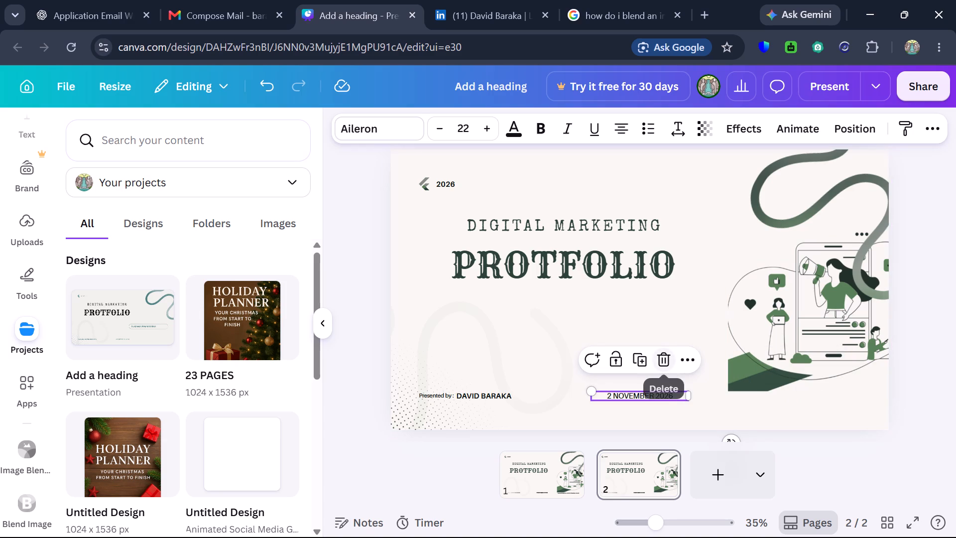
left_click(670, 360)
left_click(468, 398)
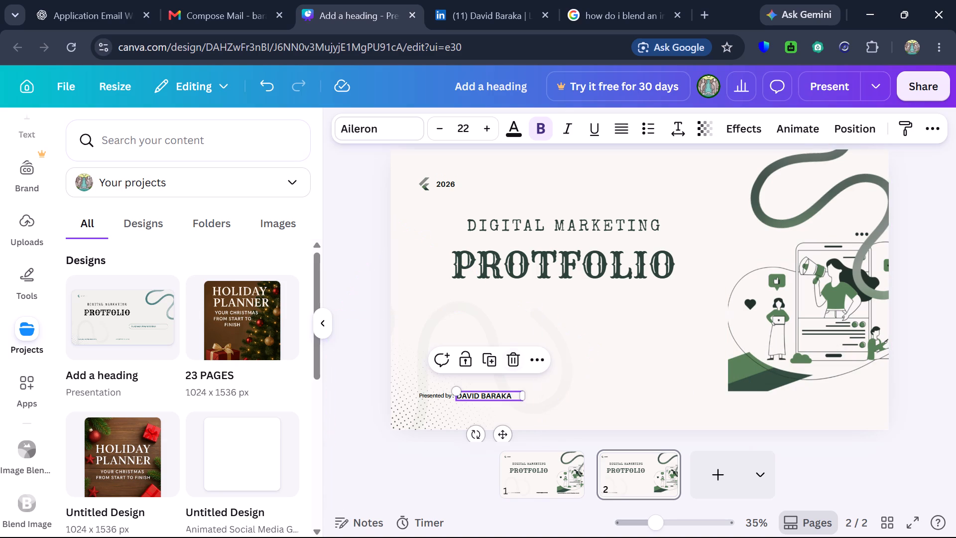
left_click(516, 359)
left_click(450, 395)
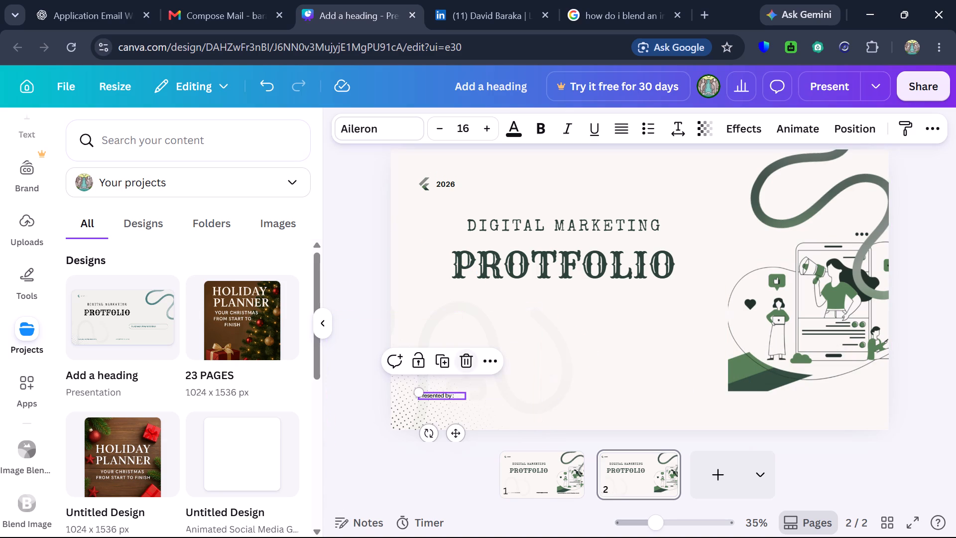
left_click(465, 362)
Rewrite page 2's title text as "PREVIOUS WORK" on the upper line and "EXAMPLES:" as the large heading.
left_click(786, 296)
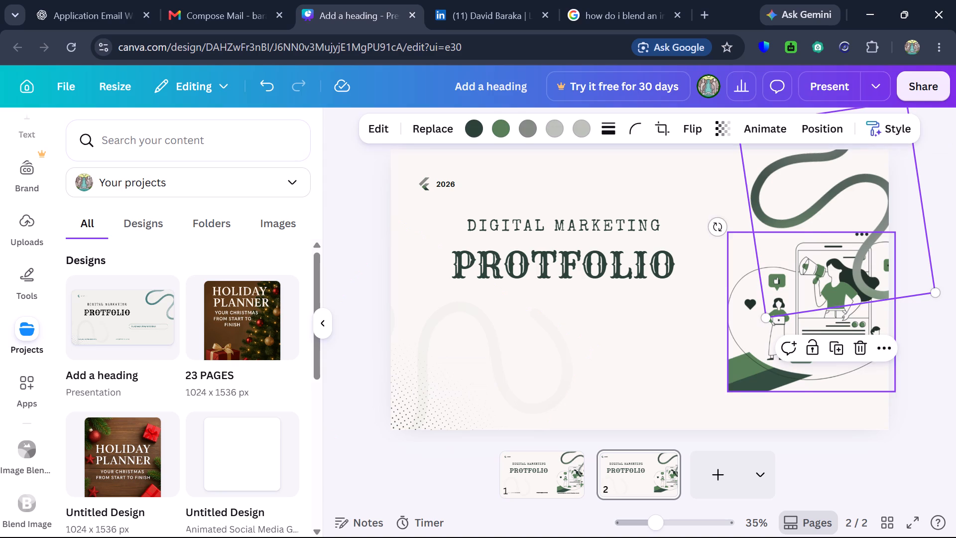
left_click(757, 357)
left_click(617, 266)
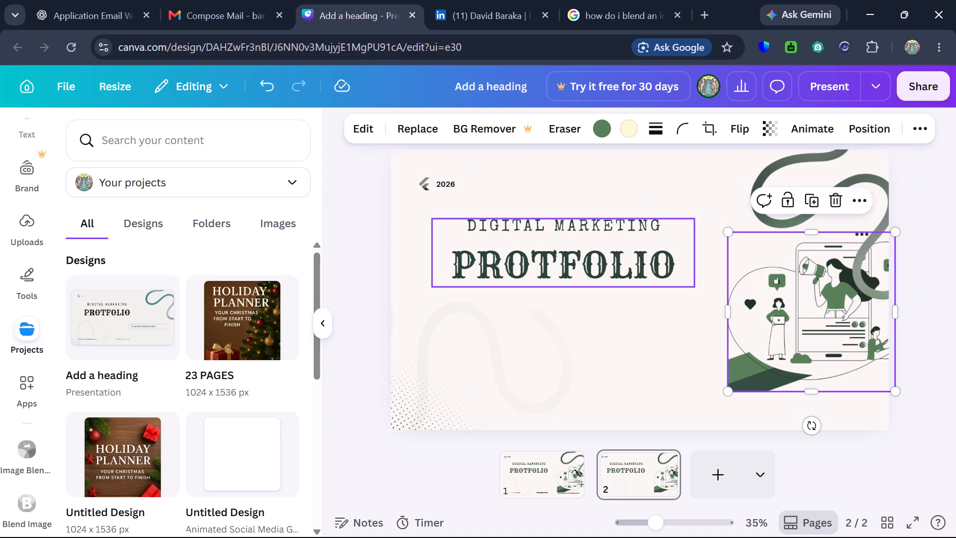
double_click(569, 263)
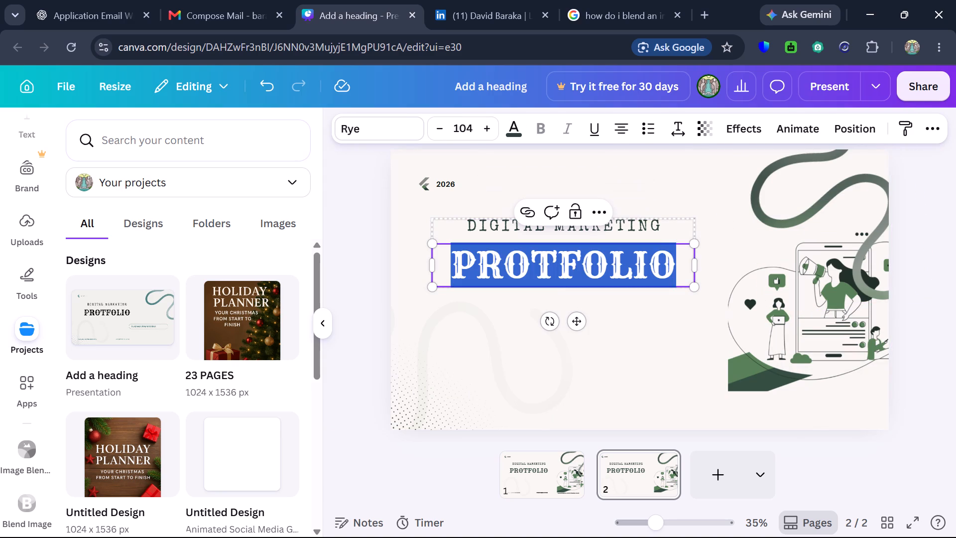
left_click(568, 263)
double_click(513, 229)
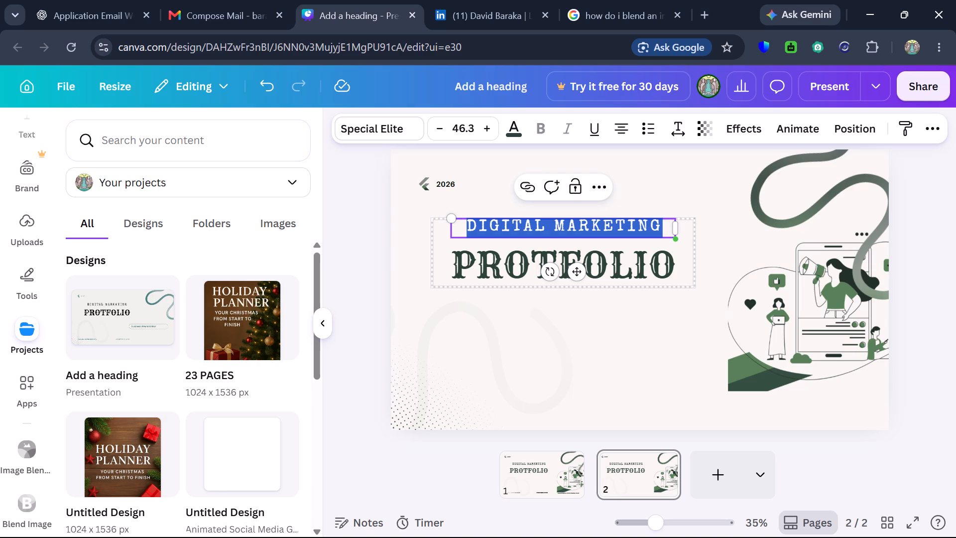
type("PREVIOUS")
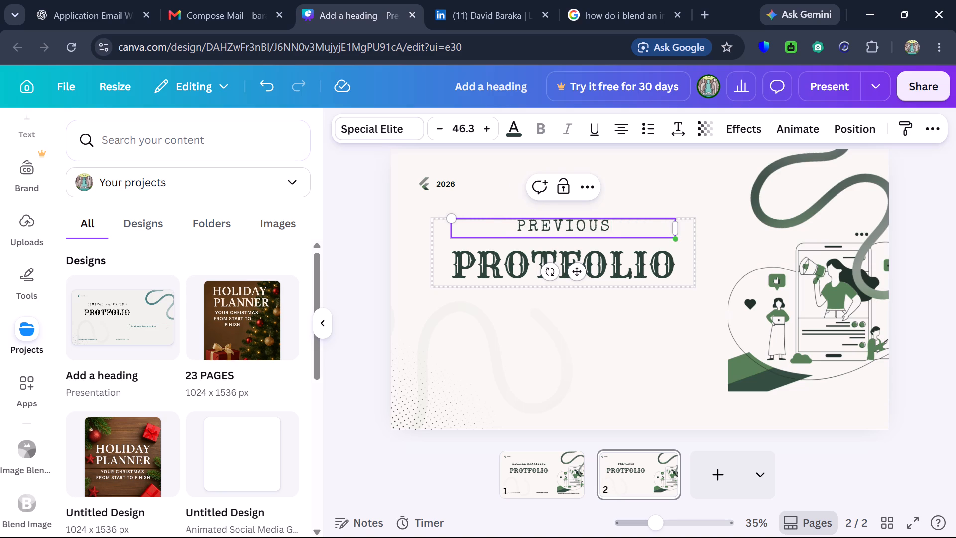
key("space")
type("WORK")
double_click(513, 269)
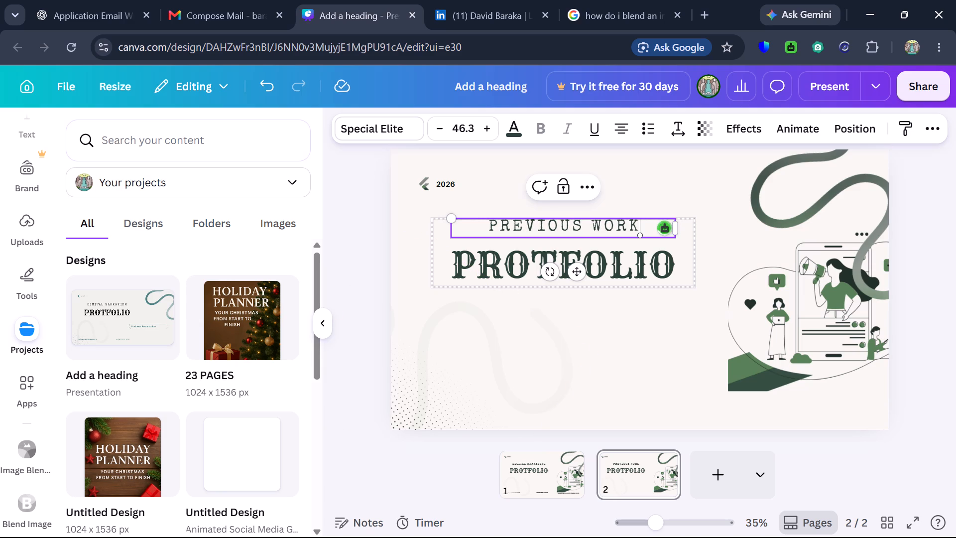
type("EXAMPLES")
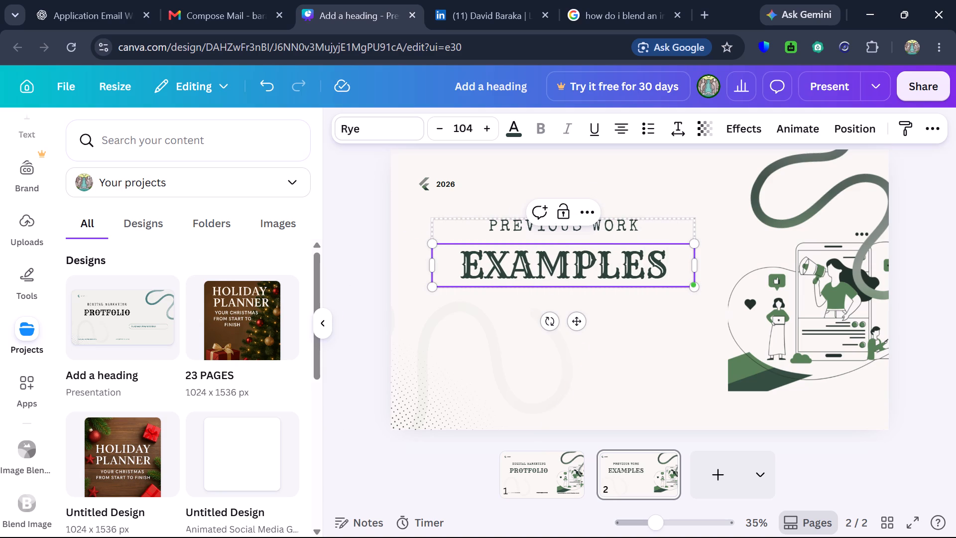
key("shift+colon")
left_click(651, 354)
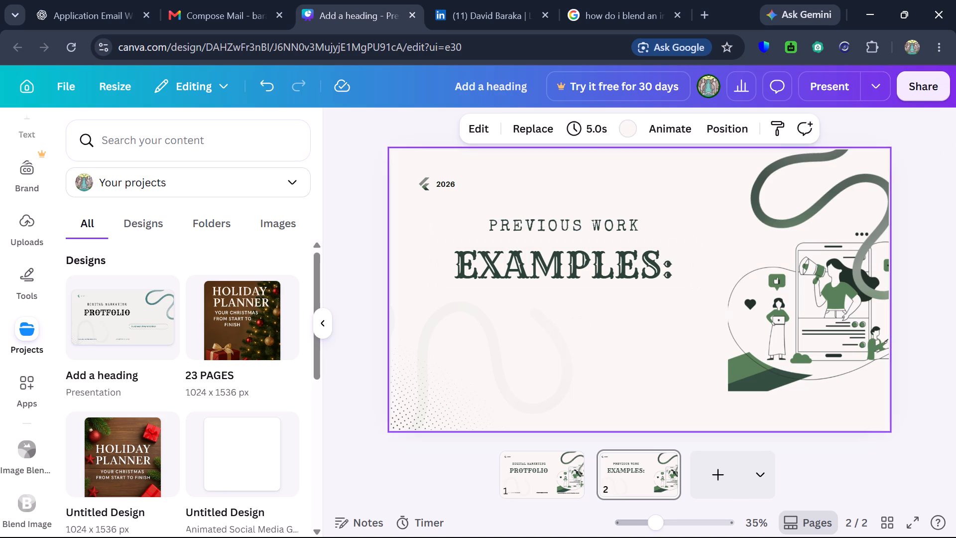
Add a blank third page after the "PREVIOUS WORK EXAMPLES:" page.
left_click(707, 470)
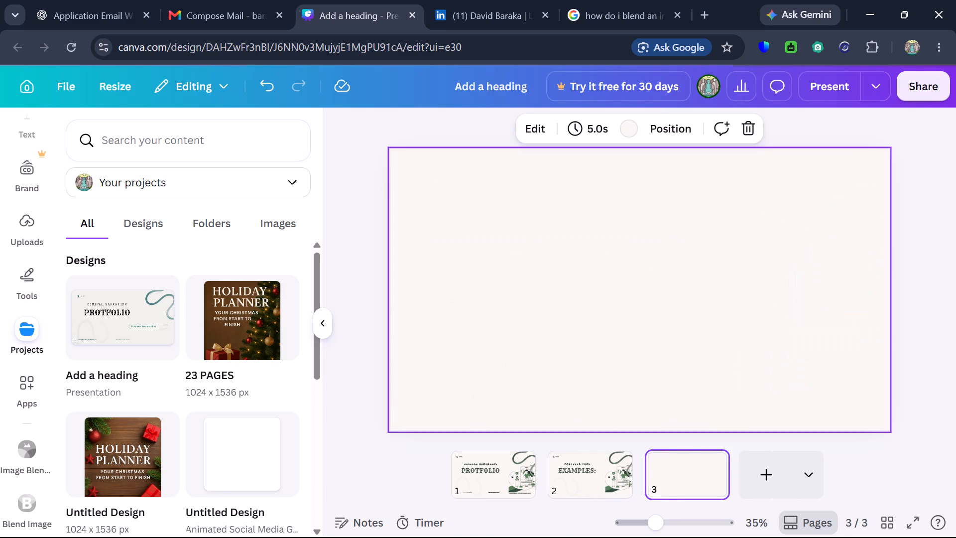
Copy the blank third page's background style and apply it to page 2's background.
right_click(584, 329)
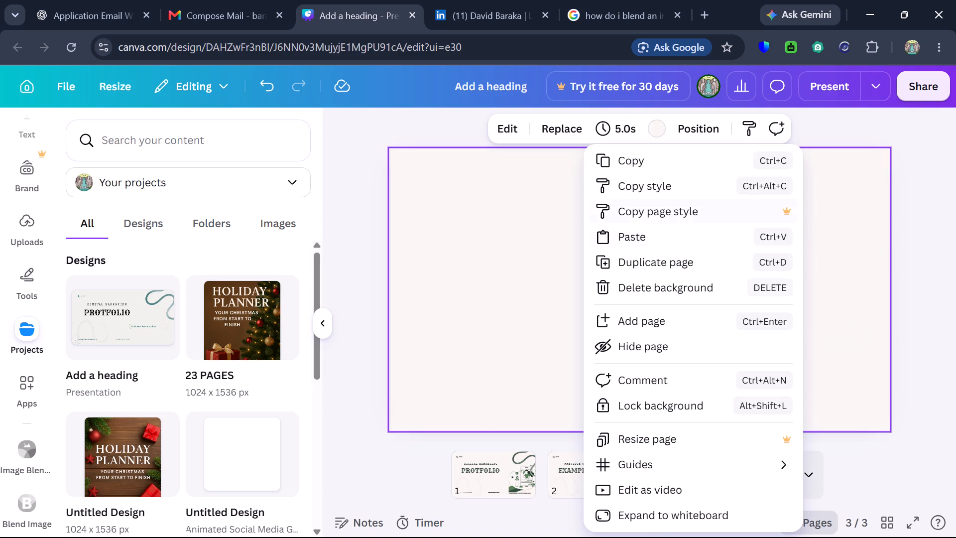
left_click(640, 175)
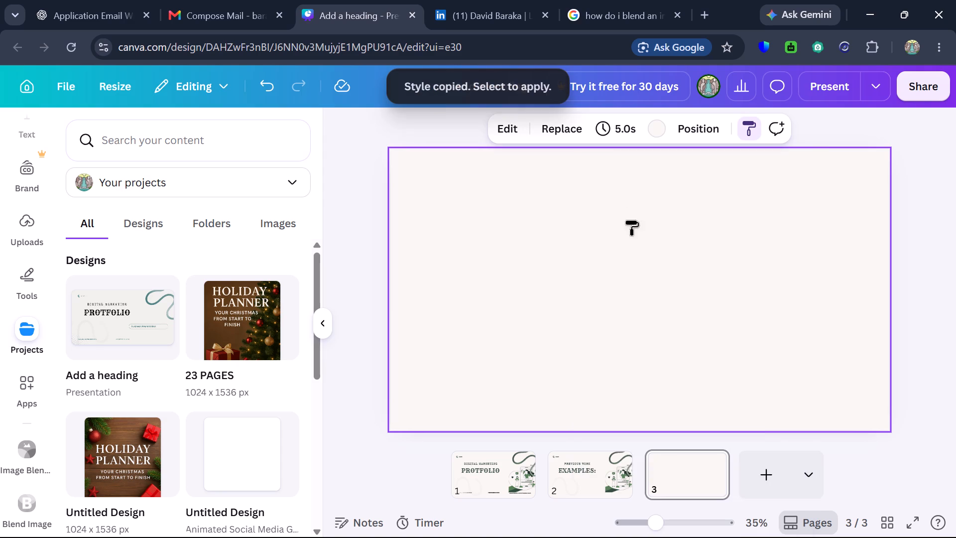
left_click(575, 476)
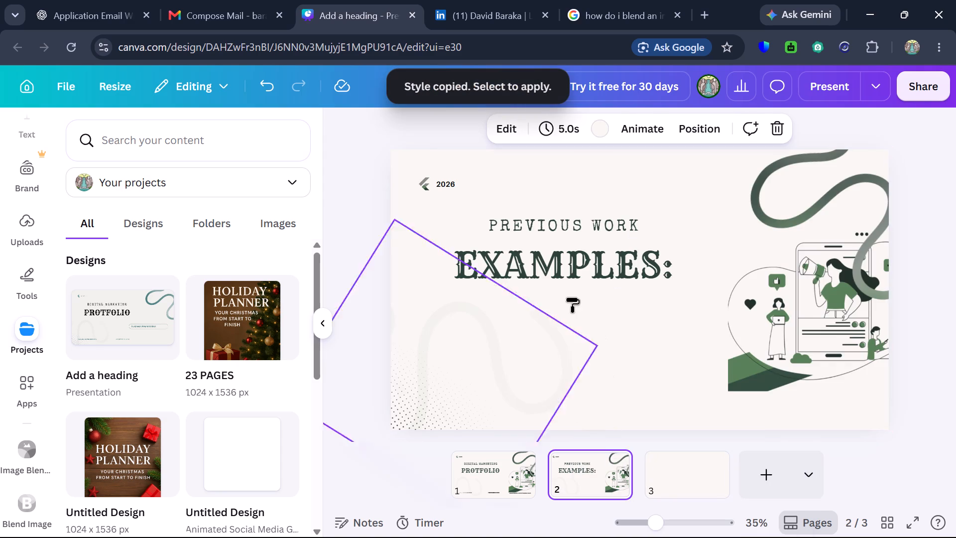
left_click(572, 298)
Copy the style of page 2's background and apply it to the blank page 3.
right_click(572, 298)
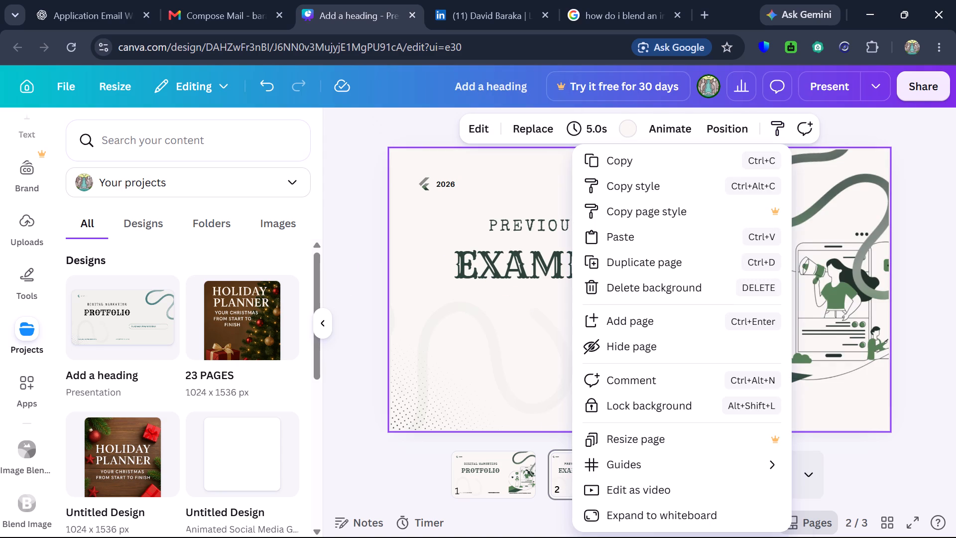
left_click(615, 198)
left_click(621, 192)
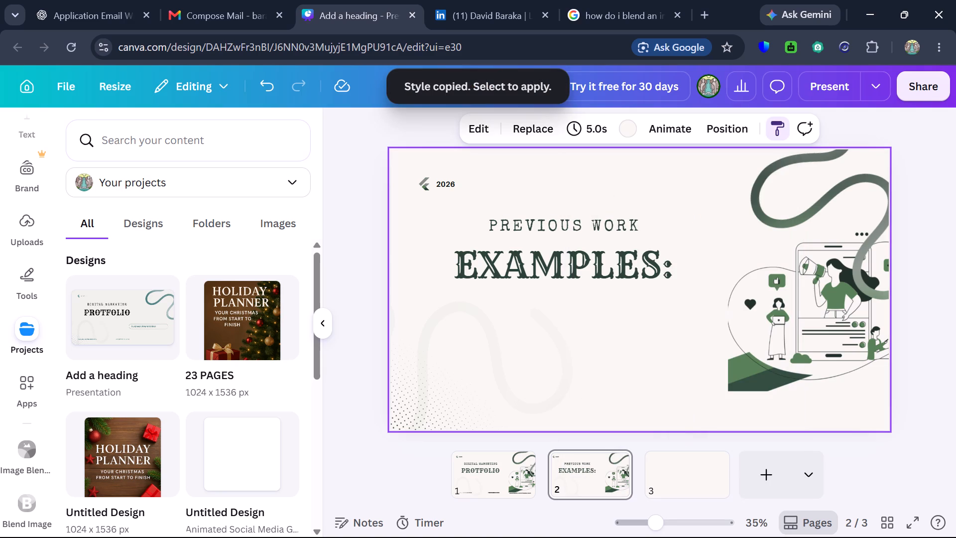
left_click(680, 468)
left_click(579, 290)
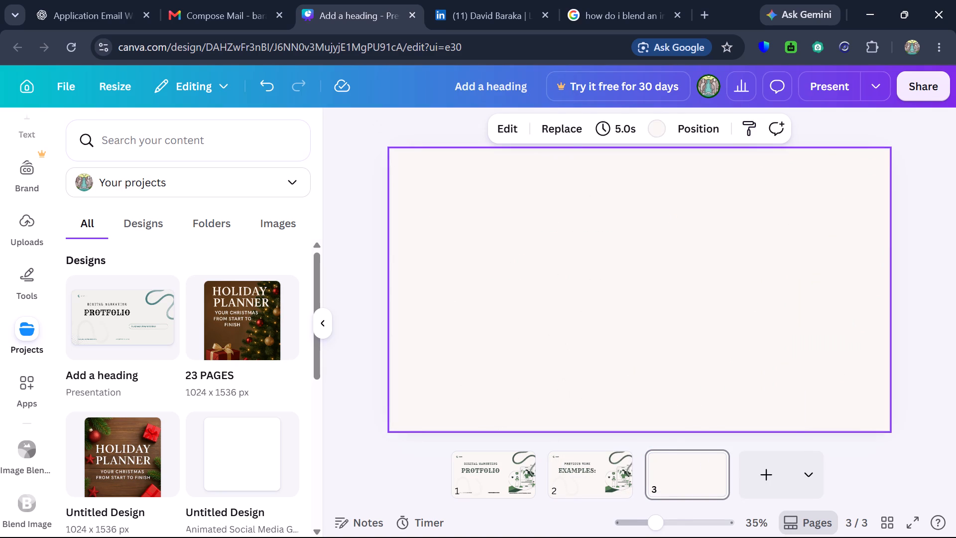
Paste the clipboard content onto page 3's background, allowing the site to read the clipboard.
right_click(579, 290)
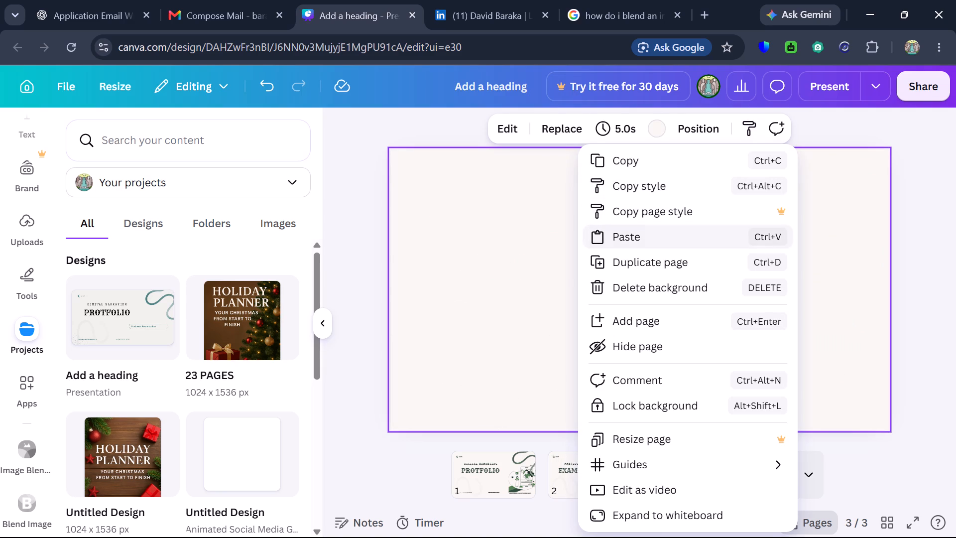
left_click(636, 234)
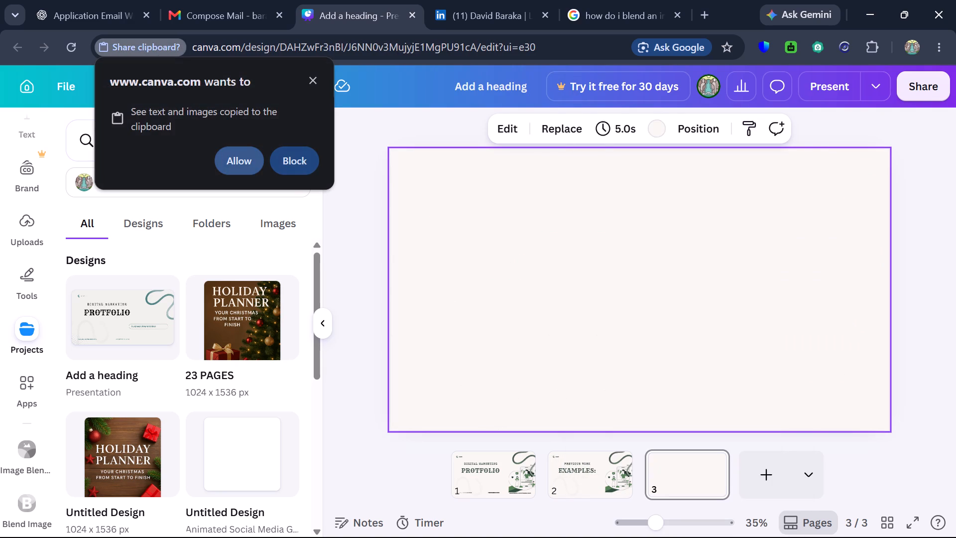
left_click(252, 162)
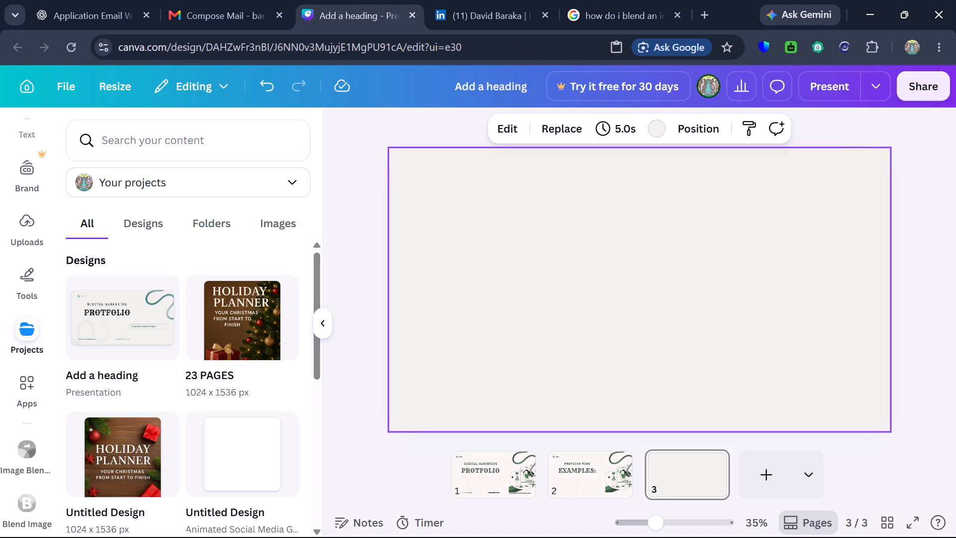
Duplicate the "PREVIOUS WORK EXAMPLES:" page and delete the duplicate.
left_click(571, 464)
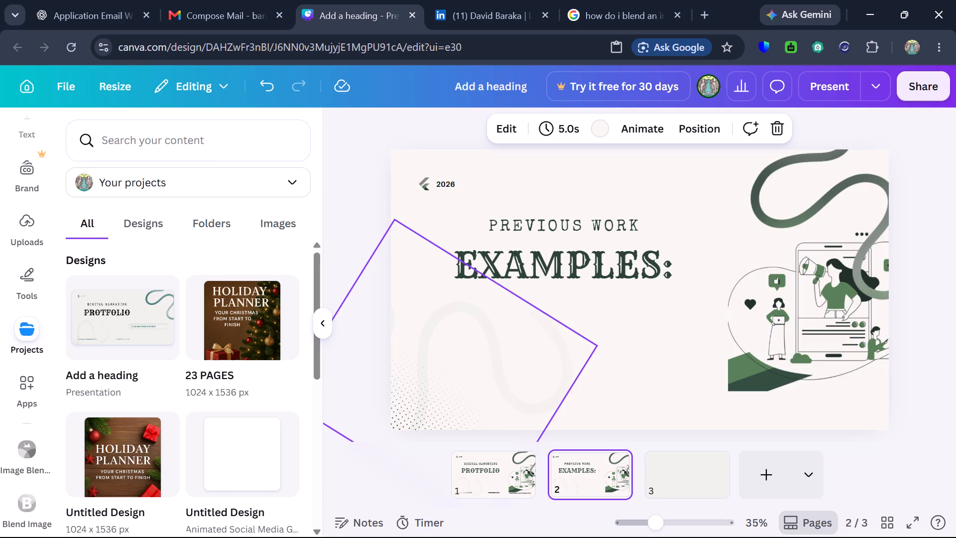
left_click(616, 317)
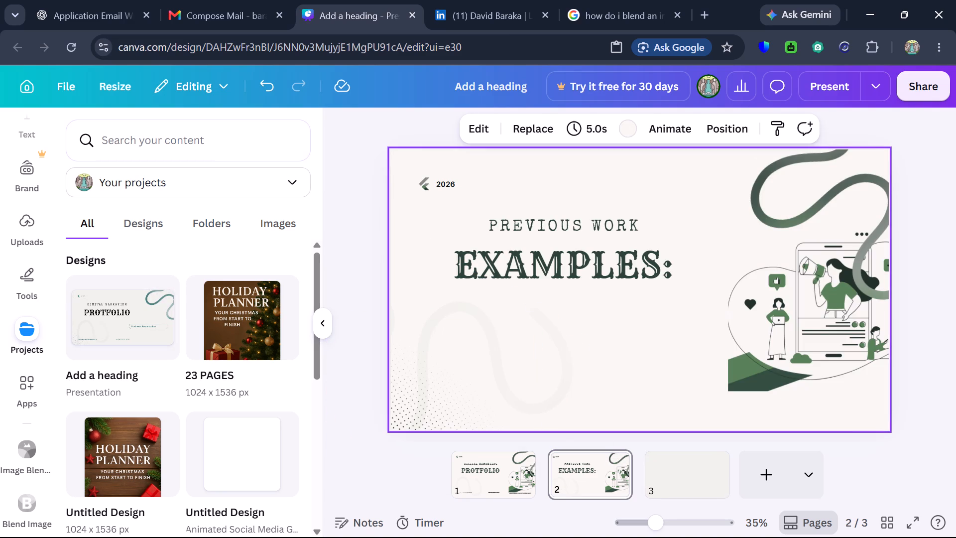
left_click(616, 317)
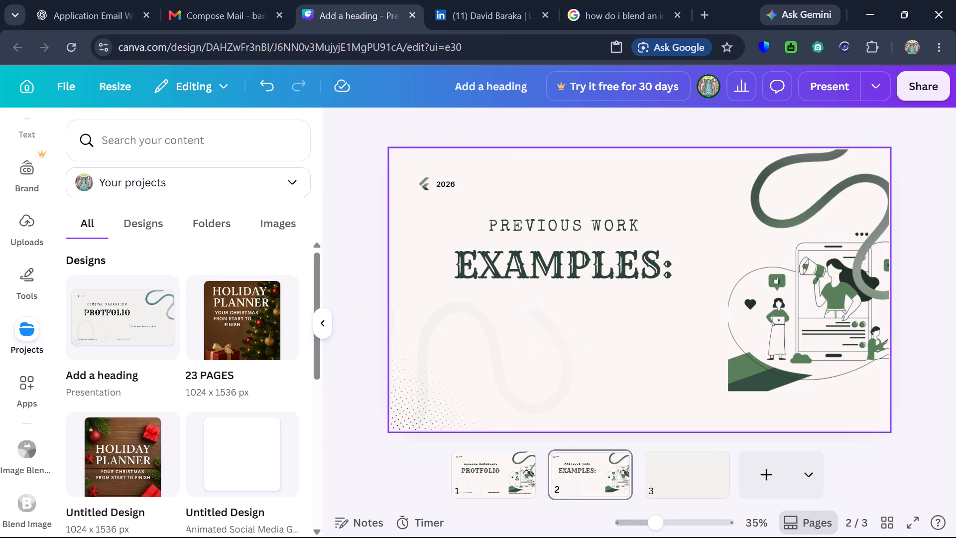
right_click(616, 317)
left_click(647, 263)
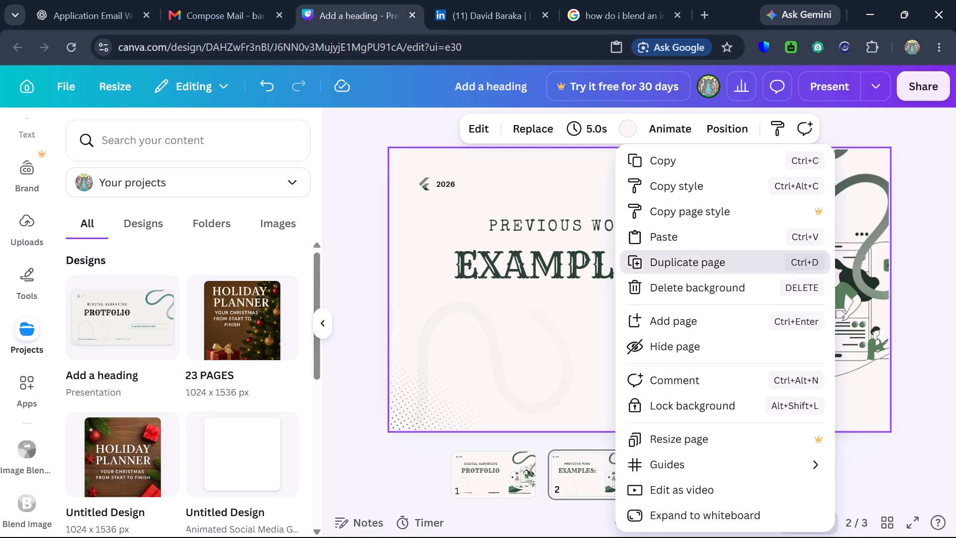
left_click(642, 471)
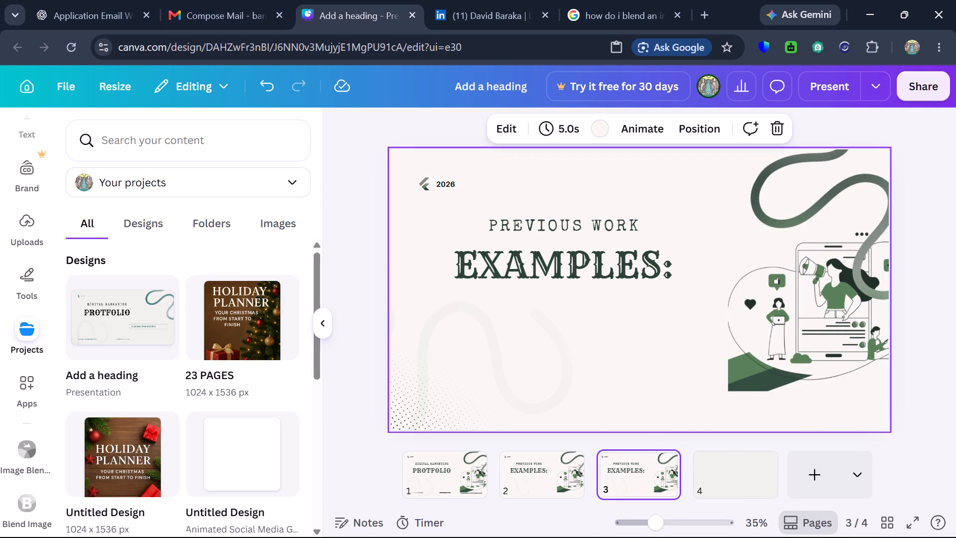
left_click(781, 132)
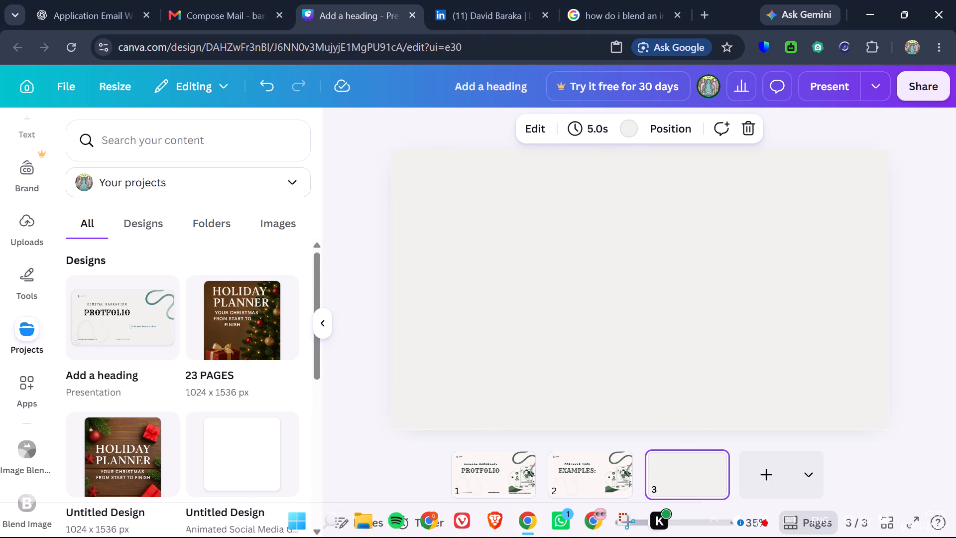
Copy the aveniq-logo-1000x1000 image from the recent files in File Explorer and paste it onto page 3 in Canva.
left_click(371, 526)
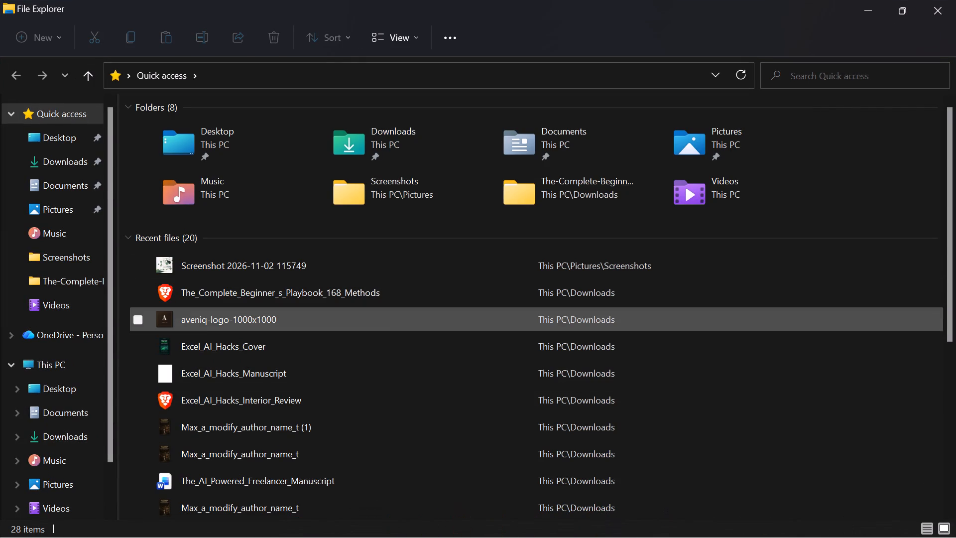
left_click(289, 310)
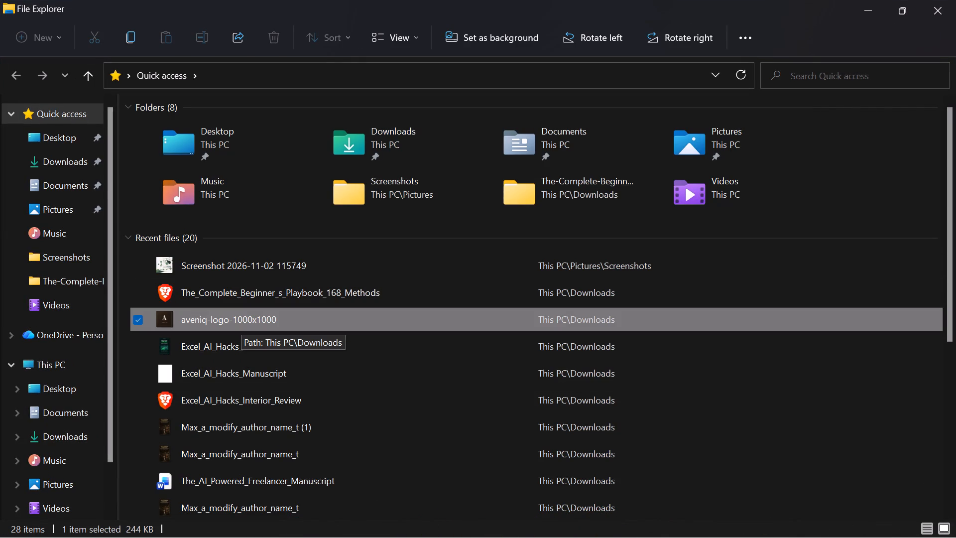
left_click_drag(240, 317, 312, 323)
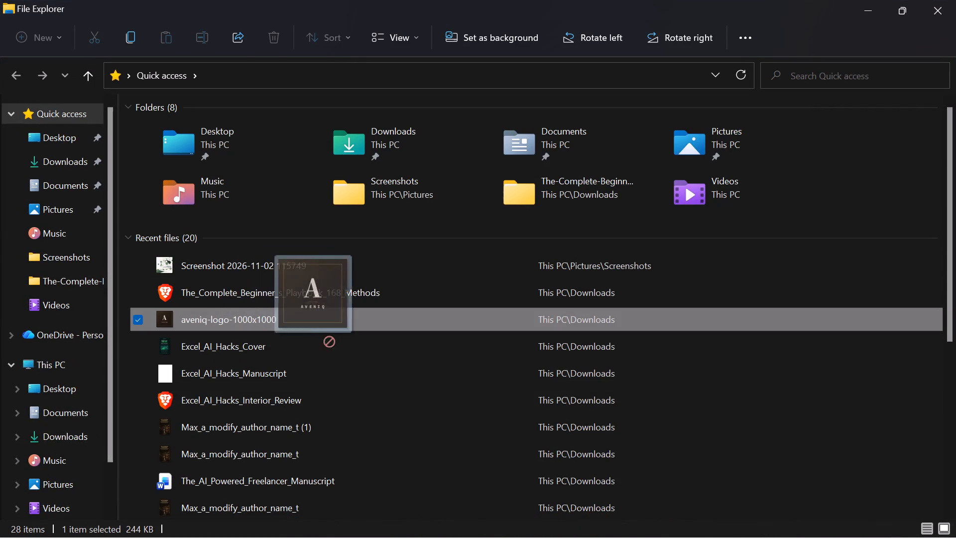
left_click_drag(312, 323, 628, 529)
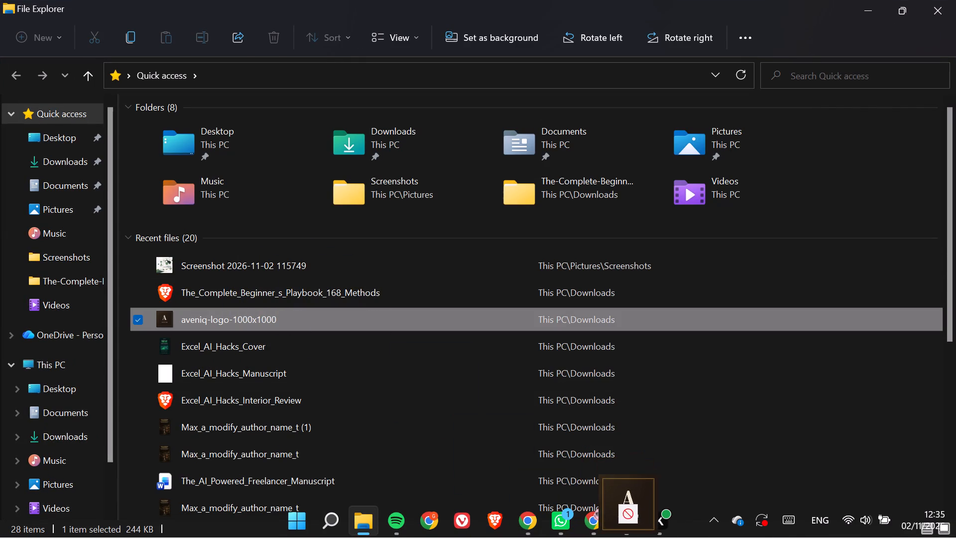
left_click_drag(628, 529, 506, 518)
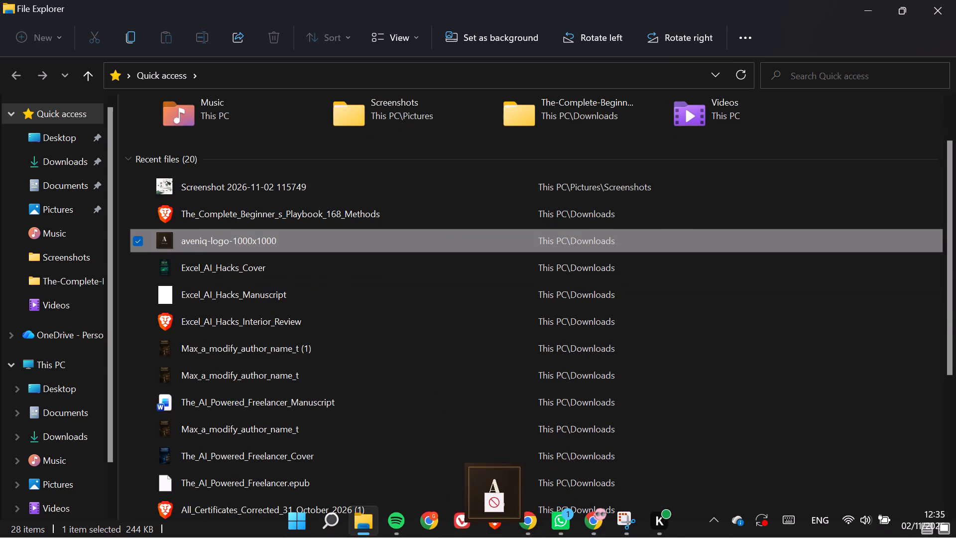
left_click_drag(506, 518, 525, 520)
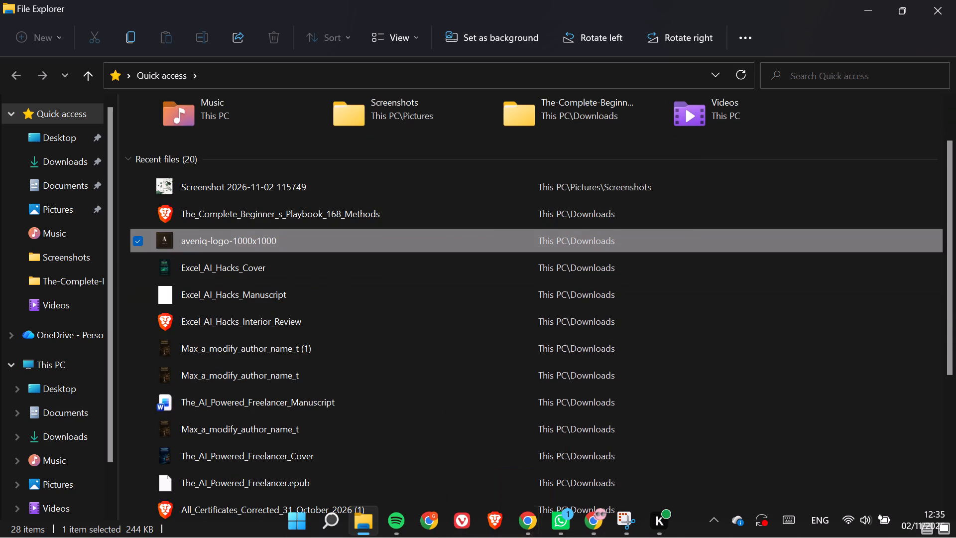
right_click(298, 238)
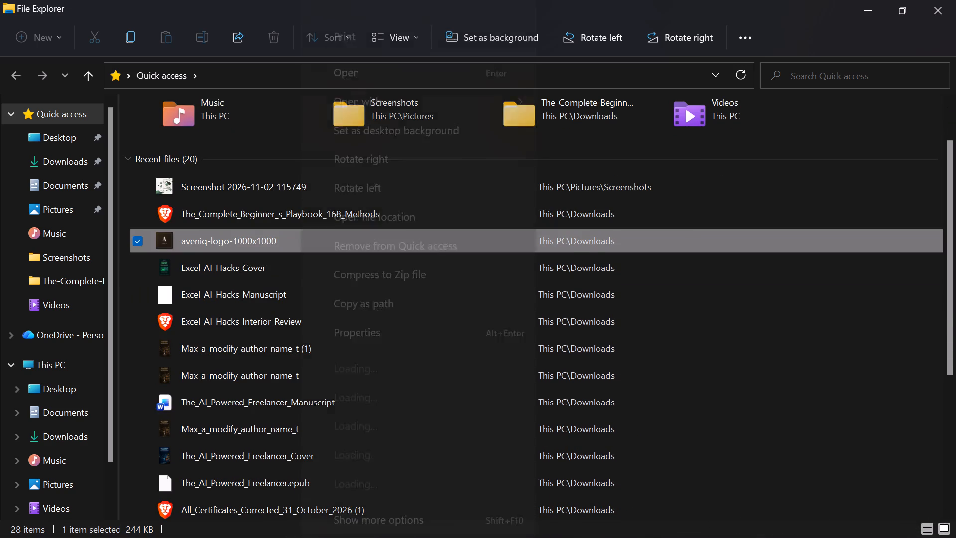
left_click(323, 0)
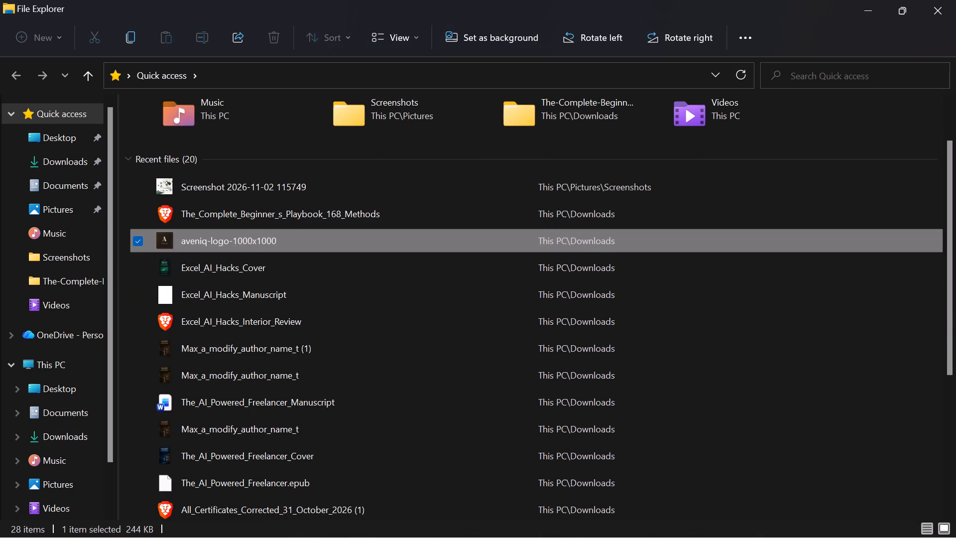
left_click(870, 9)
left_click(567, 312)
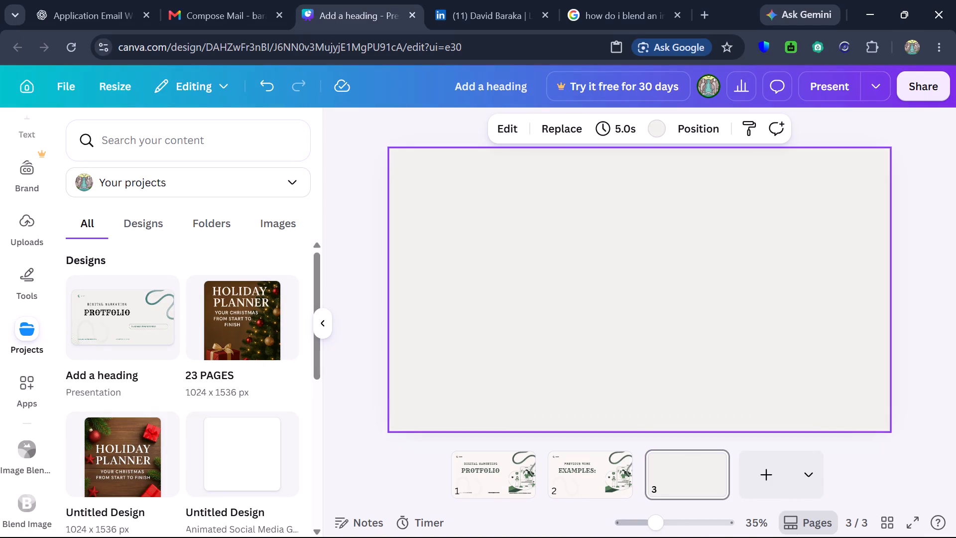
key("ctrl+v")
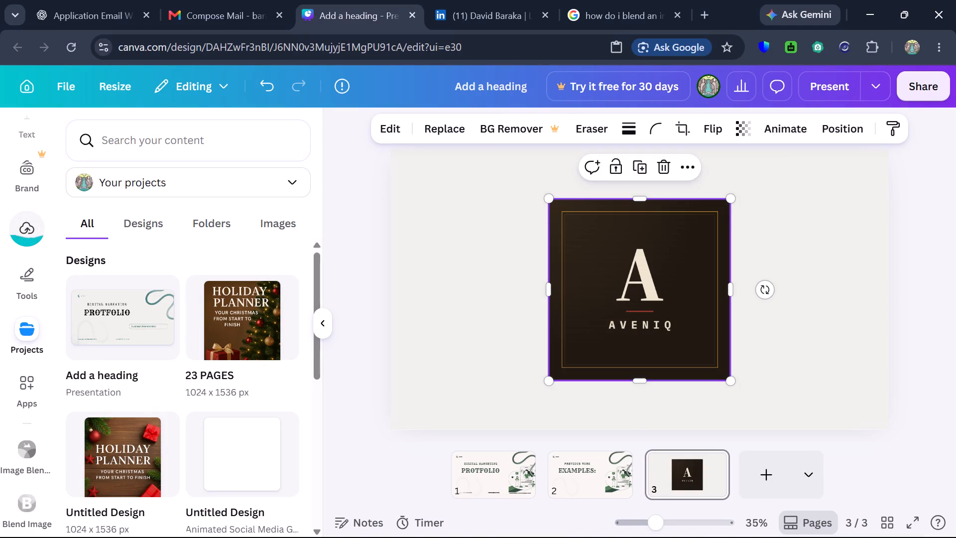
Enlarge the Aveniq logo on page 3 to about 1,100 px square so it spans nearly the page's full height.
left_click_drag(552, 201, 471, 167)
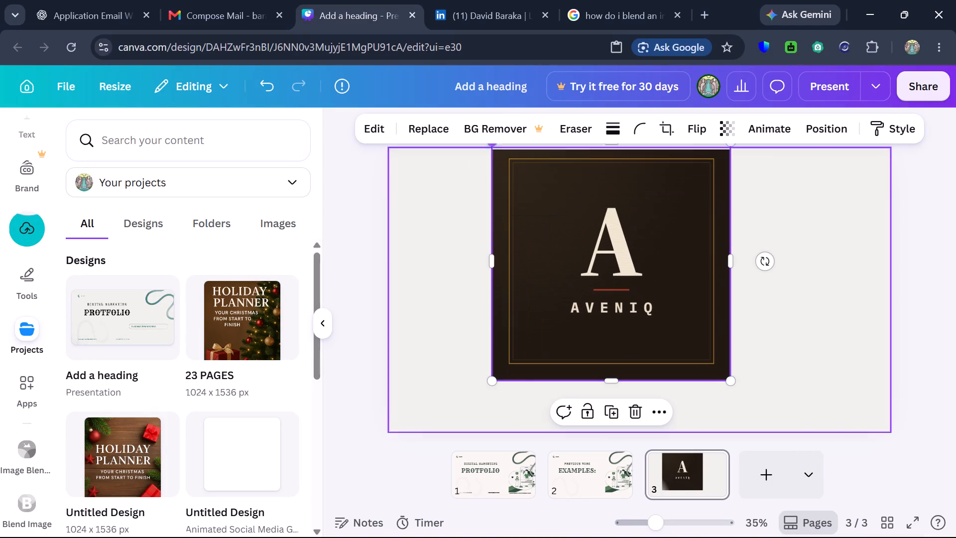
left_click_drag(726, 381, 765, 404)
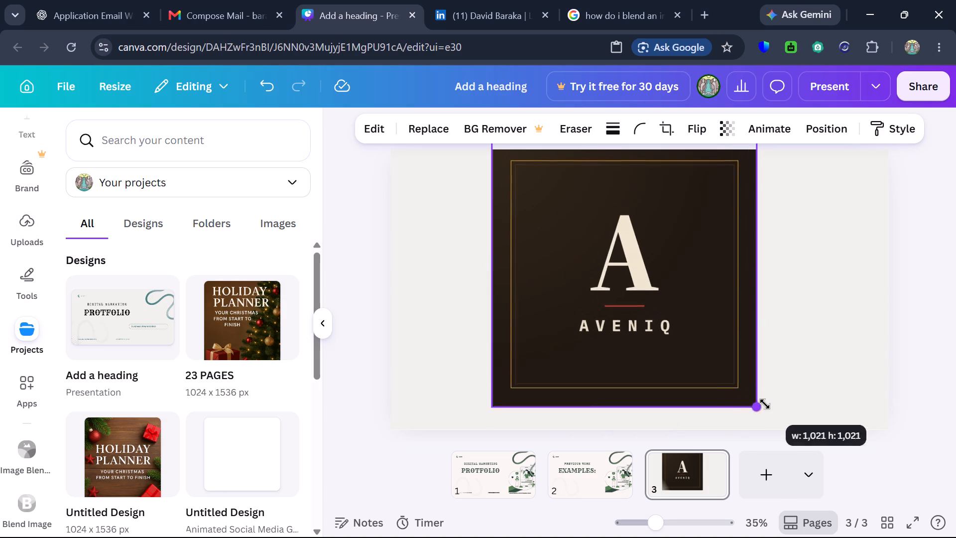
left_click_drag(765, 404, 779, 418)
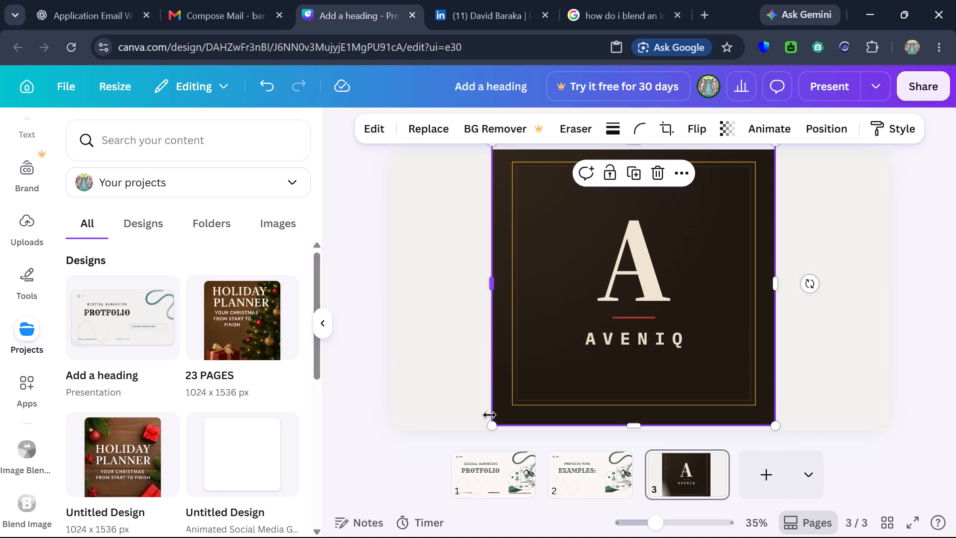
left_click_drag(488, 422, 471, 414)
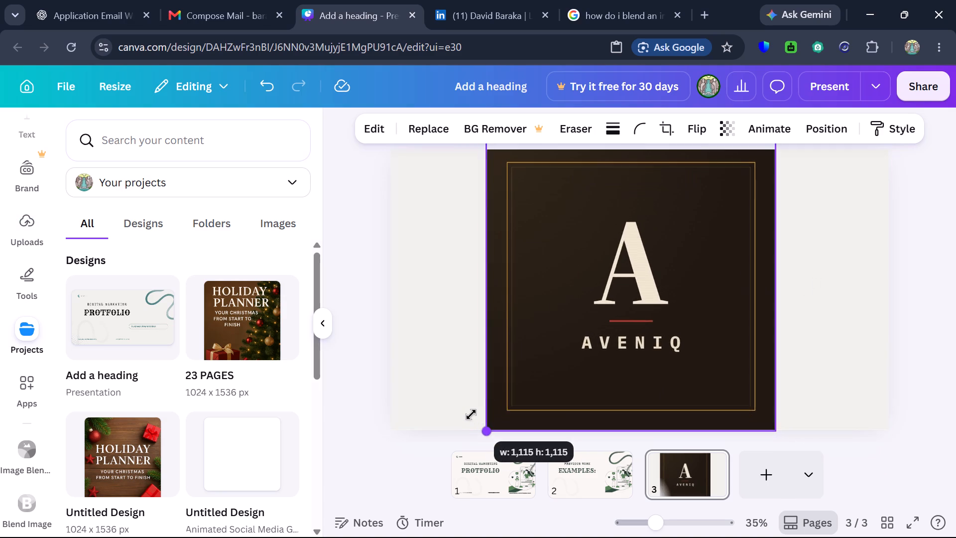
left_click_drag(471, 414, 479, 412)
Move the Aveniq logo to the left side of page 3, leaving a narrow margin at the page's left edge.
left_click_drag(633, 298, 575, 310)
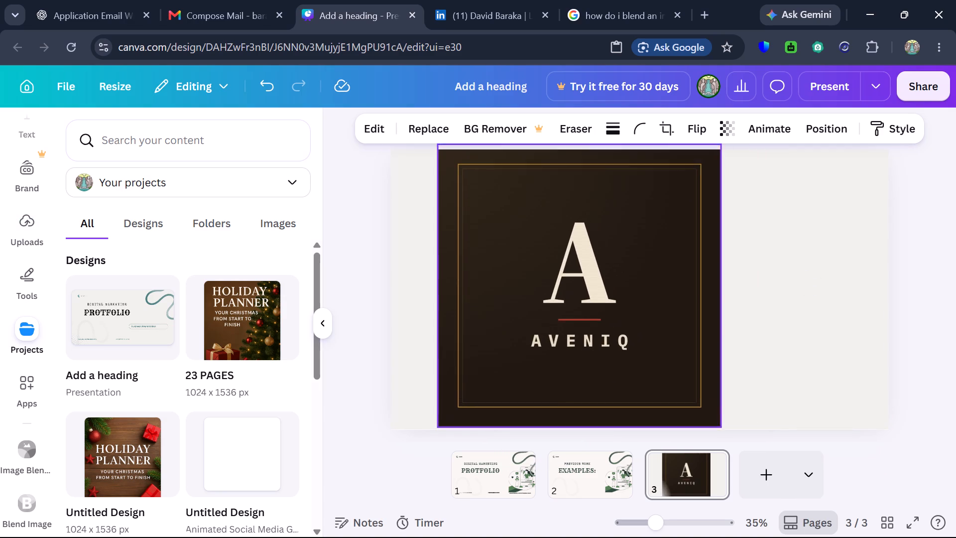
left_click_drag(575, 310, 543, 296)
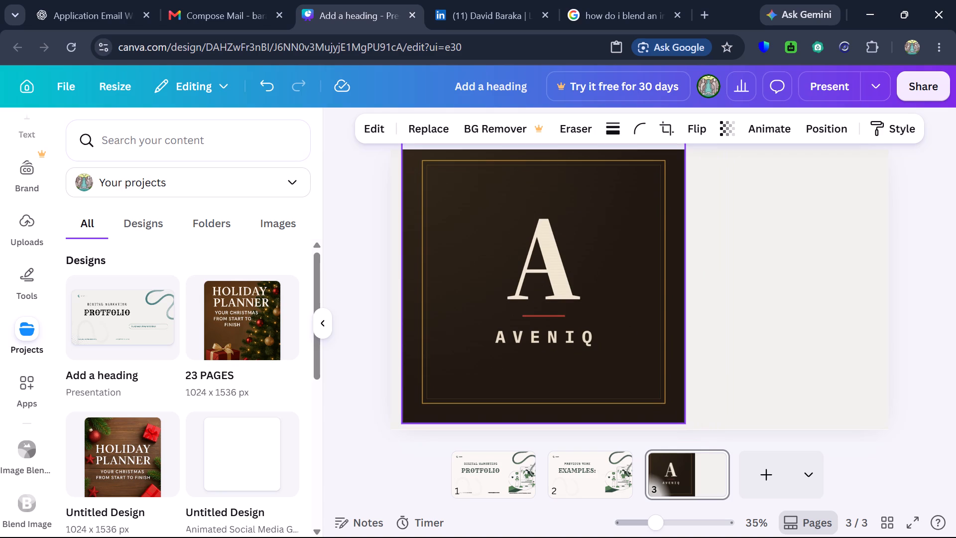
left_click_drag(543, 296, 541, 293)
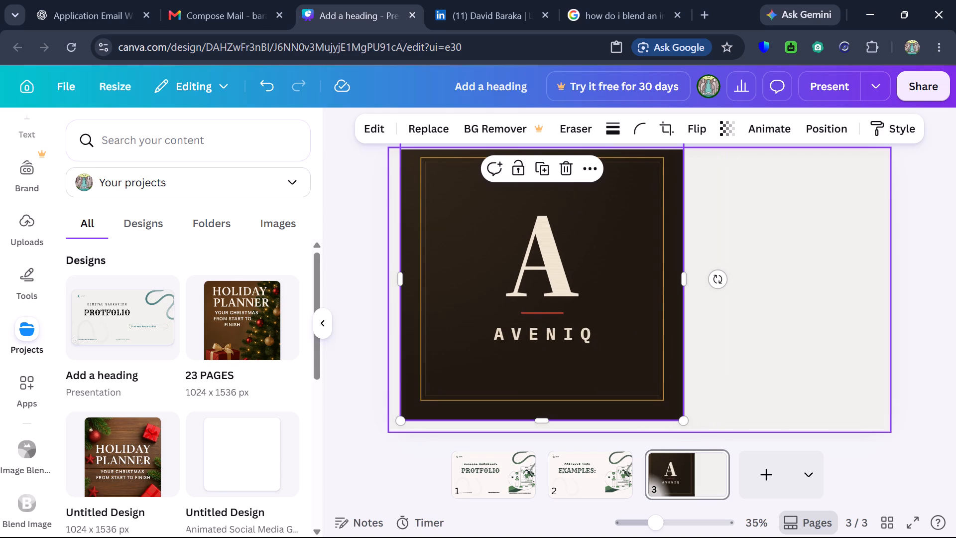
scroll(772, 223, "up", 1)
scroll(772, 223, "down", 1)
left_click(736, 202)
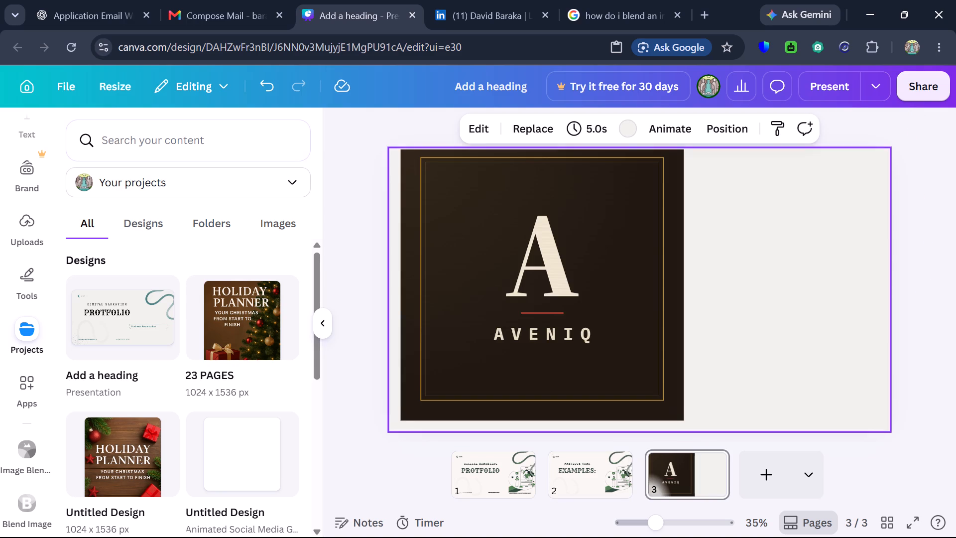
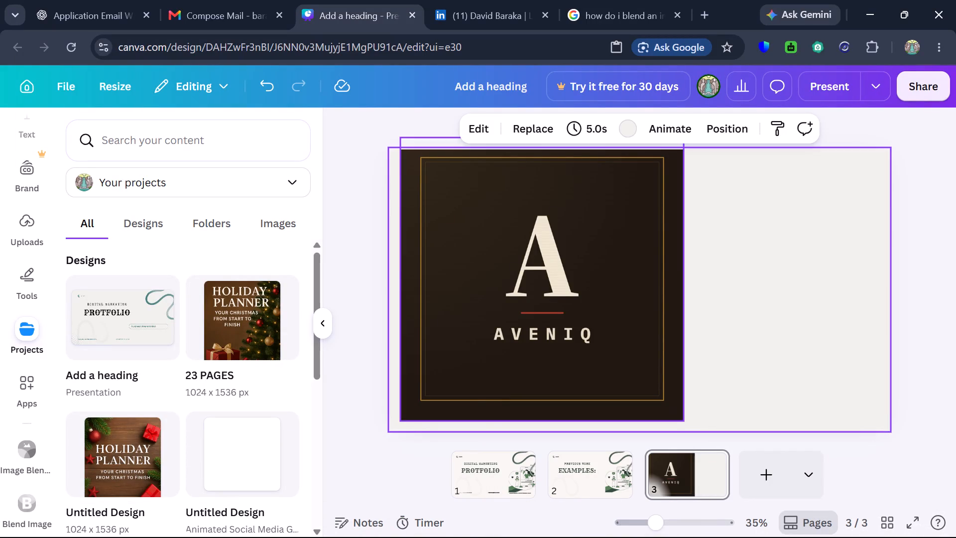
Shrink the Aveniq logo to about 70% of page 3's height and place it in the page's upper-left corner.
left_click(656, 362)
left_click_drag(684, 421, 671, 418)
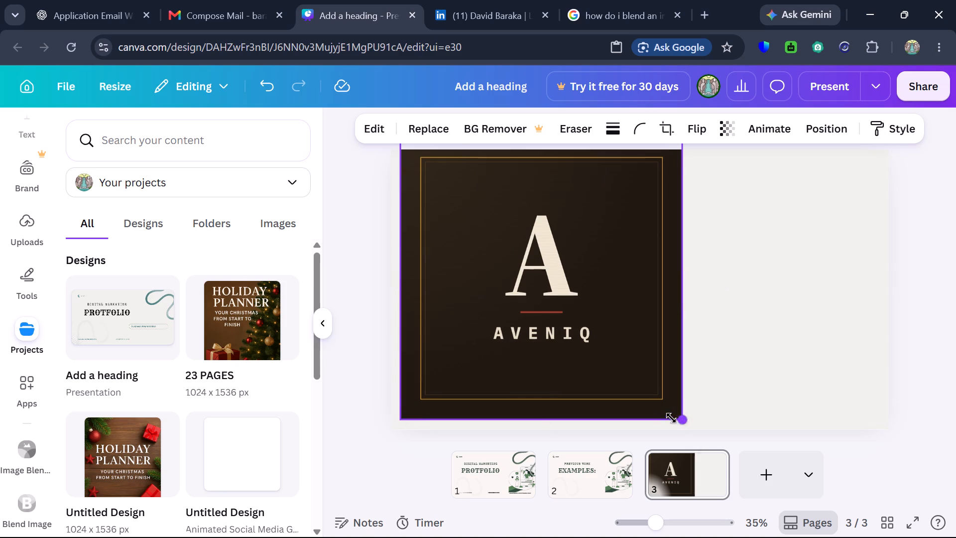
left_click_drag(671, 418, 615, 342)
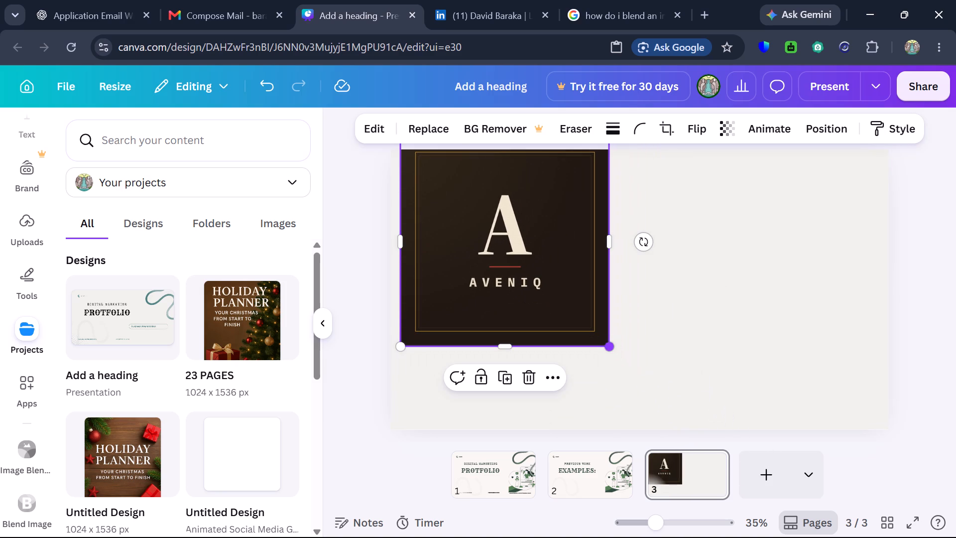
left_click_drag(507, 251, 476, 240)
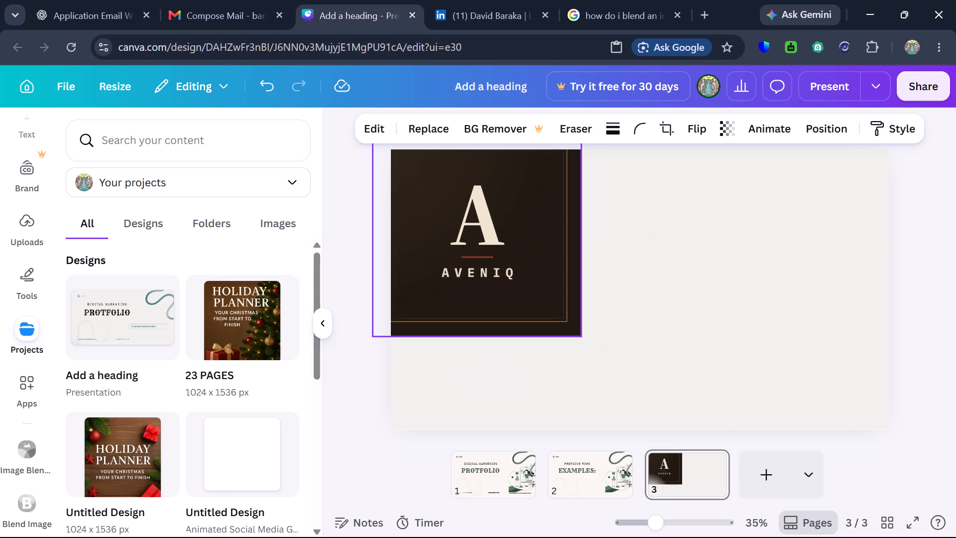
left_click_drag(476, 240, 500, 250)
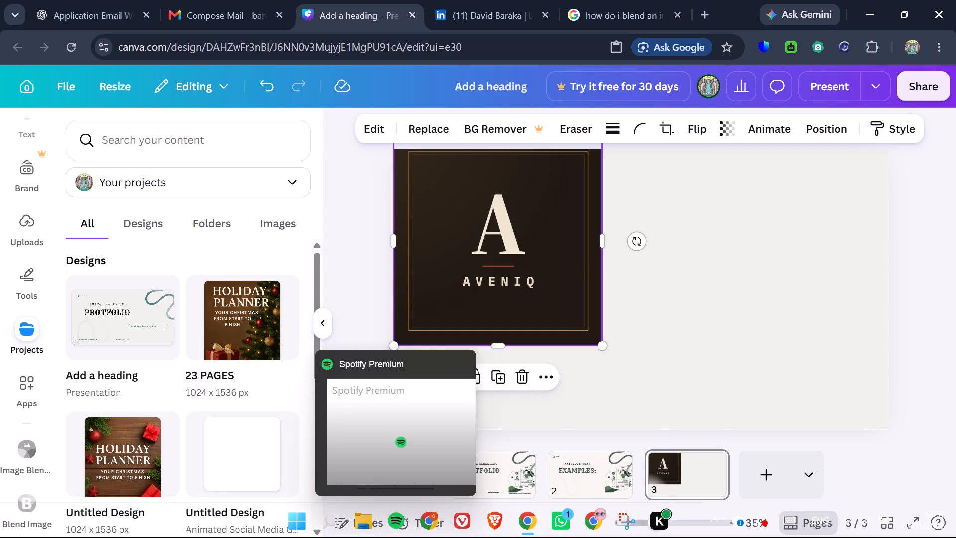
Switch to File Explorer and look through the Downloads folder for more Aveniq images for the portfolio.
left_click(364, 522)
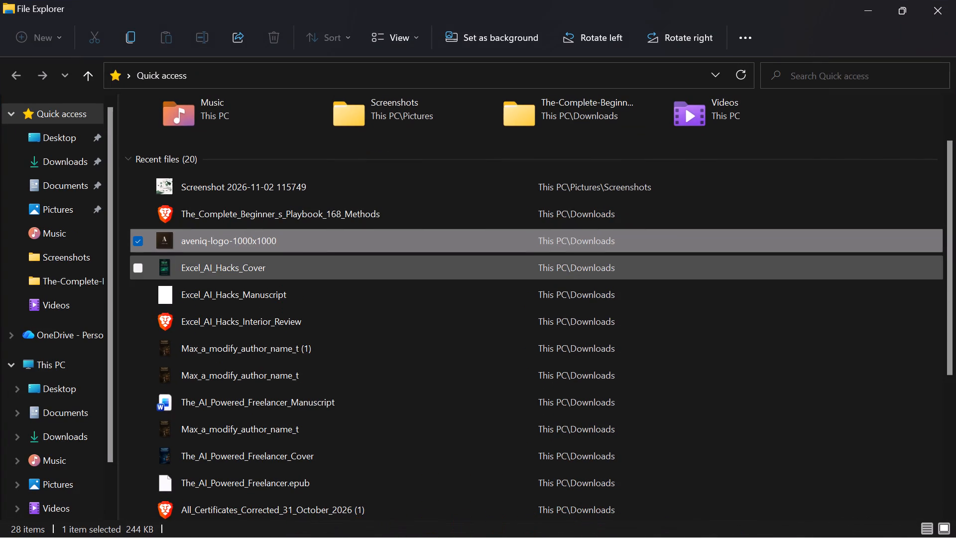
left_click(224, 353)
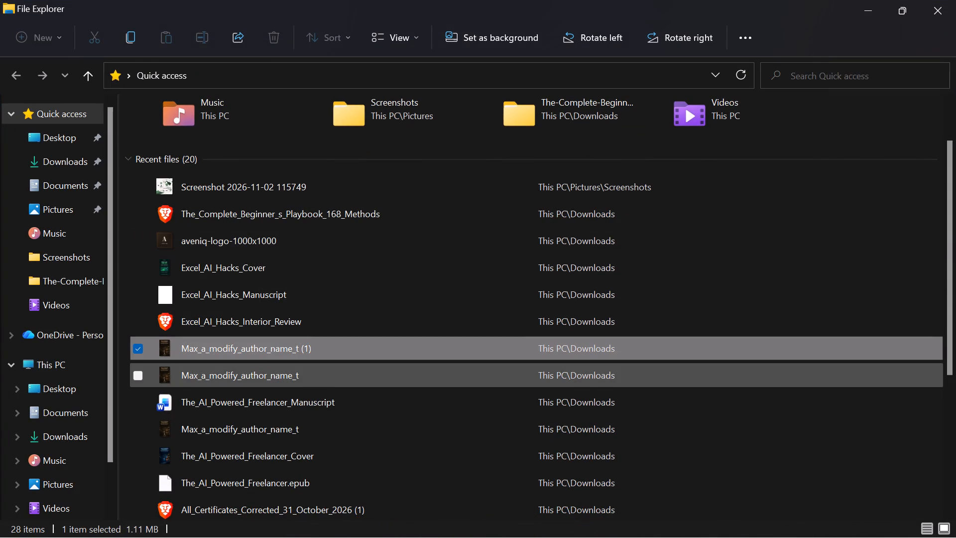
left_click(25, 167)
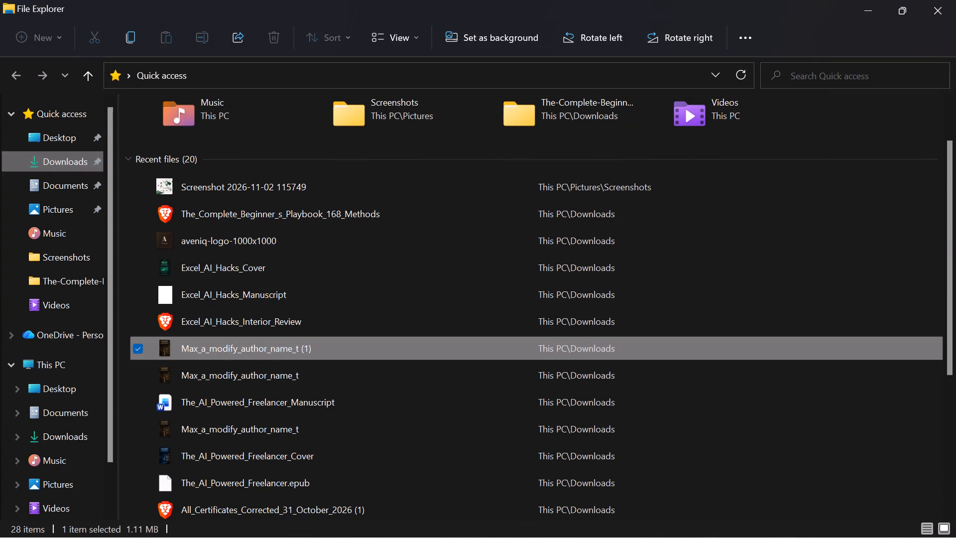
left_click(71, 173)
scroll(277, 354, "down", 2)
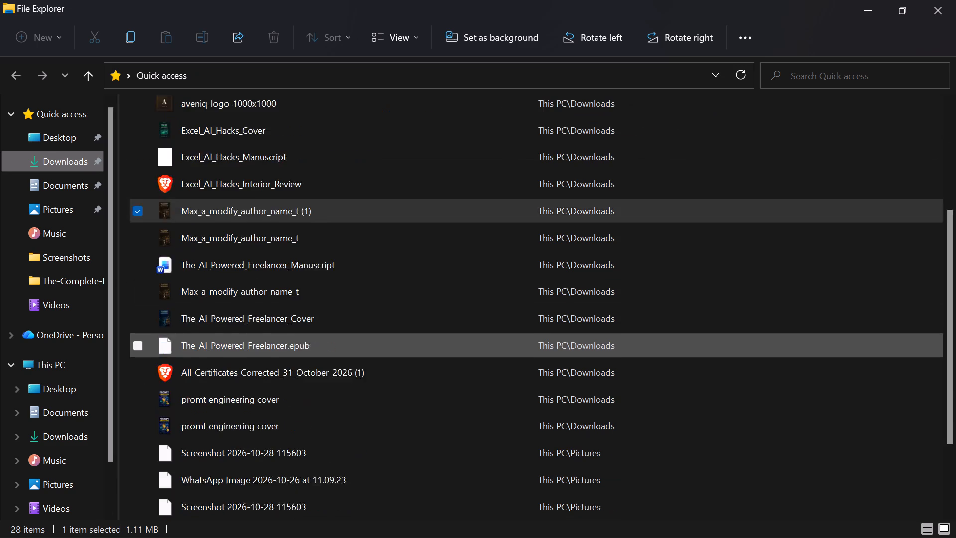
scroll(277, 354, "down", 4)
left_click(64, 169)
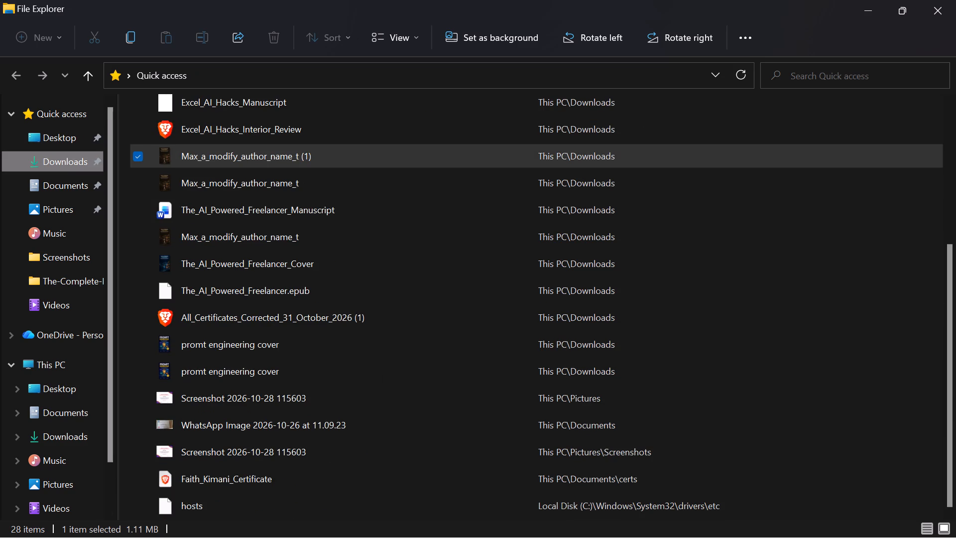
scroll(296, 260, "down", 4)
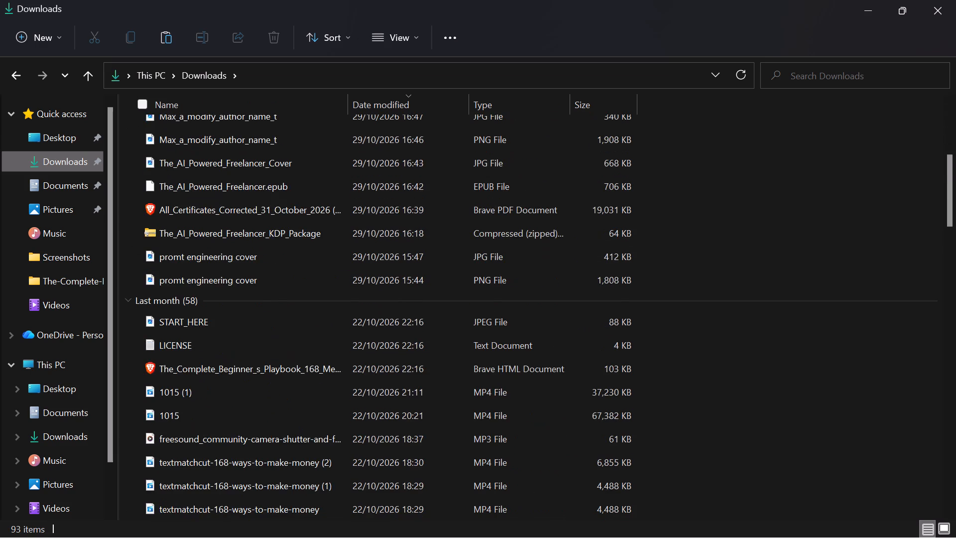
scroll(296, 266, "down", 3)
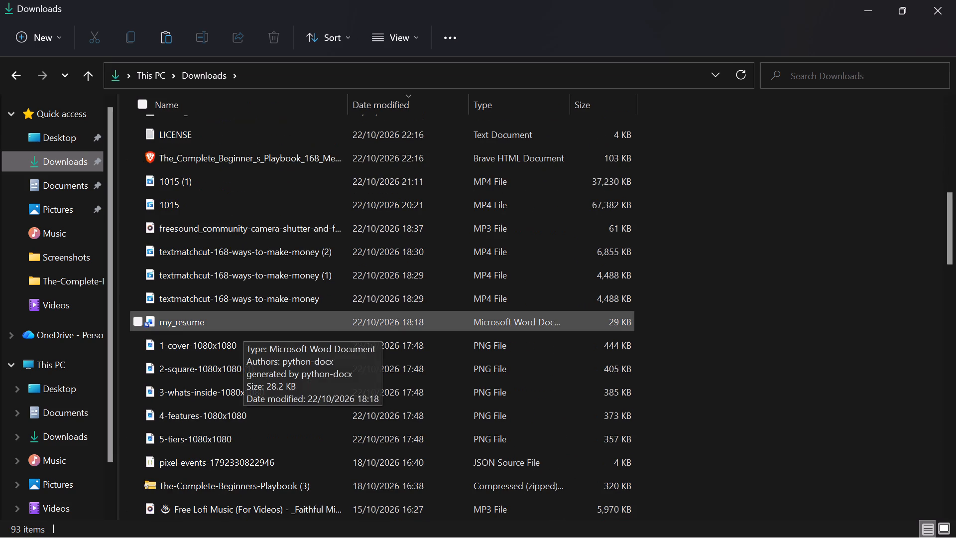
scroll(239, 285, "down", 1)
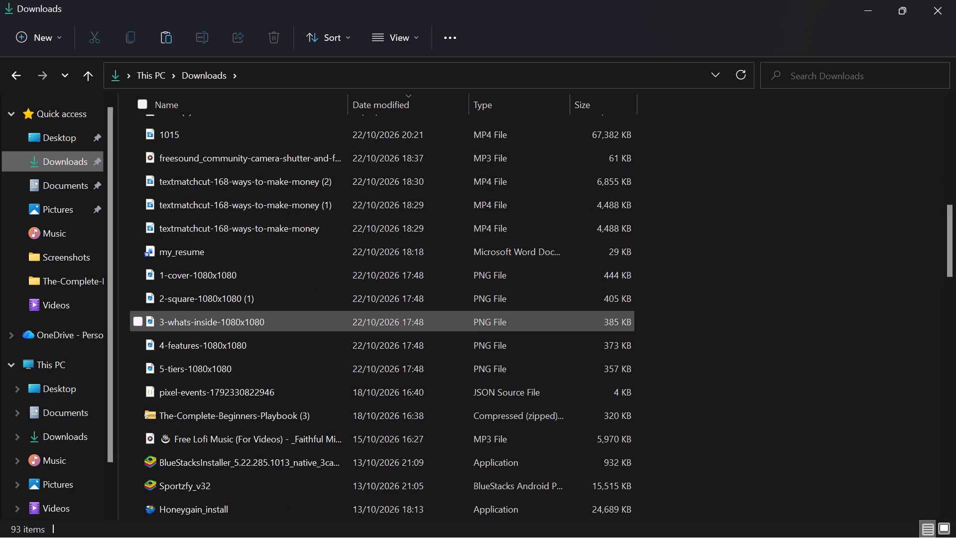
scroll(202, 344, "up", 6)
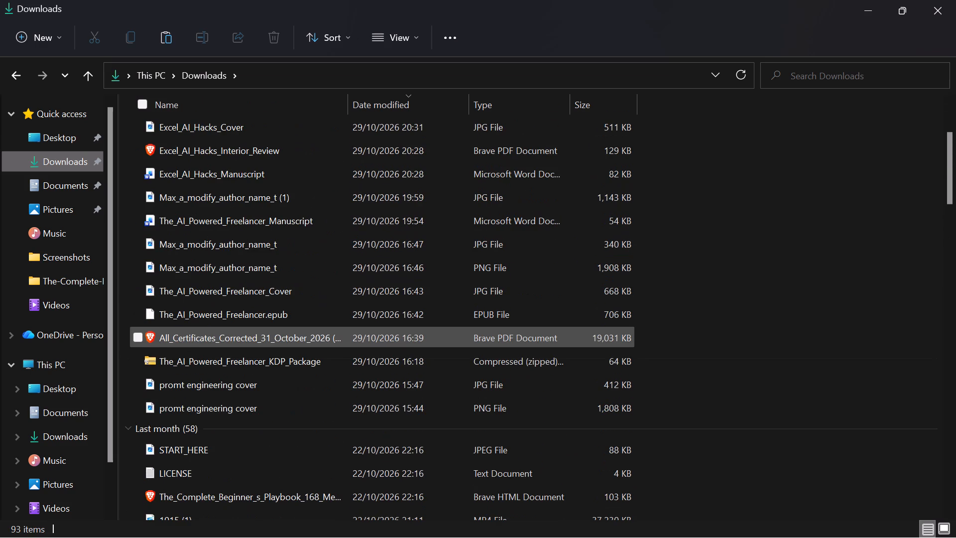
scroll(201, 344, "up", 4)
scroll(201, 344, "down", 2)
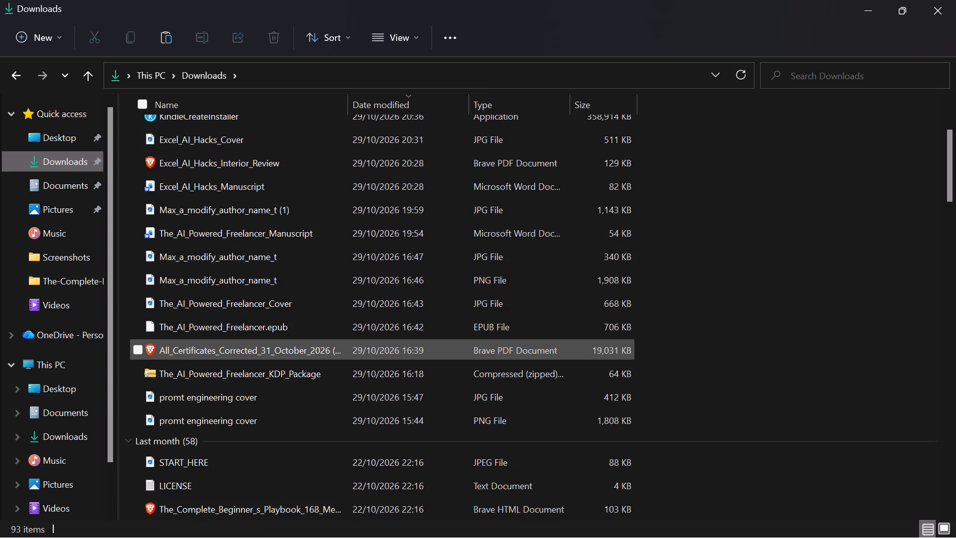
scroll(201, 344, "down", 13)
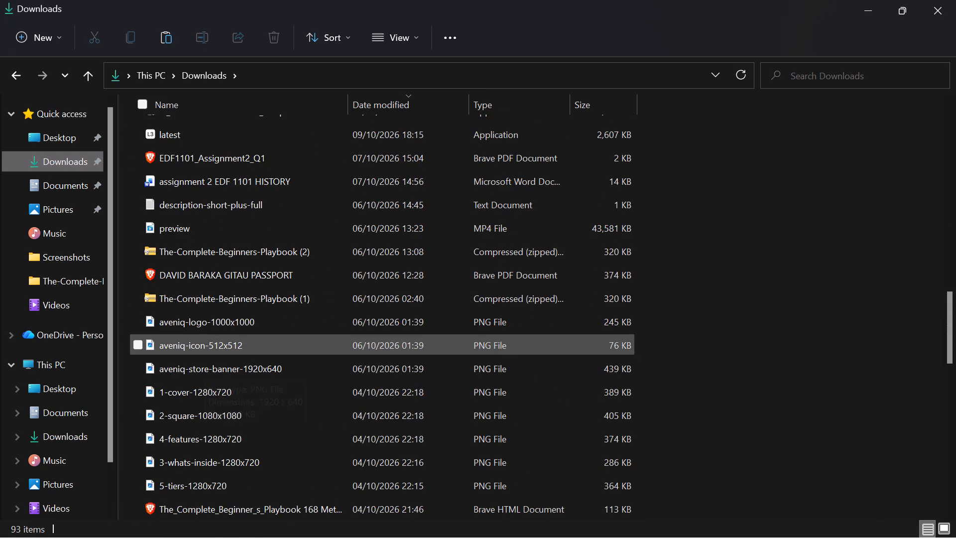
Preview the aveniq-icon-512x512 and aveniq-store-banner-1920x640 images from Downloads.
left_click(208, 345)
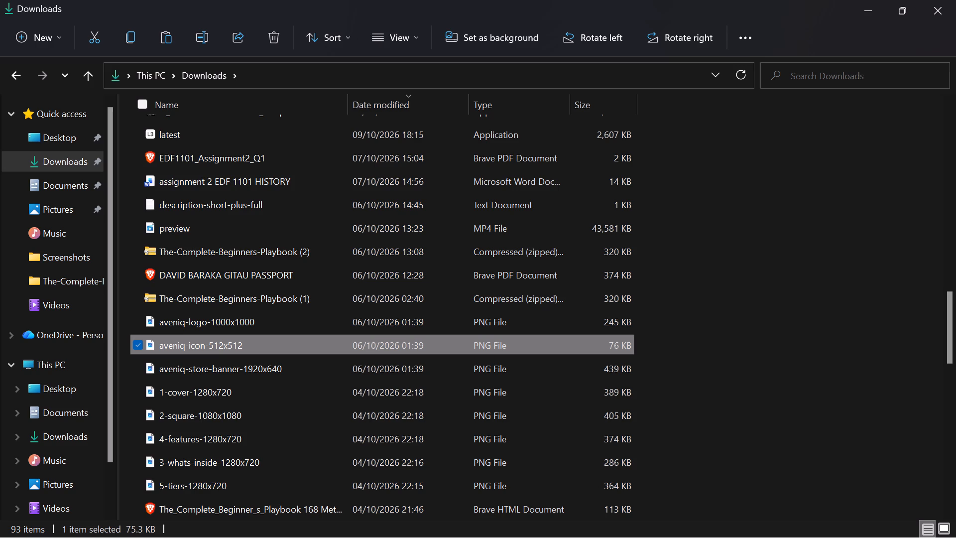
double_click(208, 340)
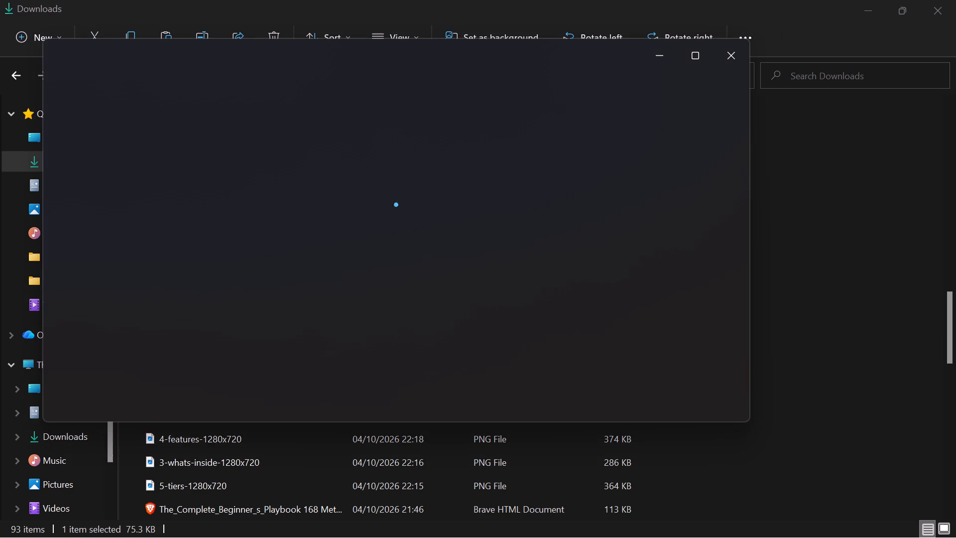
left_click(722, 49)
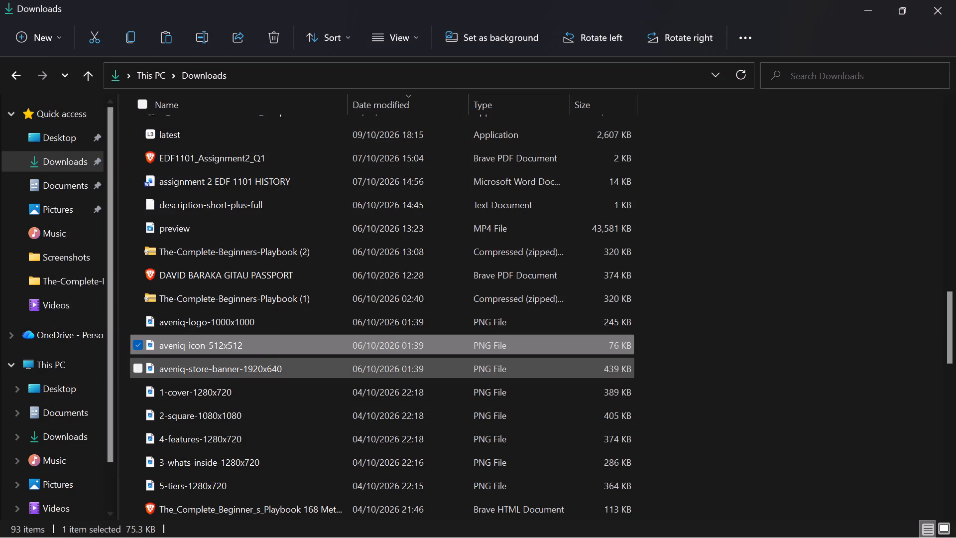
double_click(196, 366)
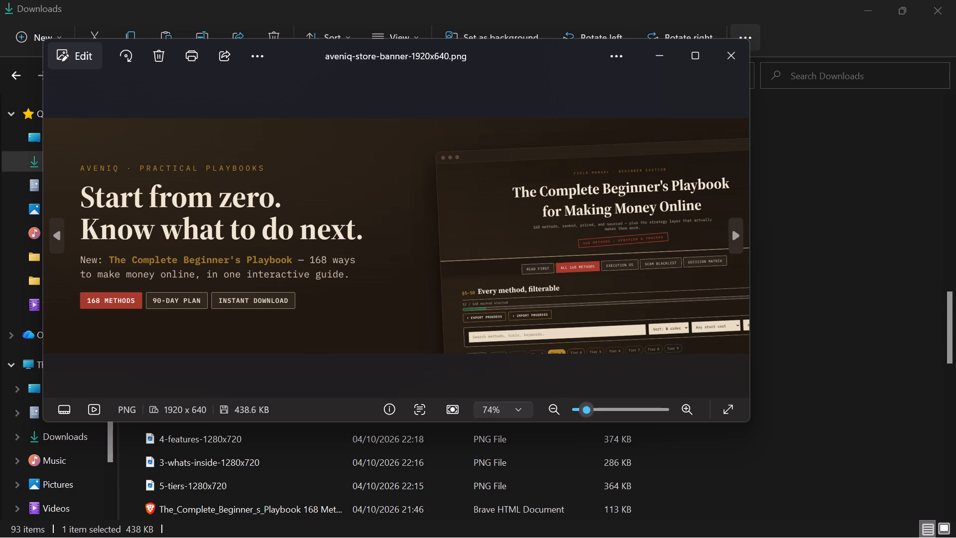
left_click(725, 55)
Preview the playbook images 1-cover-1280x720, 2-square-1080x1080, 4-features-1280x720, 3-whats-inside-1280x720 and 5-tiers-1280x720.
double_click(230, 388)
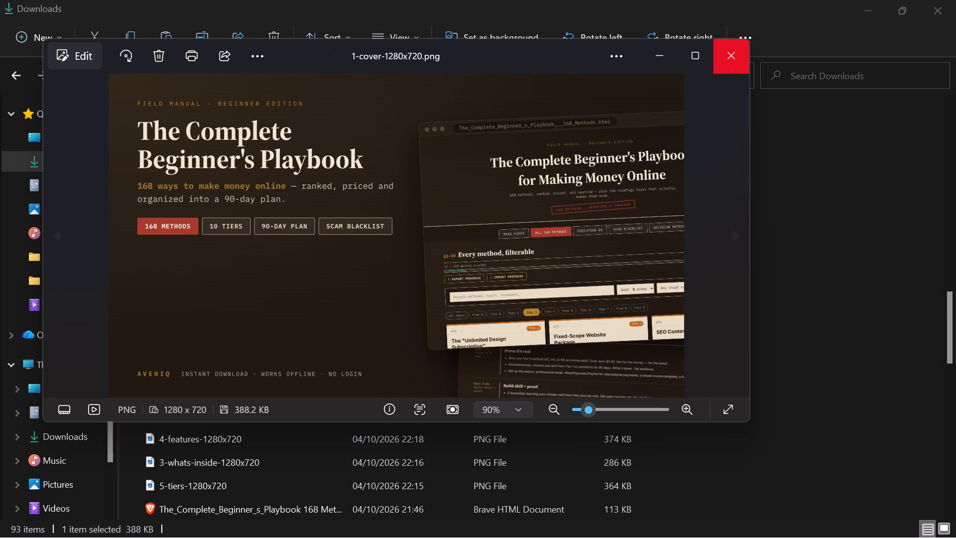
double_click(176, 408)
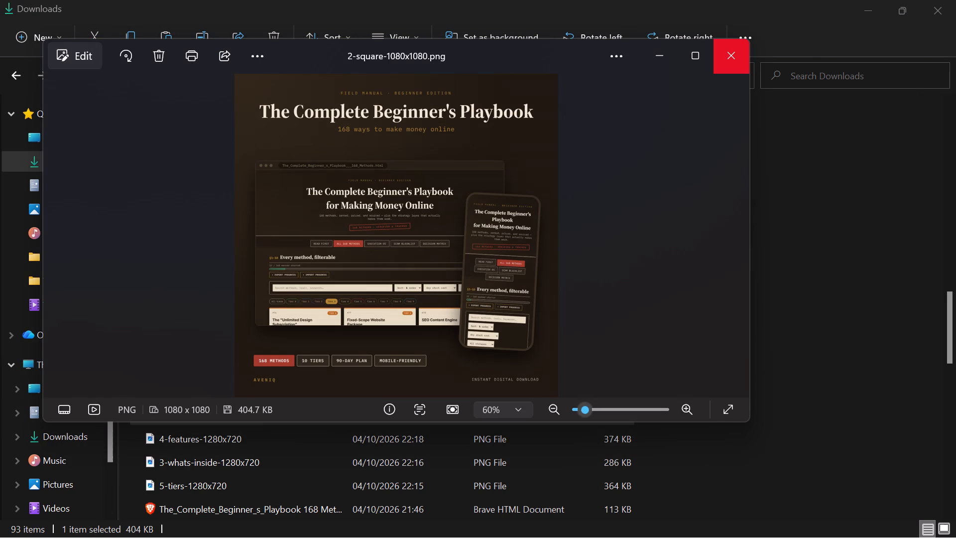
left_click(723, 58)
double_click(191, 445)
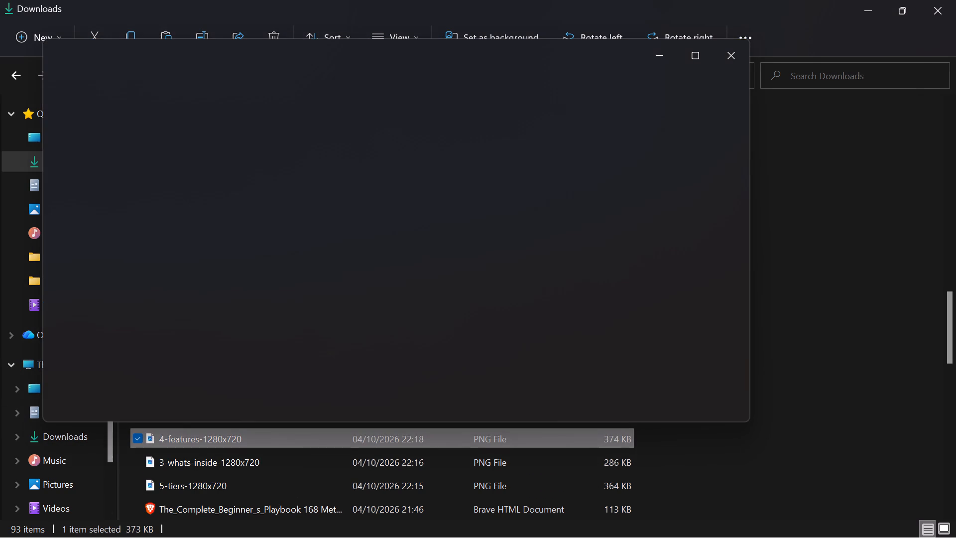
left_click(728, 58)
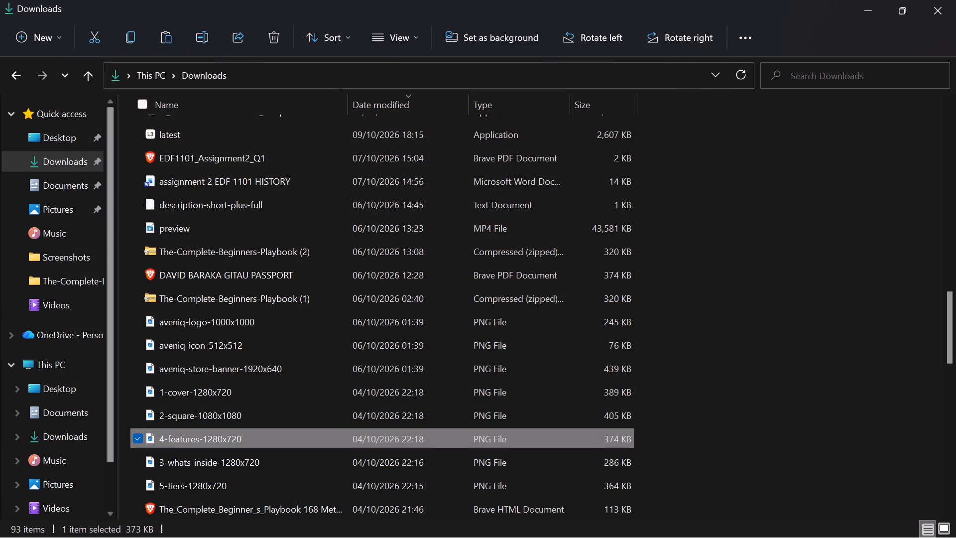
double_click(145, 459)
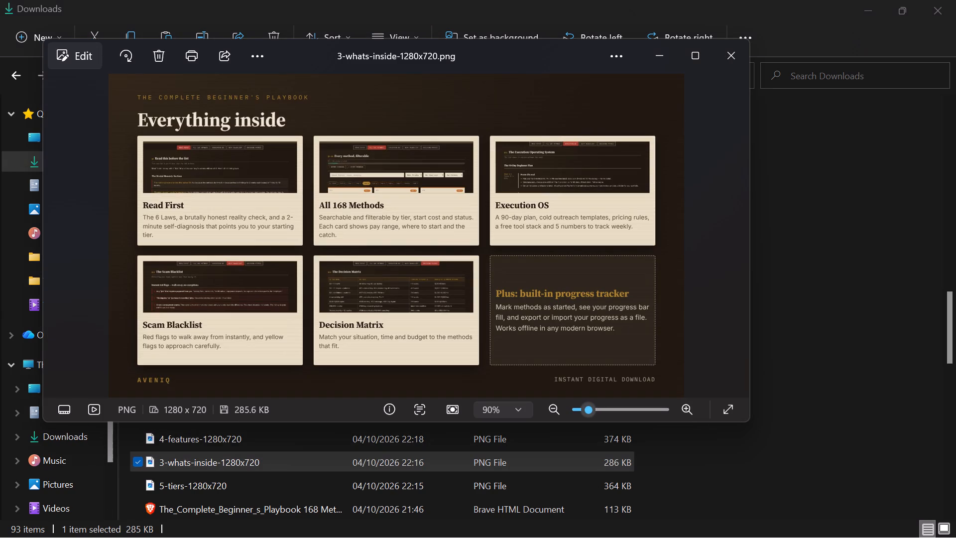
left_click(738, 51)
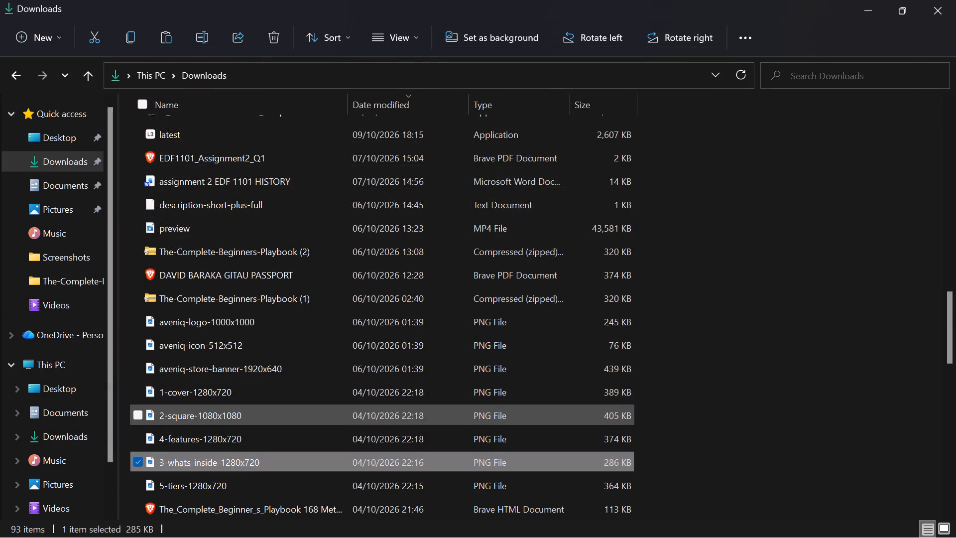
scroll(170, 415, "down", 2)
double_click(182, 348)
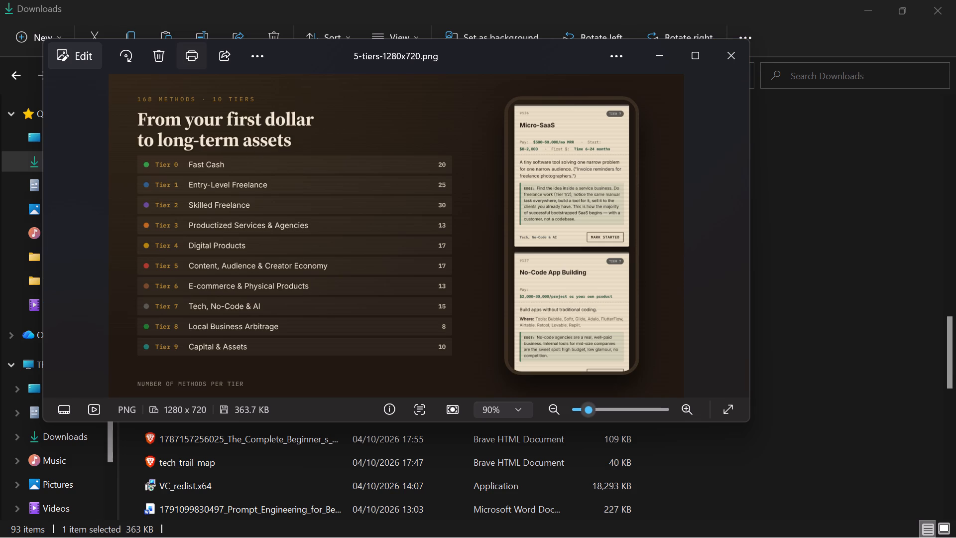
left_click(729, 48)
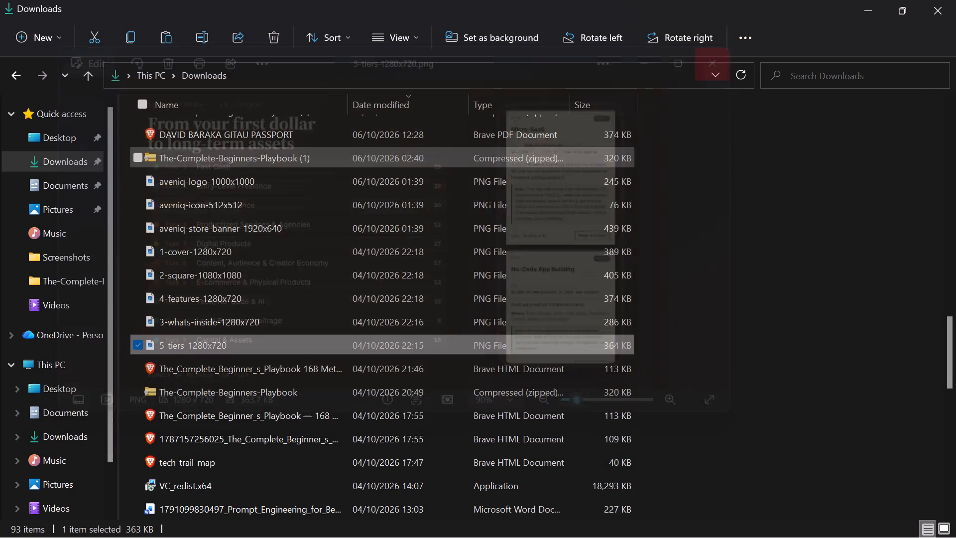
Preview the 4-features-1280x720 and 1-cover-1280x720 images again to compare them for the portfolio.
double_click(200, 295)
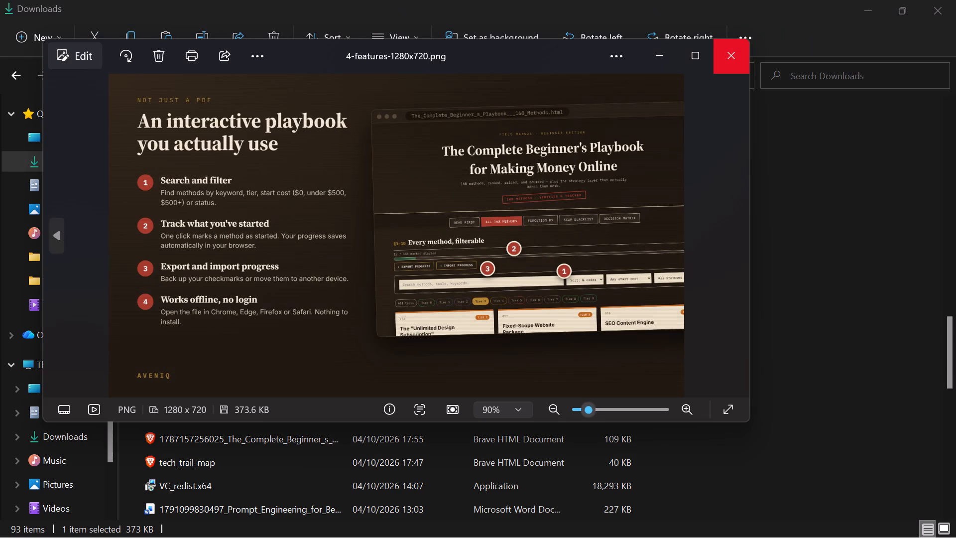
left_click(735, 57)
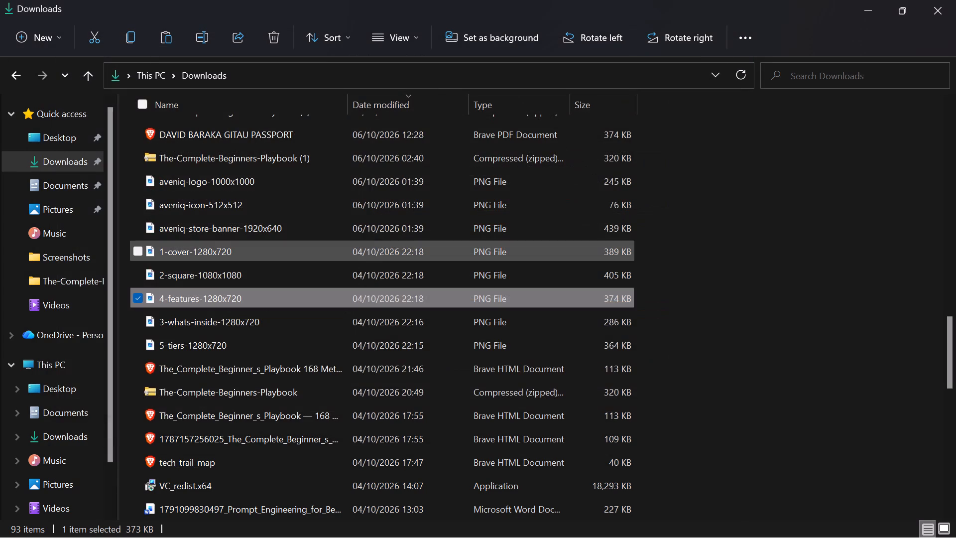
double_click(235, 260)
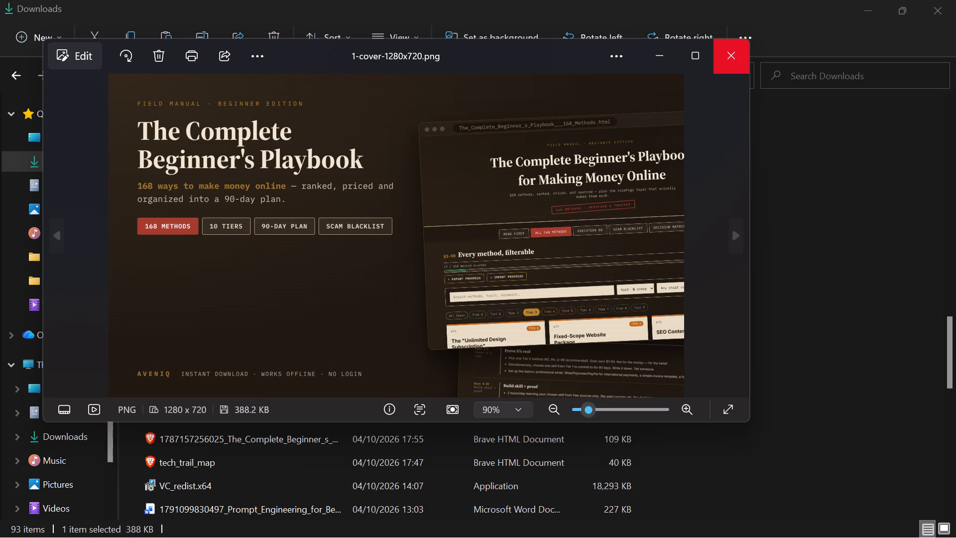
left_click(738, 55)
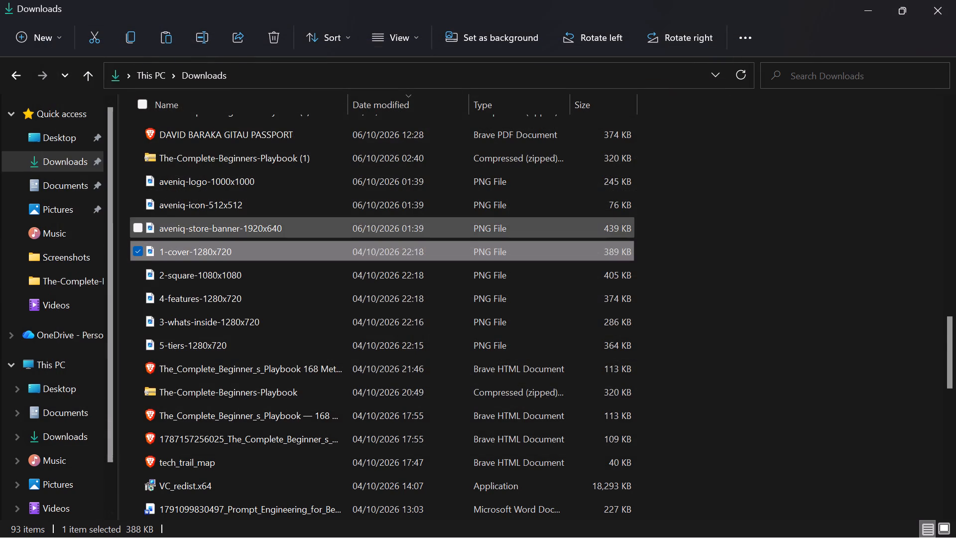
double_click(206, 246)
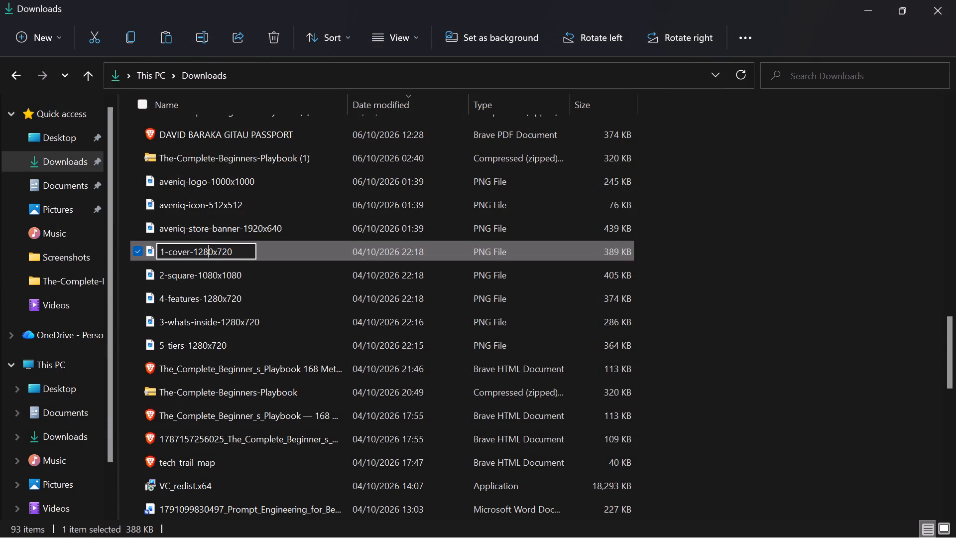
double_click(268, 257)
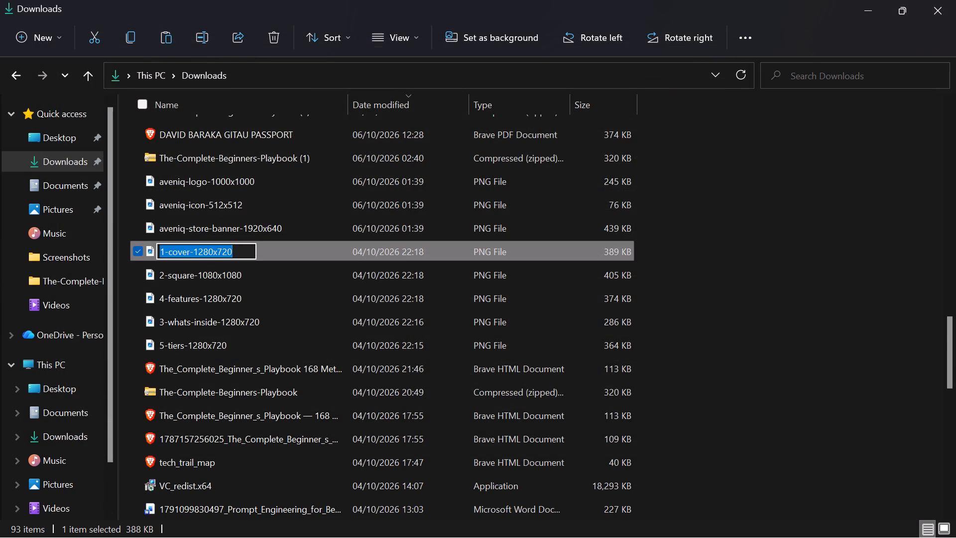
double_click(265, 252)
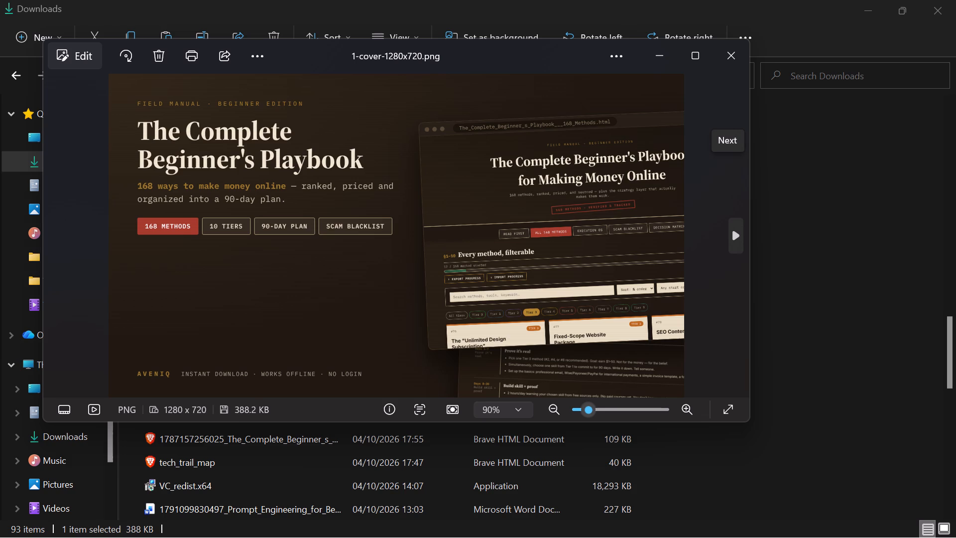
left_click(722, 66)
Paste a copy of the aveniq-logo-1000x1000 image into the Downloads folder.
right_click(312, 262)
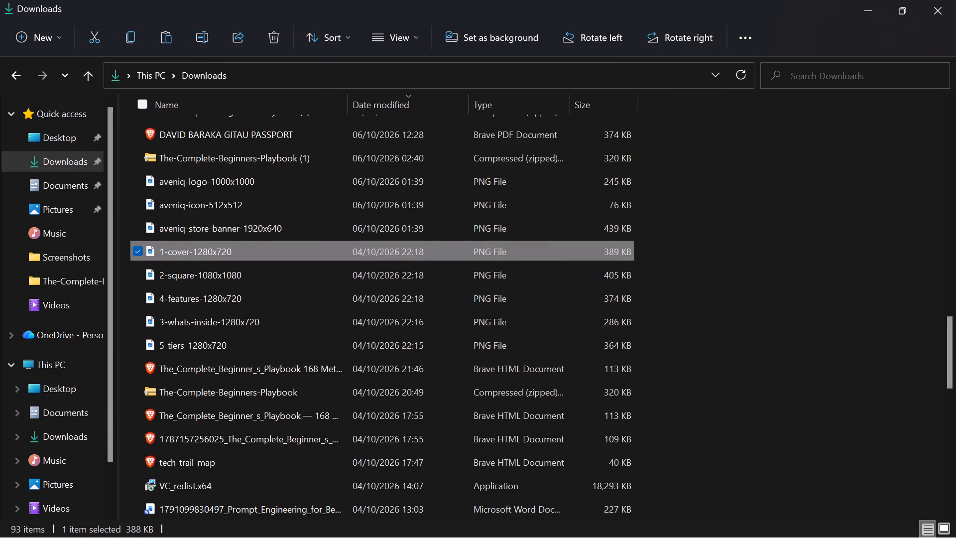
left_click(339, 274)
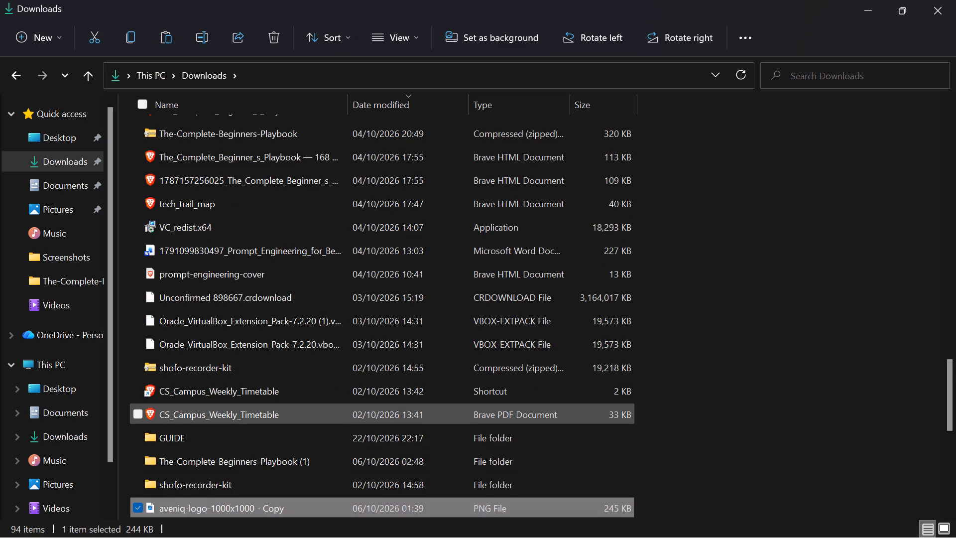
Look through the Downloads folder and open the aveniq-store-banner-1920x640 and aveniq-icon-512x512 images again.
scroll(325, 367, "down", 2)
scroll(325, 367, "up", 5)
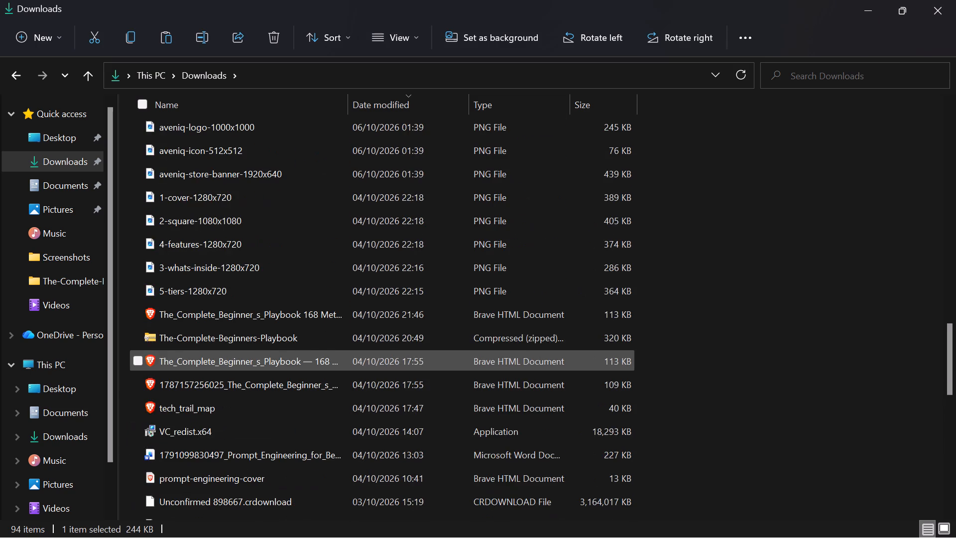
scroll(325, 367, "up", 4)
scroll(325, 367, "down", 2)
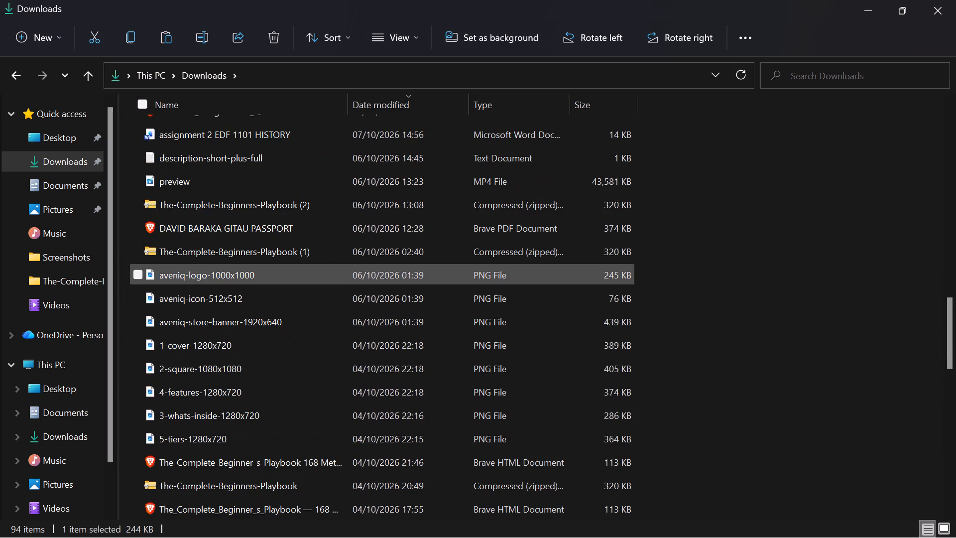
left_click(288, 276)
left_click(268, 302)
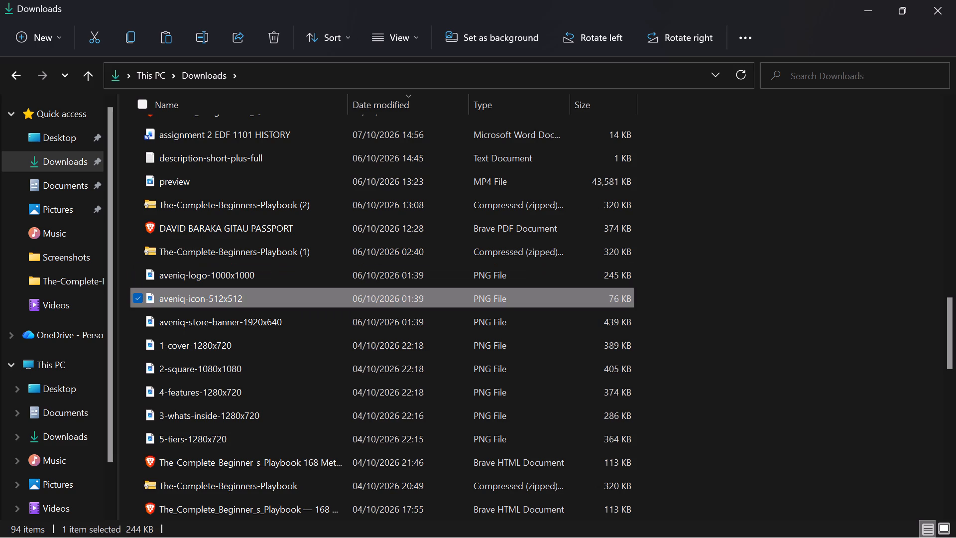
double_click(265, 314)
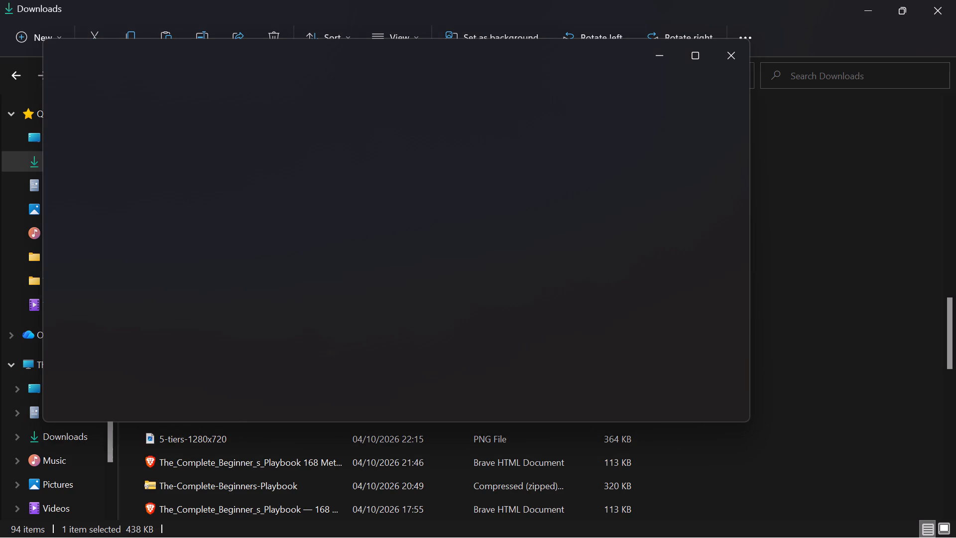
left_click(744, 52)
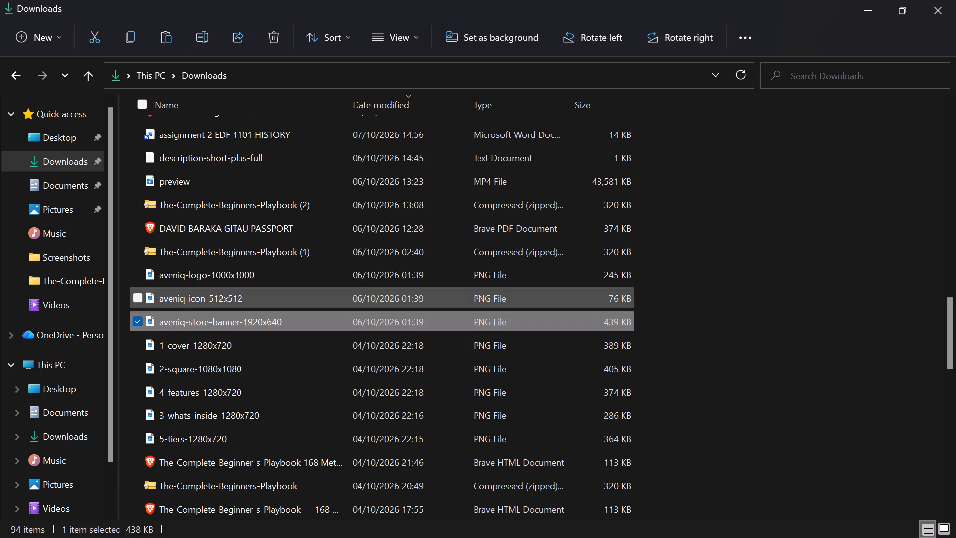
double_click(247, 291)
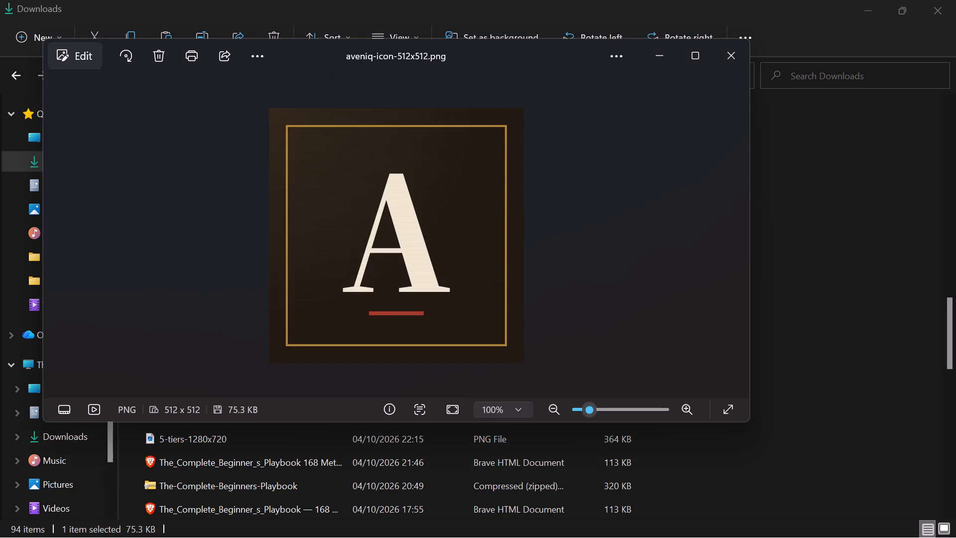
left_click(744, 51)
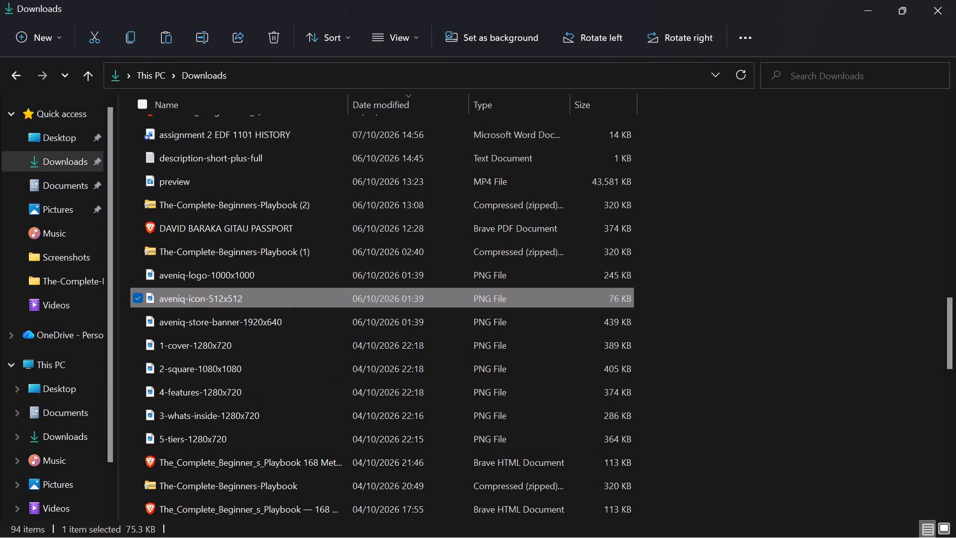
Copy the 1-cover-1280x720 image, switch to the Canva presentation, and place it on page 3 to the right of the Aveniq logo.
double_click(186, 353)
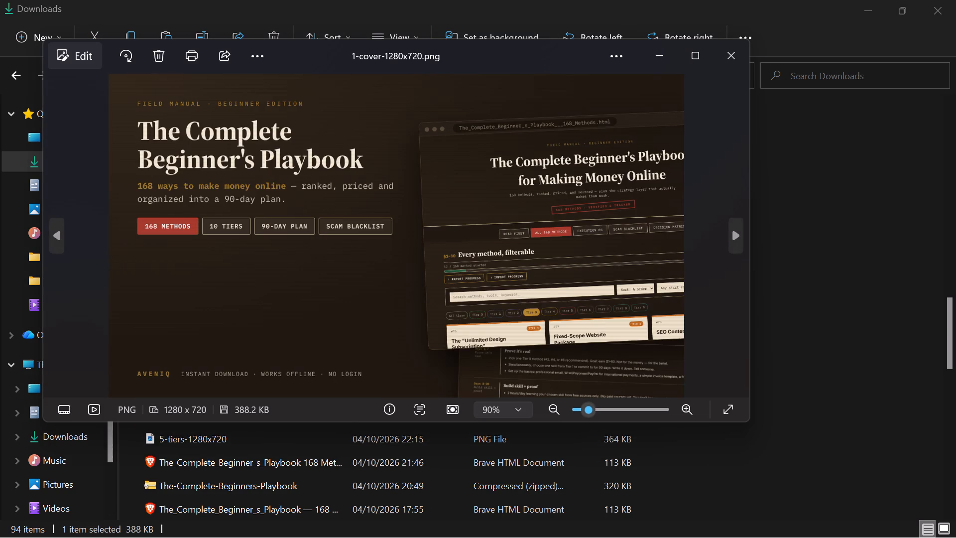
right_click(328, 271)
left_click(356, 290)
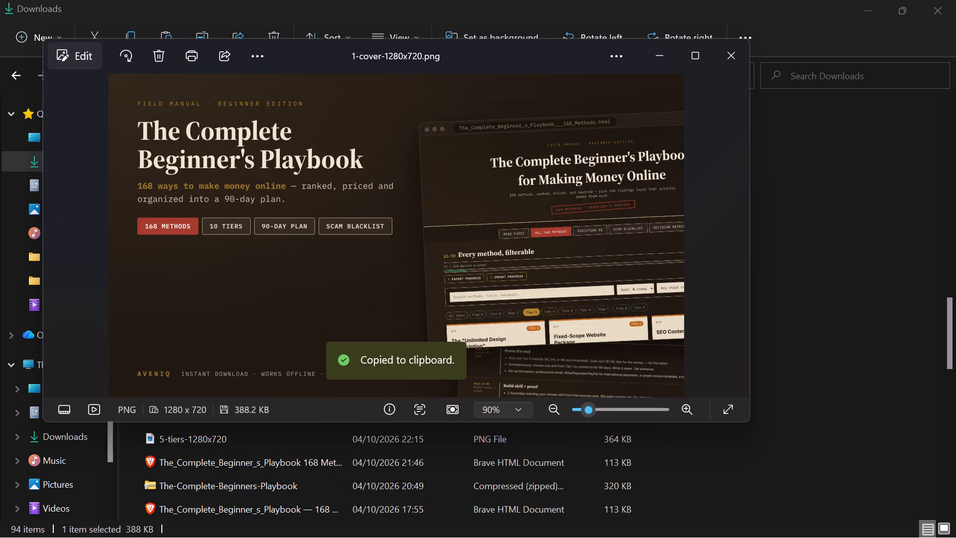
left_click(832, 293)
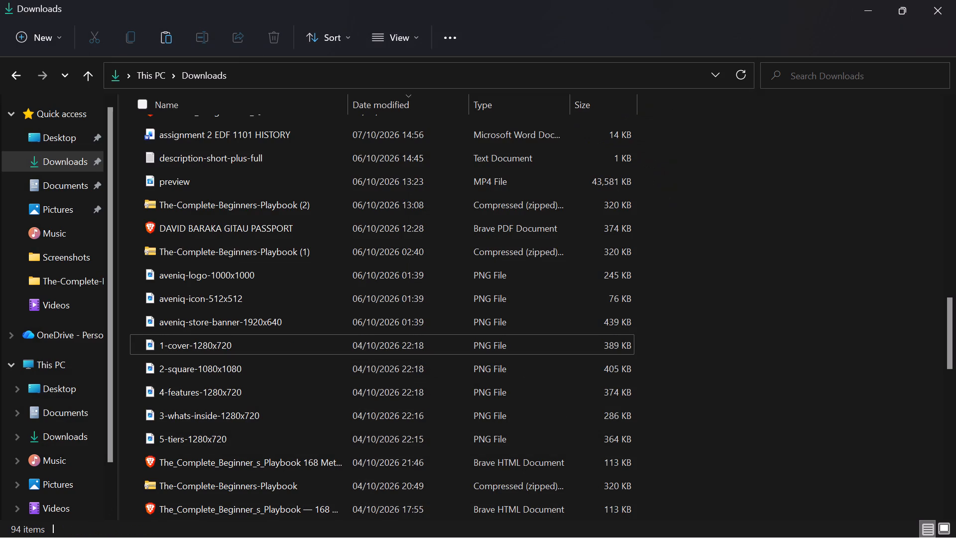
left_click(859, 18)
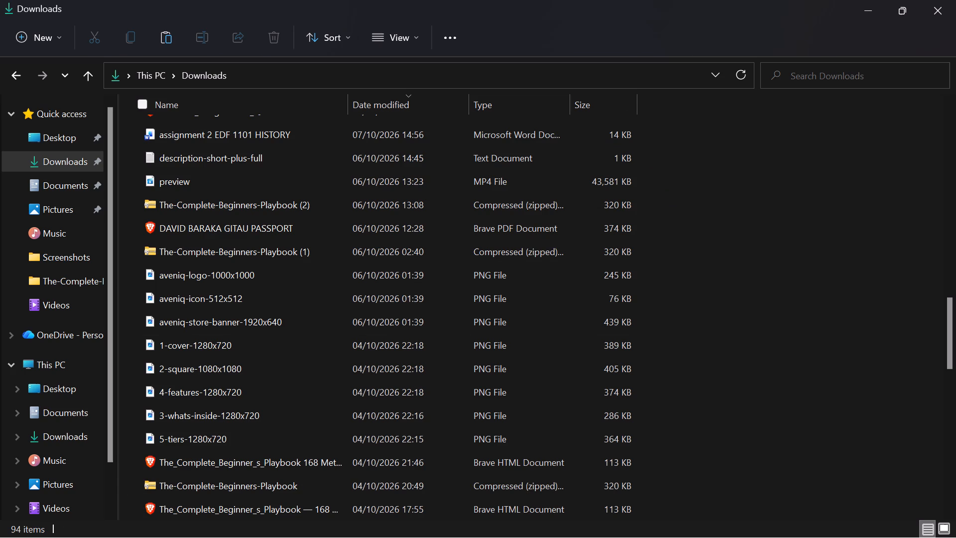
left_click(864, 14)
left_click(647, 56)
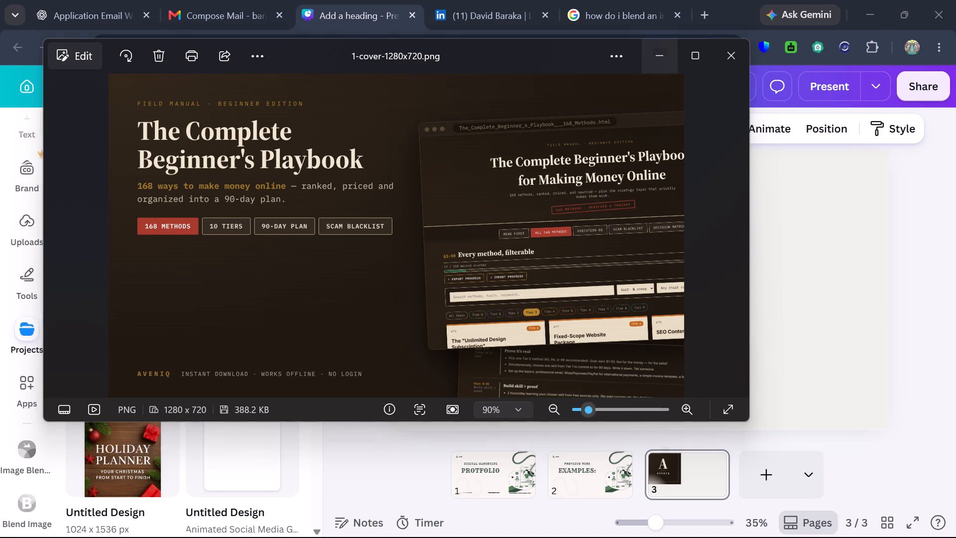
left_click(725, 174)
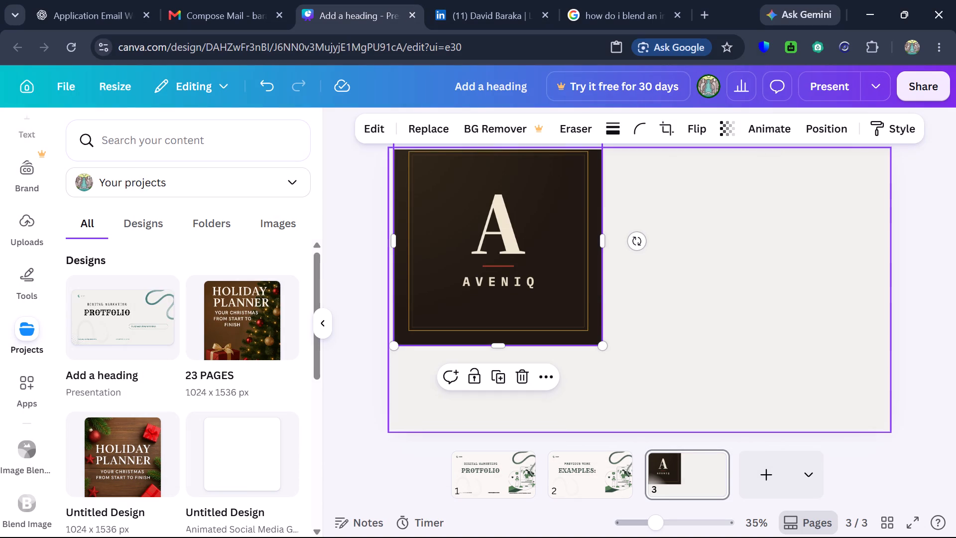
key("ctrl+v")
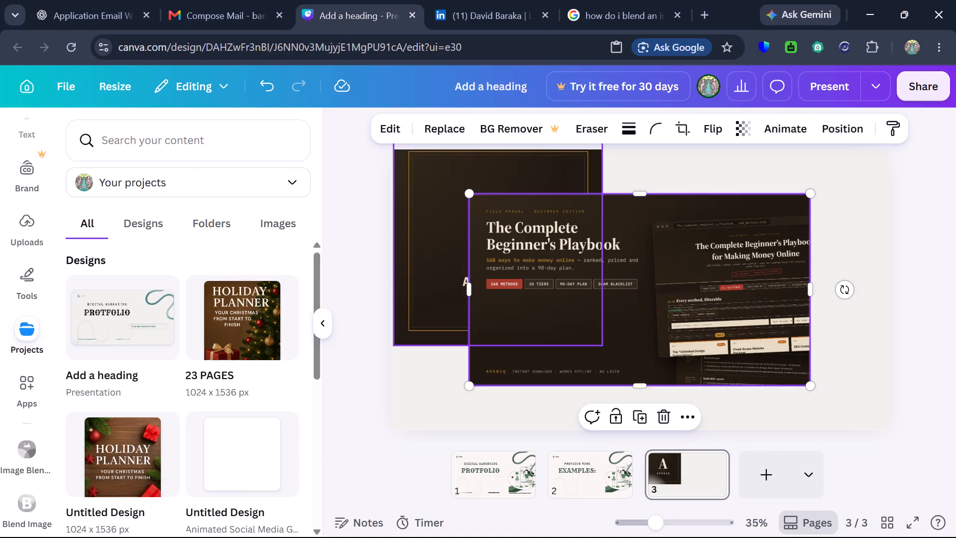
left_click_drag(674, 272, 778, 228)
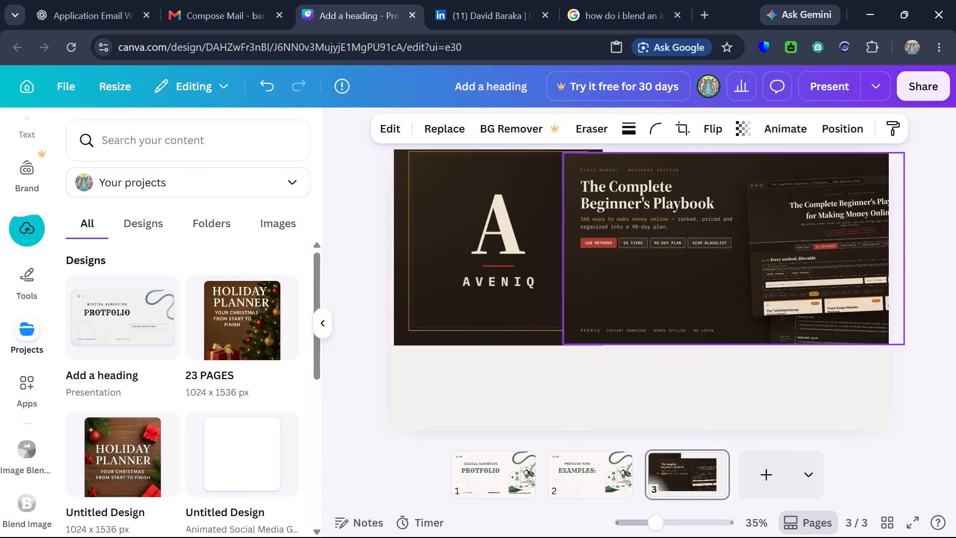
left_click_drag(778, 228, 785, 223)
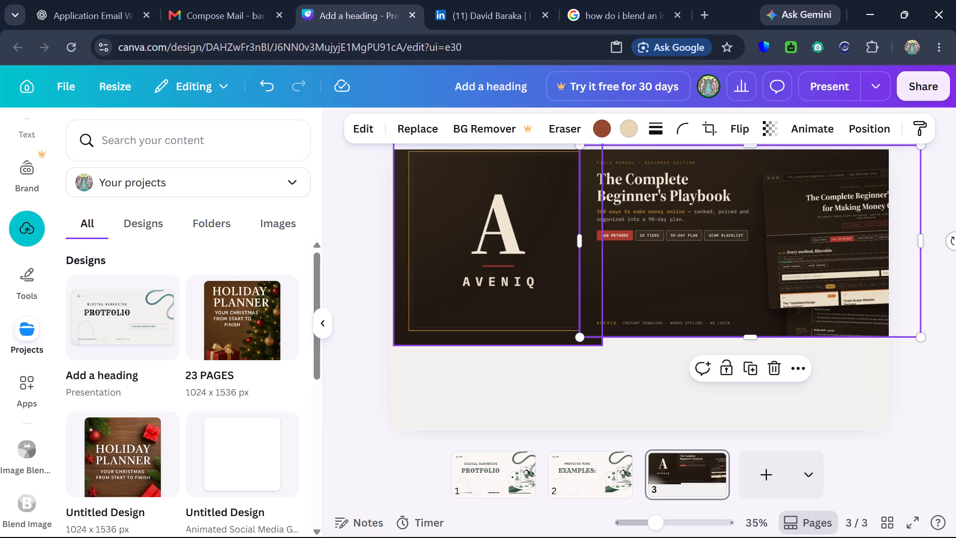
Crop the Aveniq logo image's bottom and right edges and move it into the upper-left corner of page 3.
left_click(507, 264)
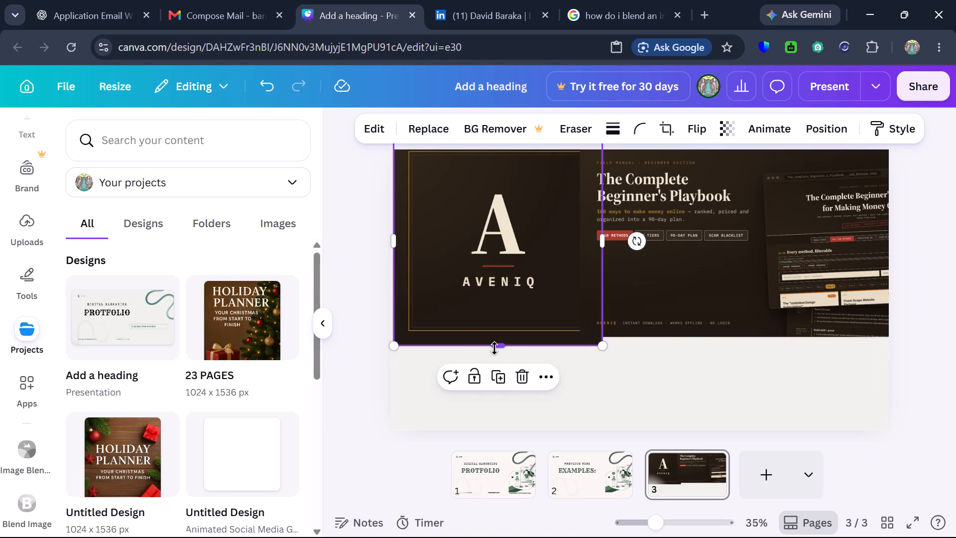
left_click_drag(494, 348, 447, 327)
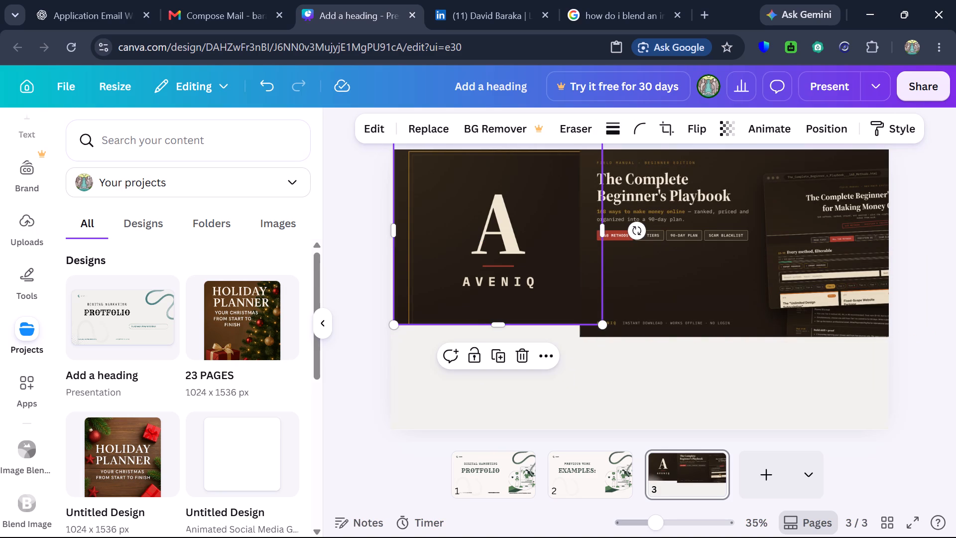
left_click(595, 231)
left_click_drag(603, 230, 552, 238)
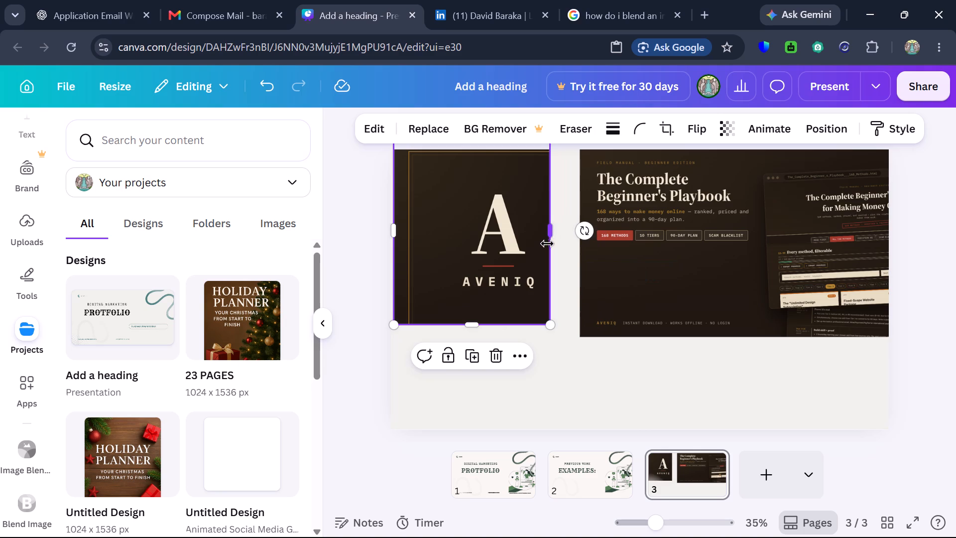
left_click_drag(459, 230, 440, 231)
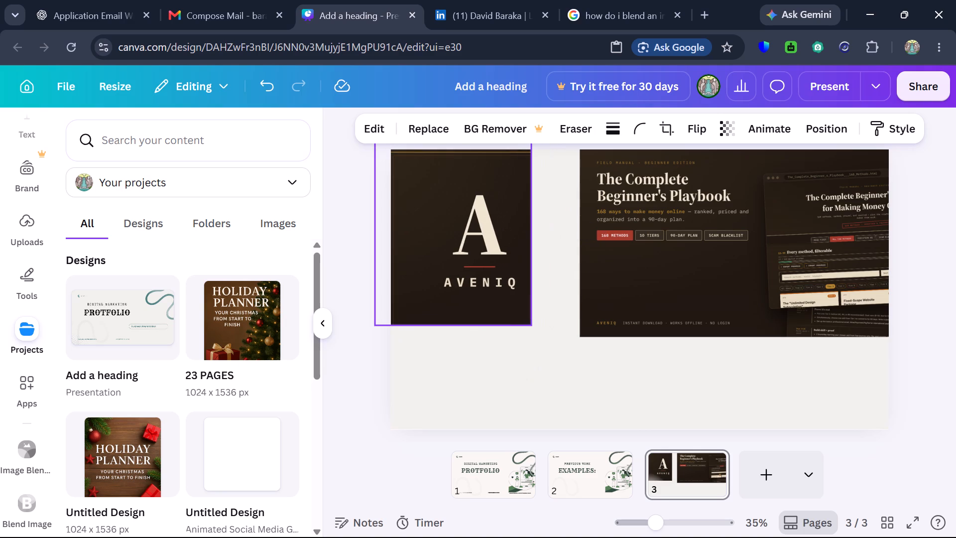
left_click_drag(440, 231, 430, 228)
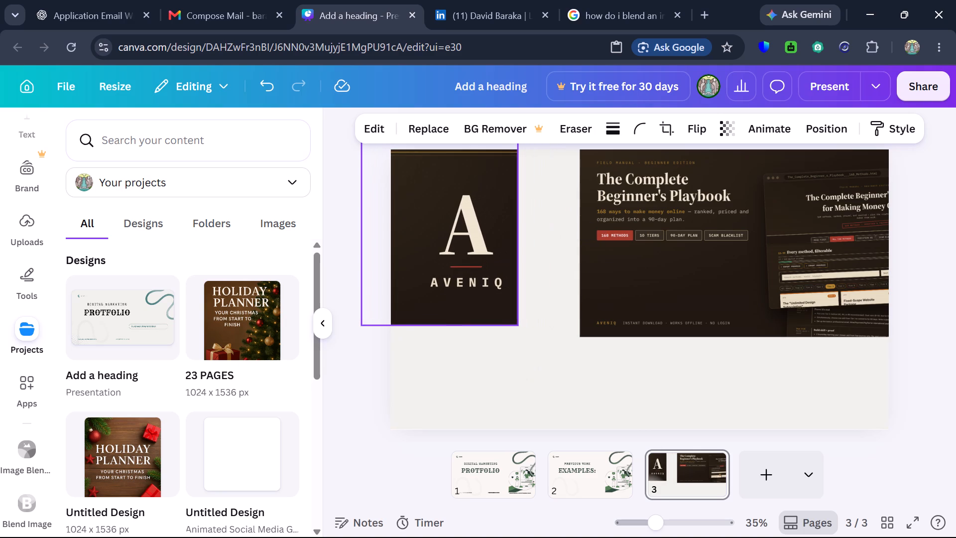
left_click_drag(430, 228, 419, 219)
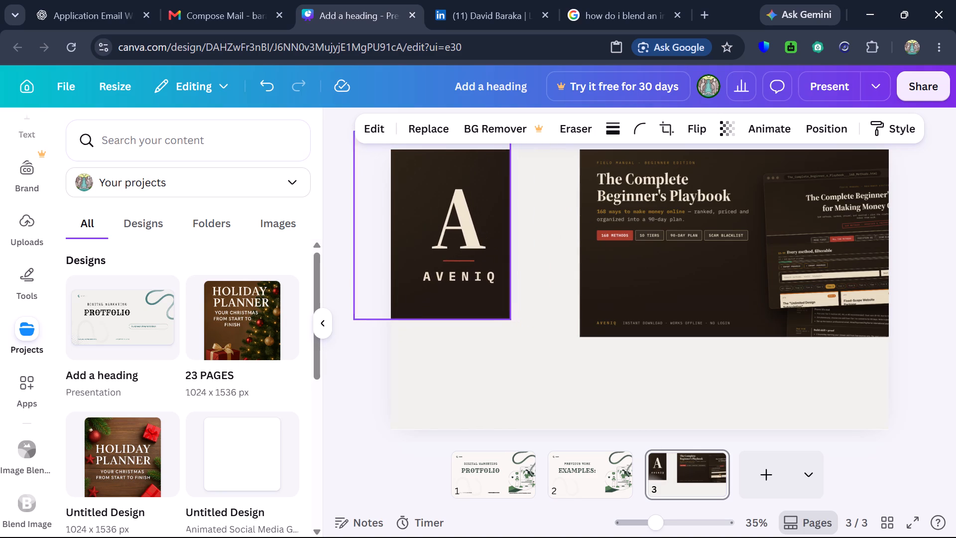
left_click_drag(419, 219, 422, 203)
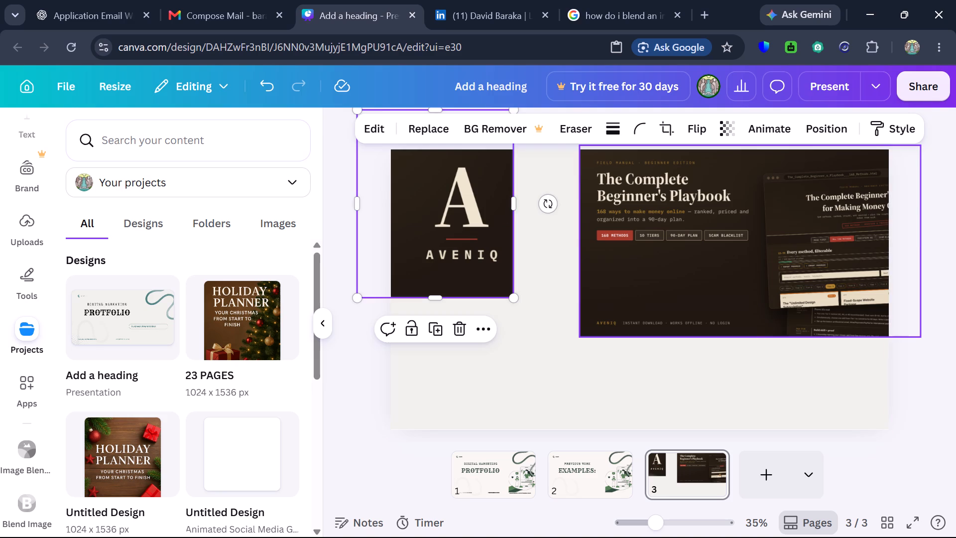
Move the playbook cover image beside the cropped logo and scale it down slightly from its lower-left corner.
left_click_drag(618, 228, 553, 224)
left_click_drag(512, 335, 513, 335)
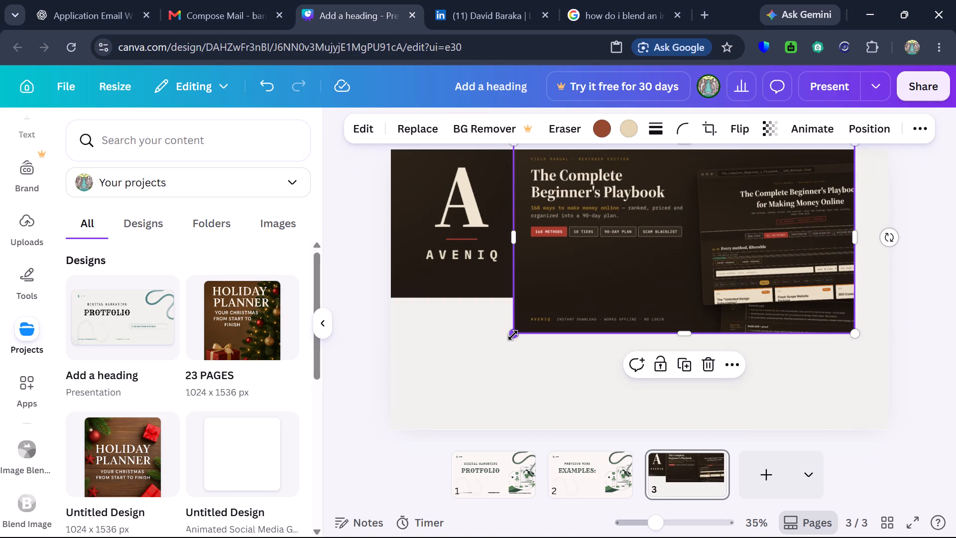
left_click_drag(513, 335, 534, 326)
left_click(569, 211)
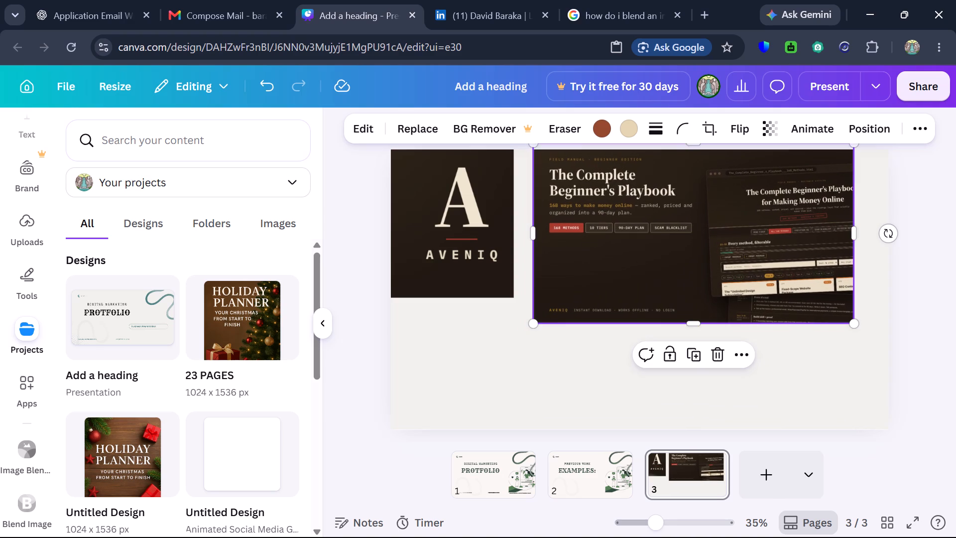
Check page 2's design, then delete page 3 with the Aveniq logo and playbook cover images.
left_click(590, 470)
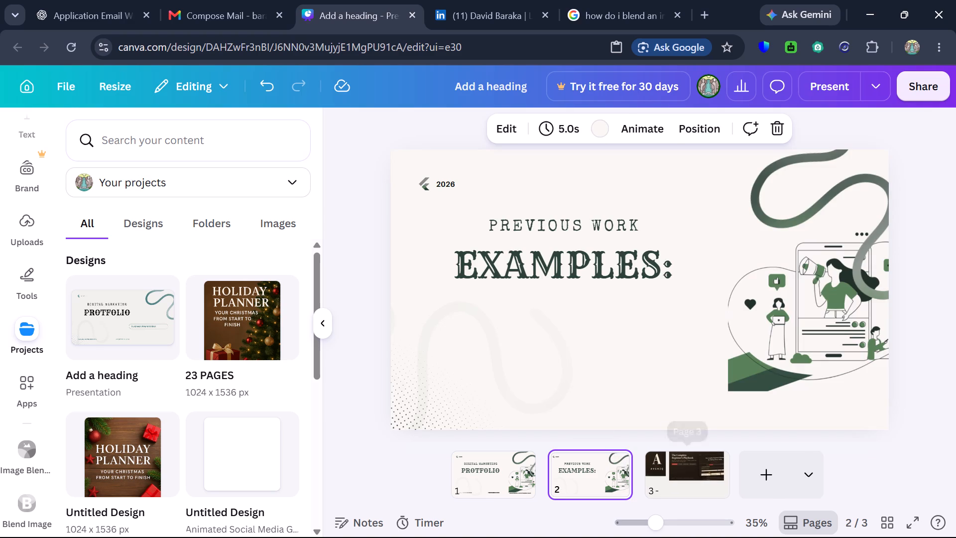
left_click(680, 456)
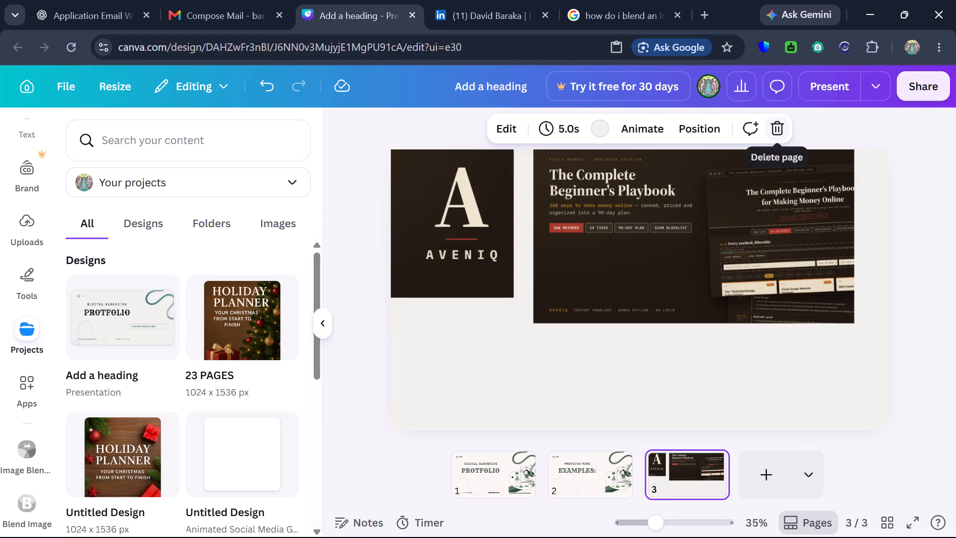
left_click(772, 134)
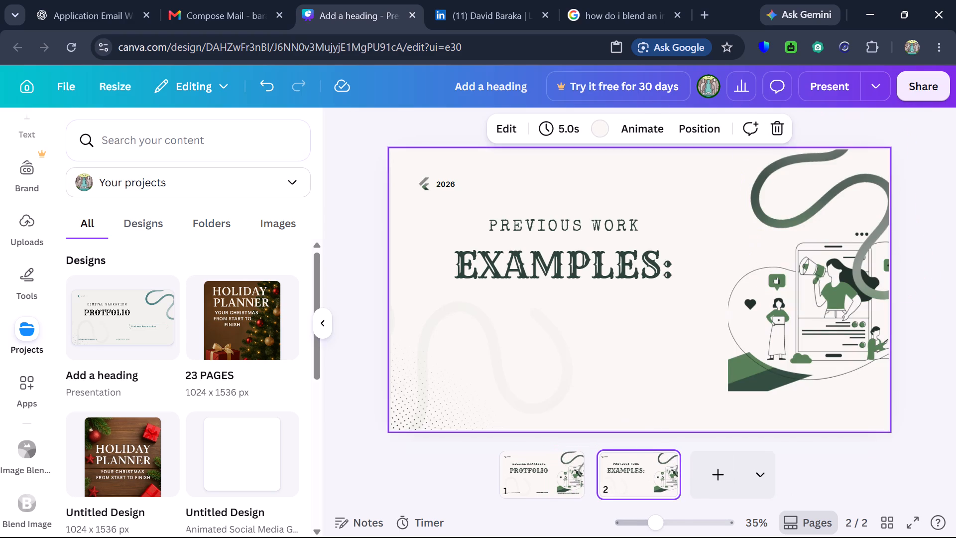
Duplicate page 2, the "PREVIOUS WORK EXAMPLES:" page.
right_click(632, 393)
left_click(682, 259)
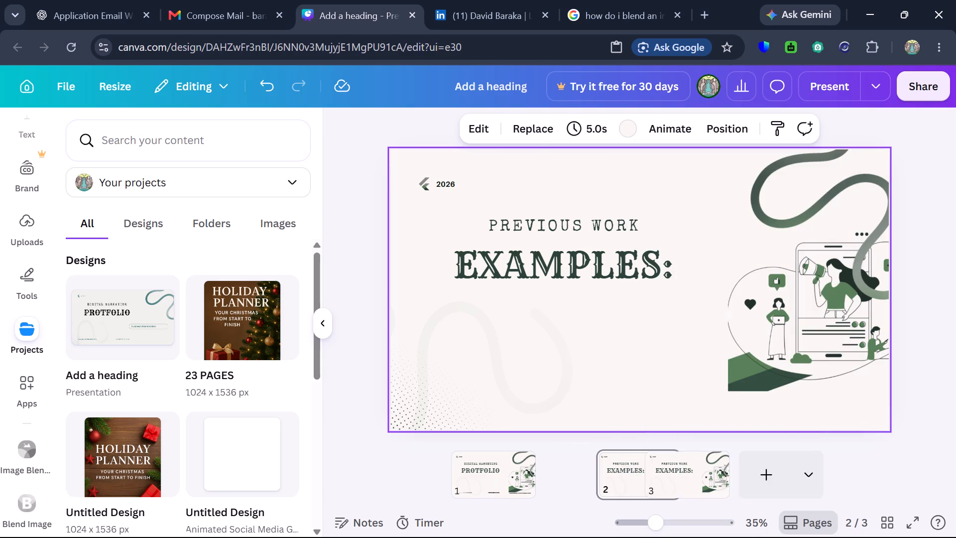
Delete the grouped "PREVIOUS WORK EXAMPLES:" heading from the duplicated page 3.
left_click(680, 461)
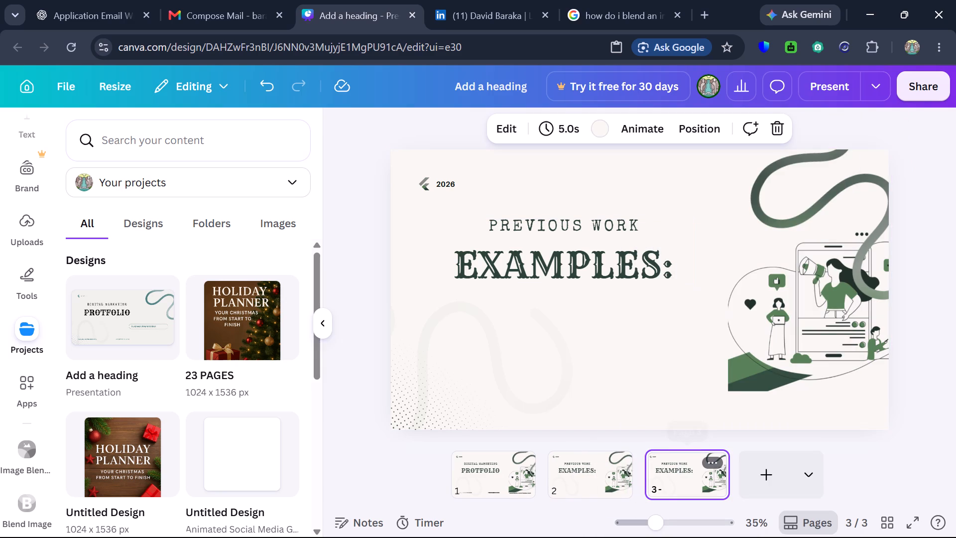
left_click(500, 229)
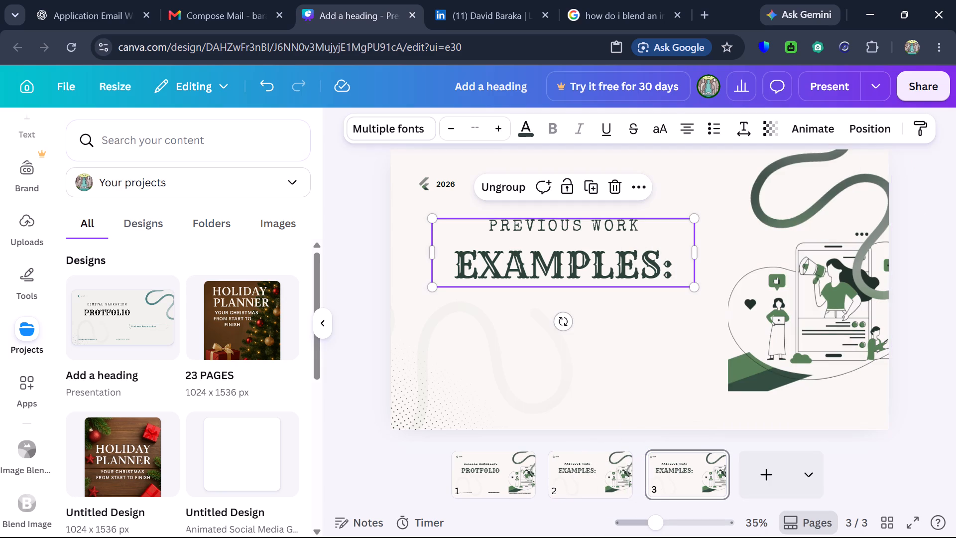
key("BackSpace")
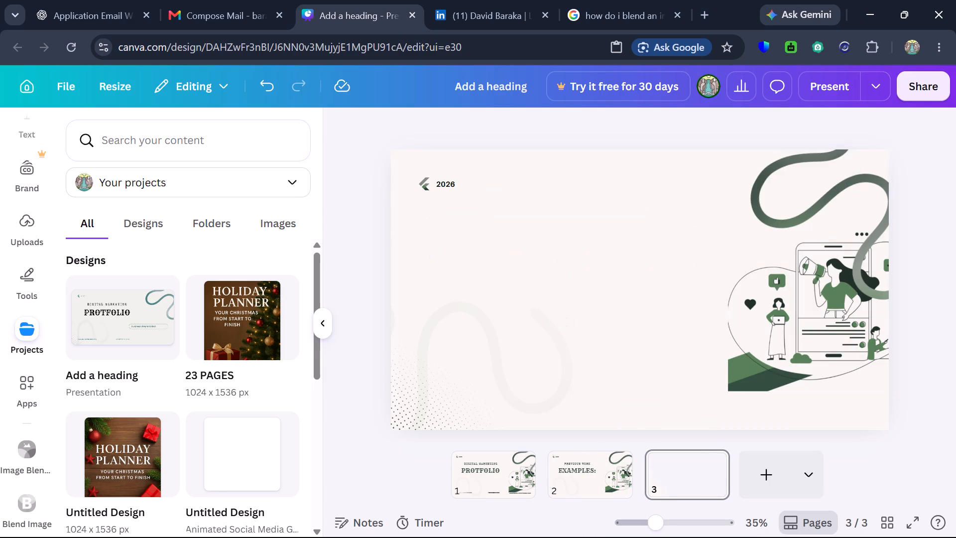
Delete the social media marketing illustration from page 3.
left_click(744, 307)
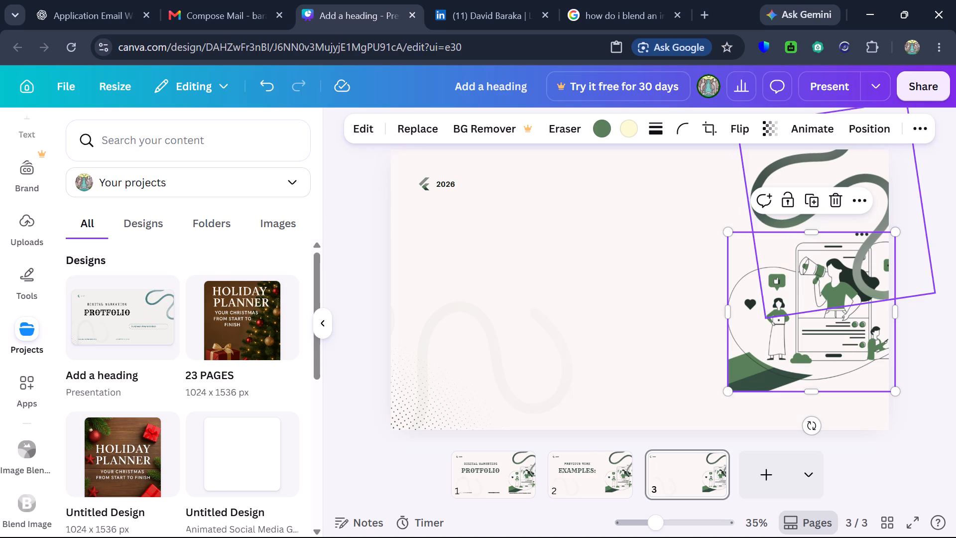
left_click(832, 190)
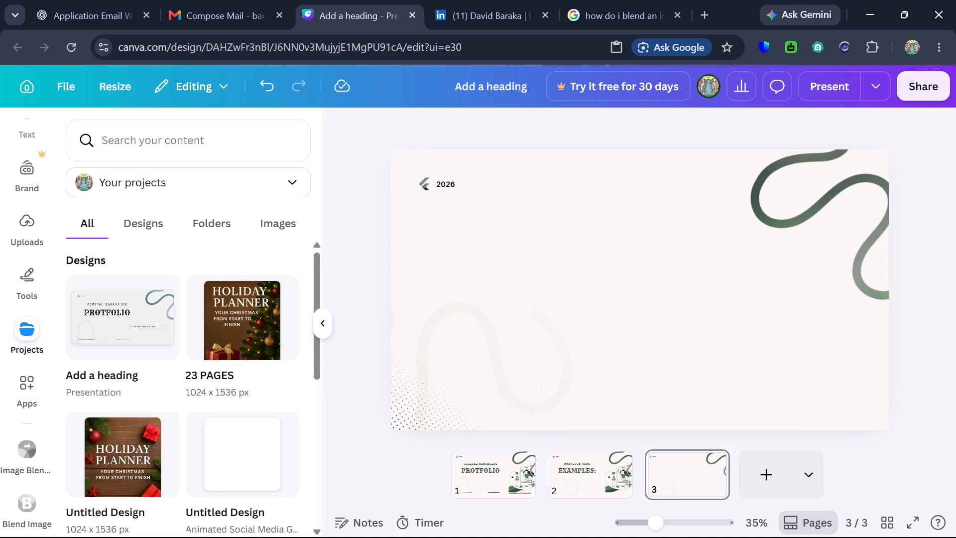
Paste the "The Complete Beginner's Playbook" cover image onto page 3 and move it into the page's lower-left corner, slightly past the left edge.
key("ctrl+v")
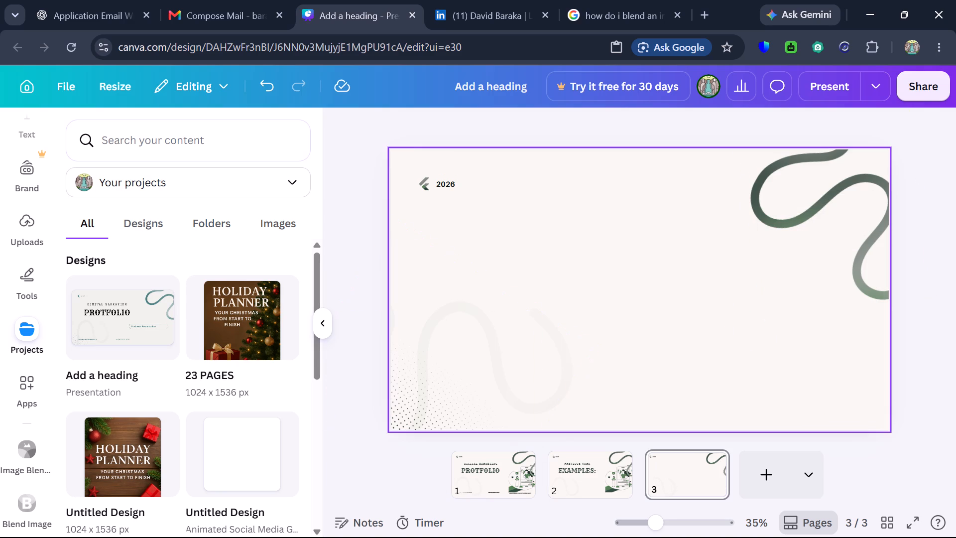
left_click_drag(542, 246, 473, 283)
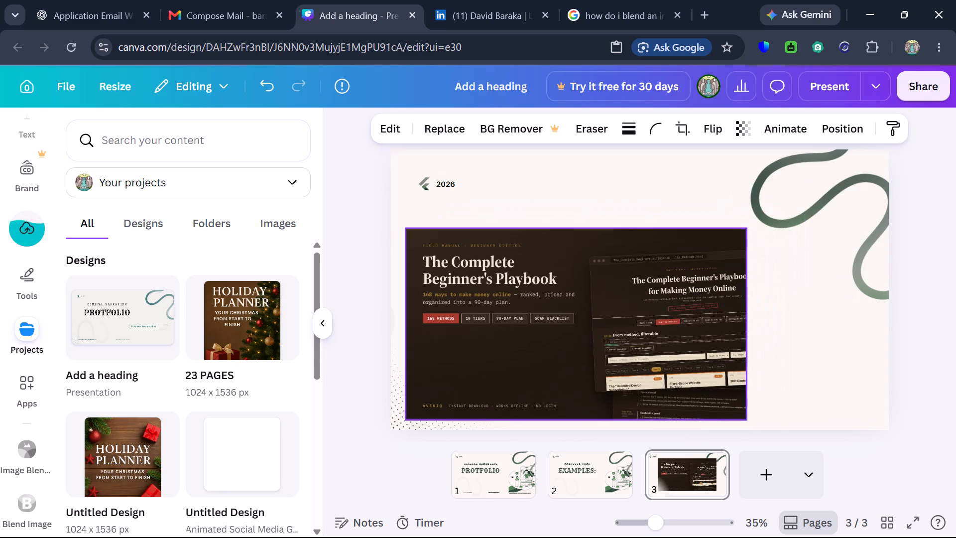
left_click_drag(473, 283, 464, 291)
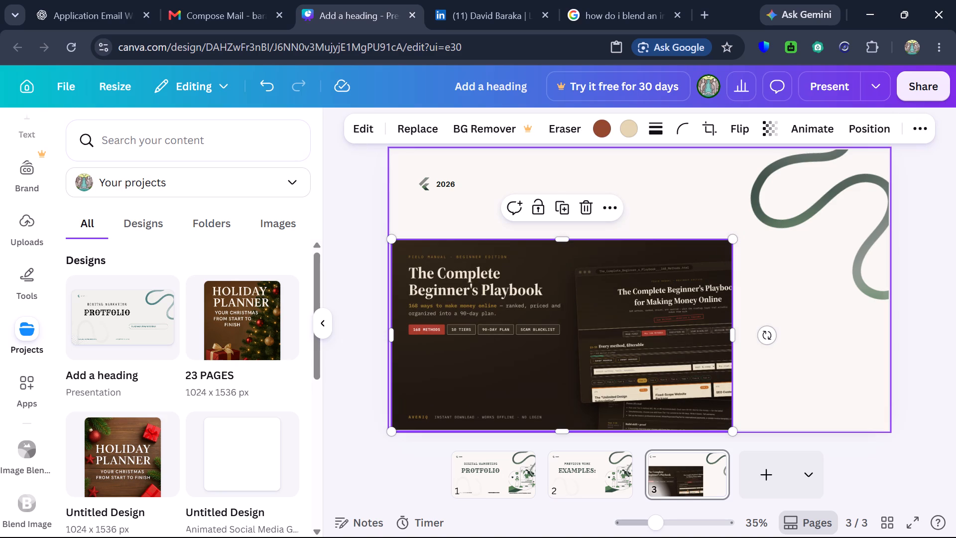
left_click(803, 387)
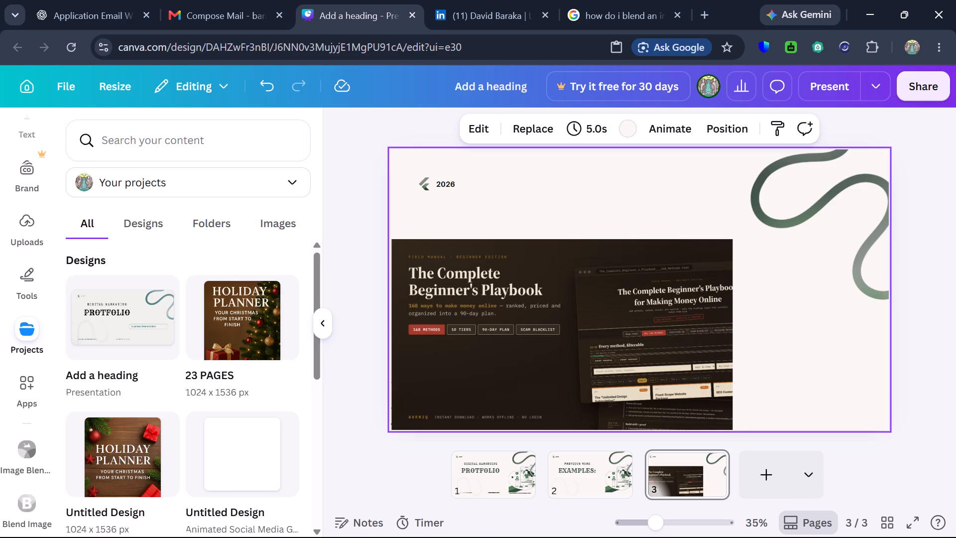
left_click_drag(522, 388, 514, 388)
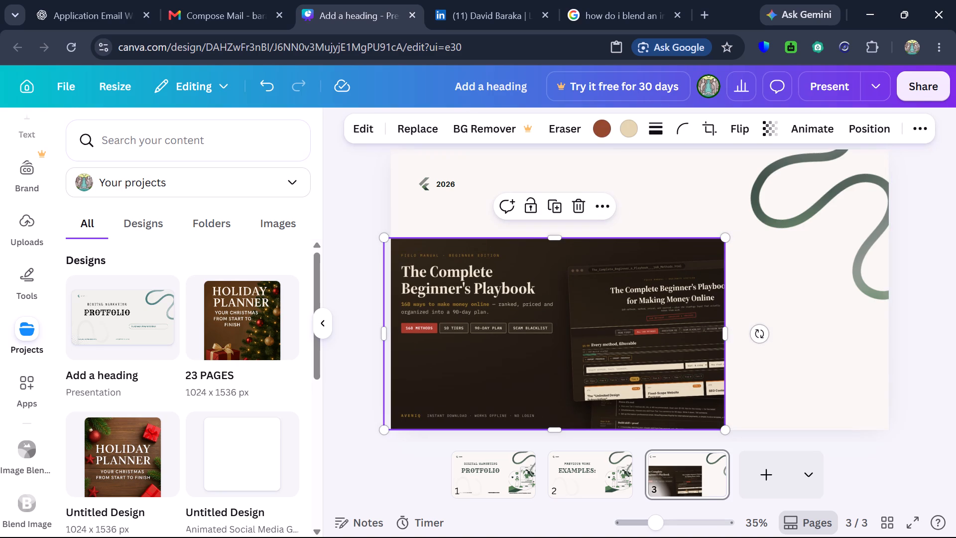
left_click(757, 385)
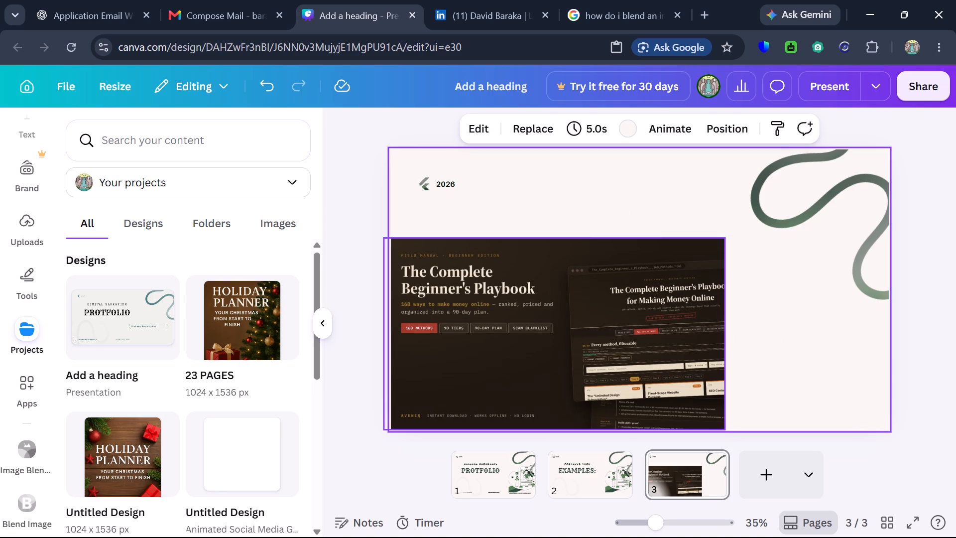
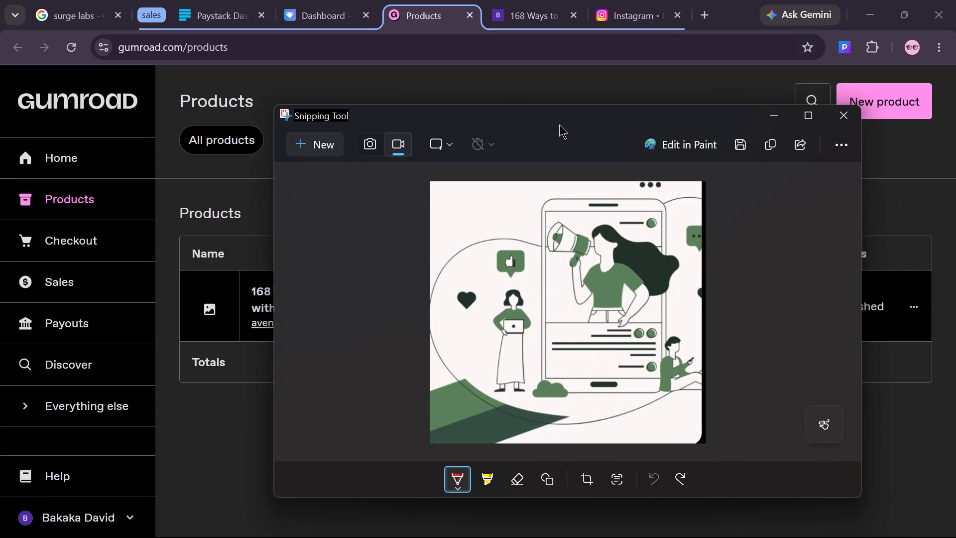
Close the Snipping Tool capture and bring up the Gumroad product page for "168 Ways to Make Money Online".
left_click(835, 105)
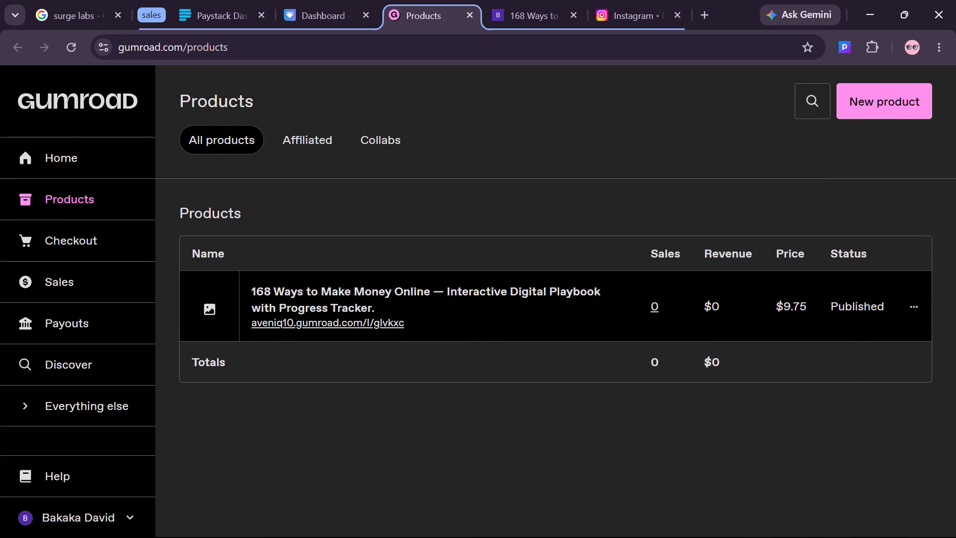
left_click(555, 0)
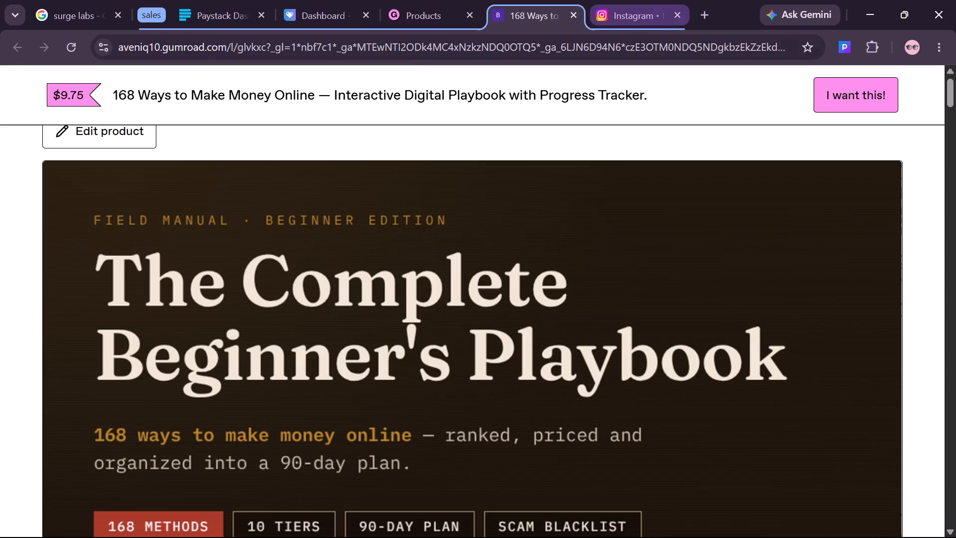
Look over the playbook's Gumroad product page, examining the cover image, the title and the start of the description.
scroll(509, 417, "down", 11)
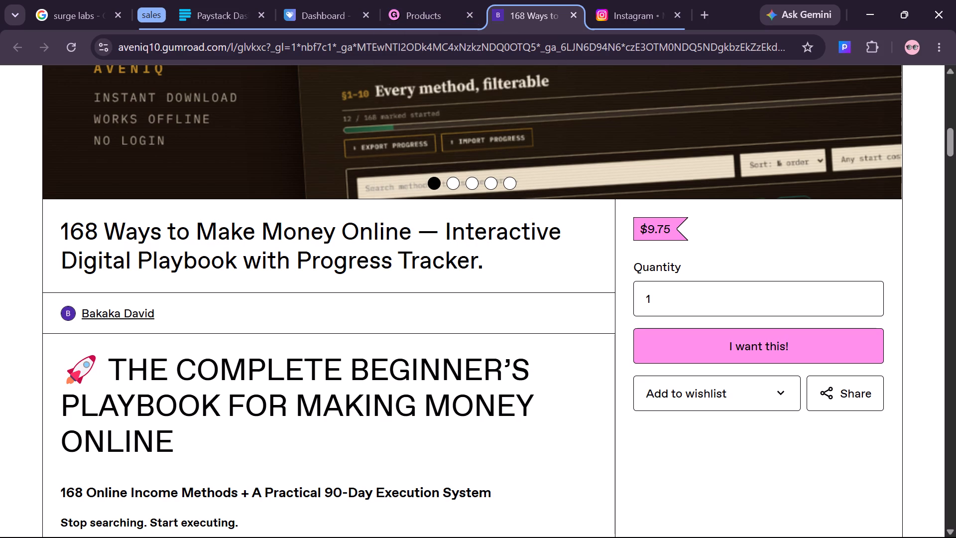
scroll(357, 359, "up", 10)
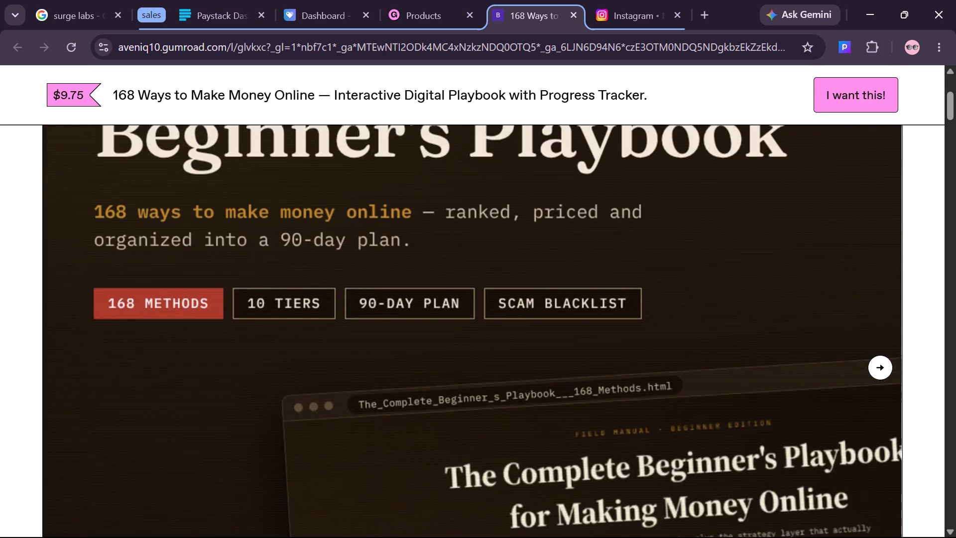
scroll(358, 339, "up", 4)
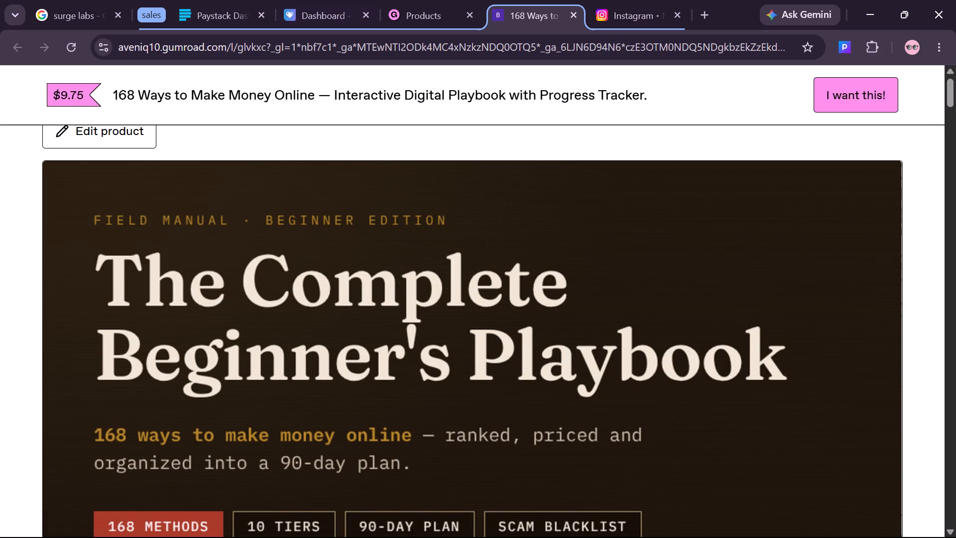
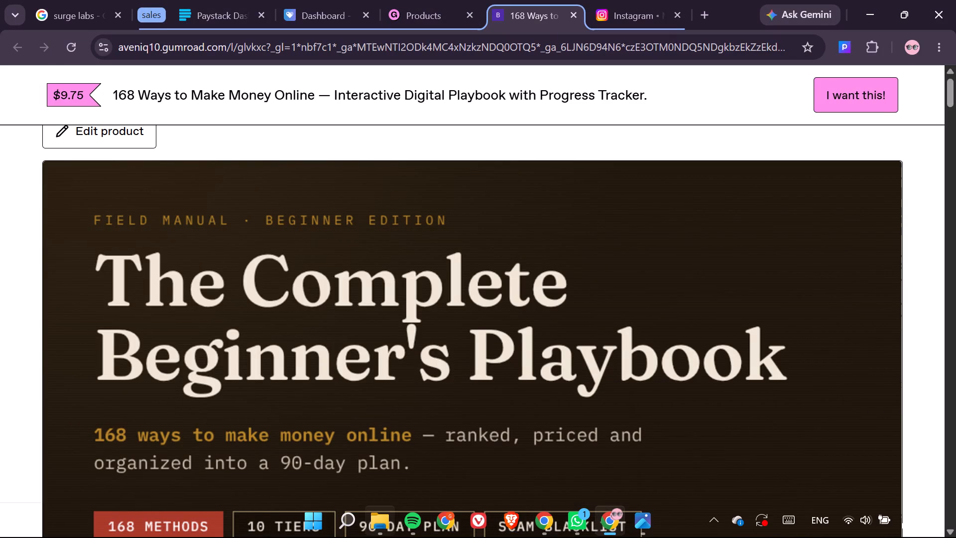
Switch back to the Canva presentation open on page 3.
left_click(548, 517)
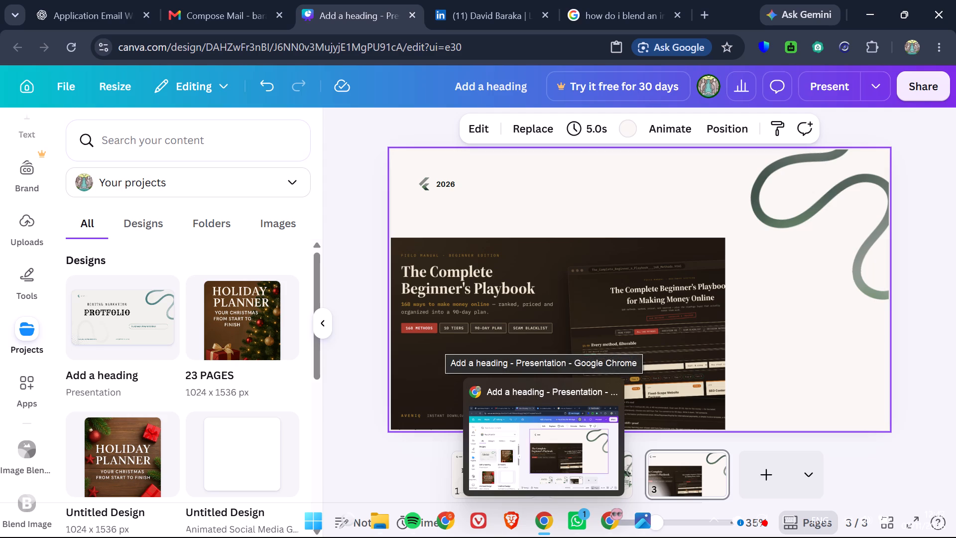
left_click(554, 531)
left_click(554, 531)
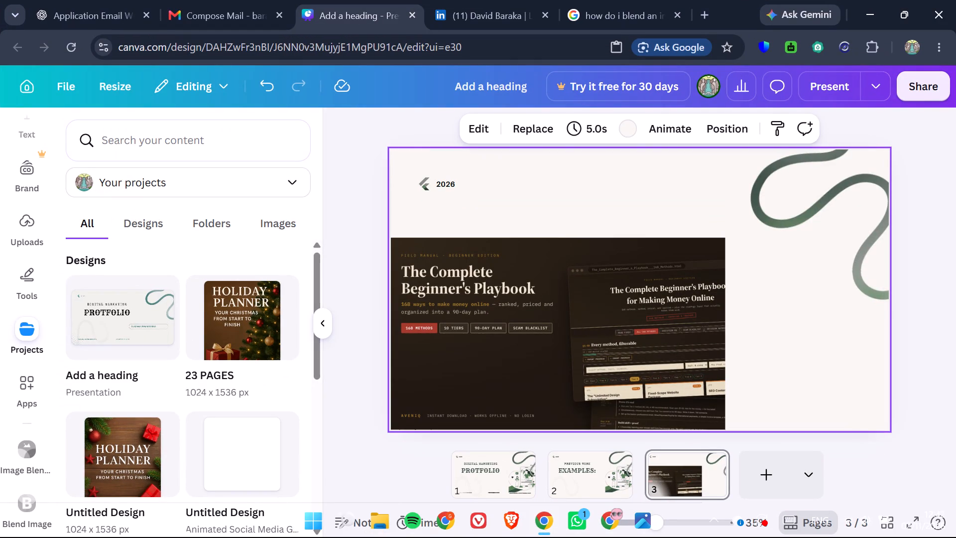
Preview the 2-square-1080x1080 image from the Downloads folder.
left_click(374, 513)
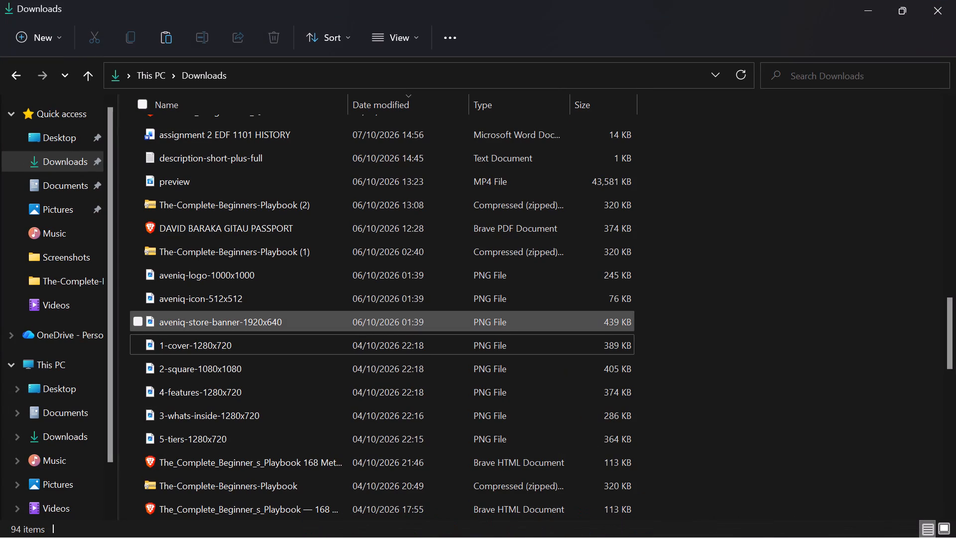
double_click(291, 358)
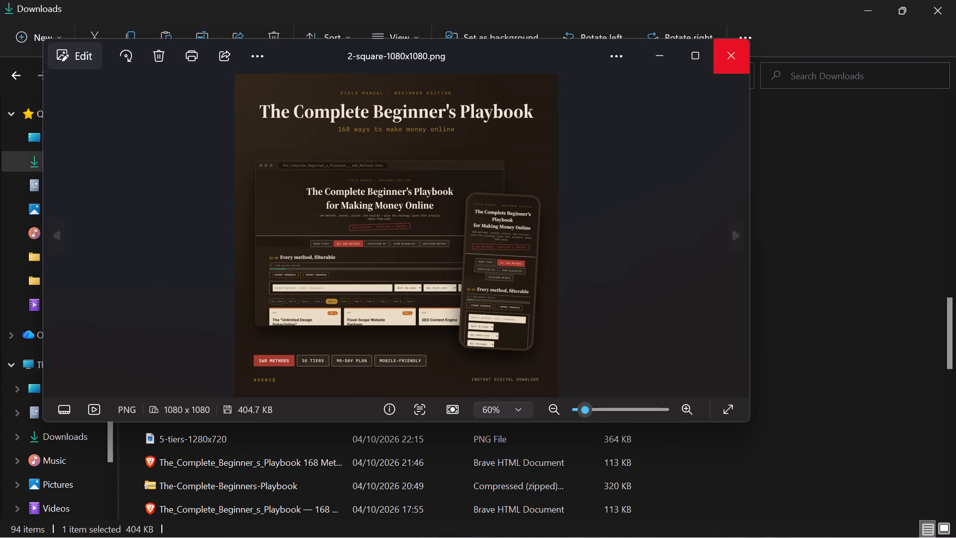
left_click(866, 10)
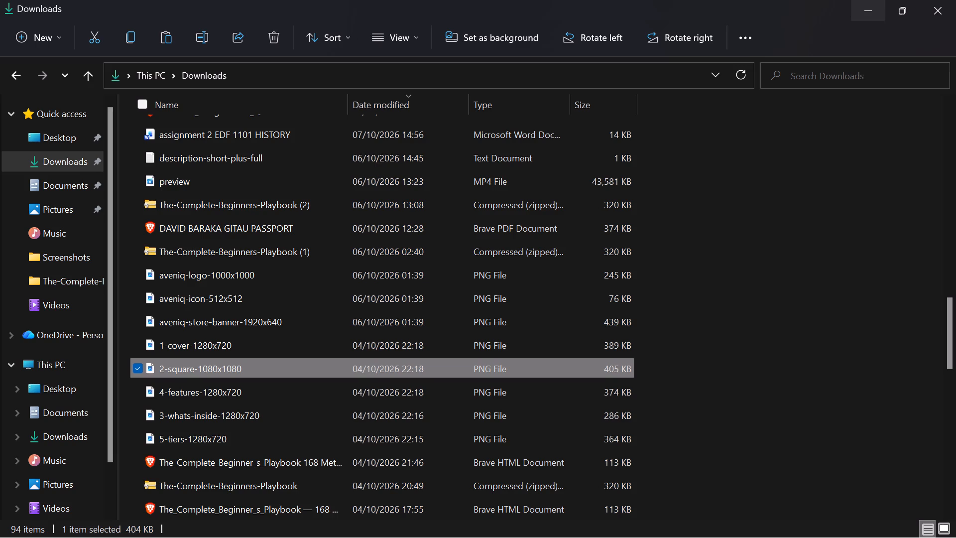
Delete the wide "The Complete Beginner's Playbook" cover image from page 3 of the Canva presentation.
left_click(613, 327)
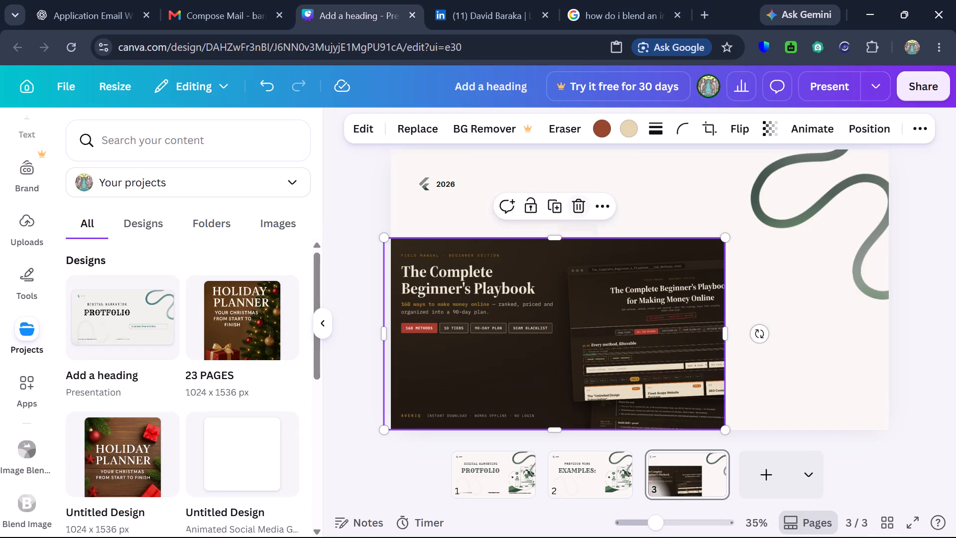
left_click(578, 204)
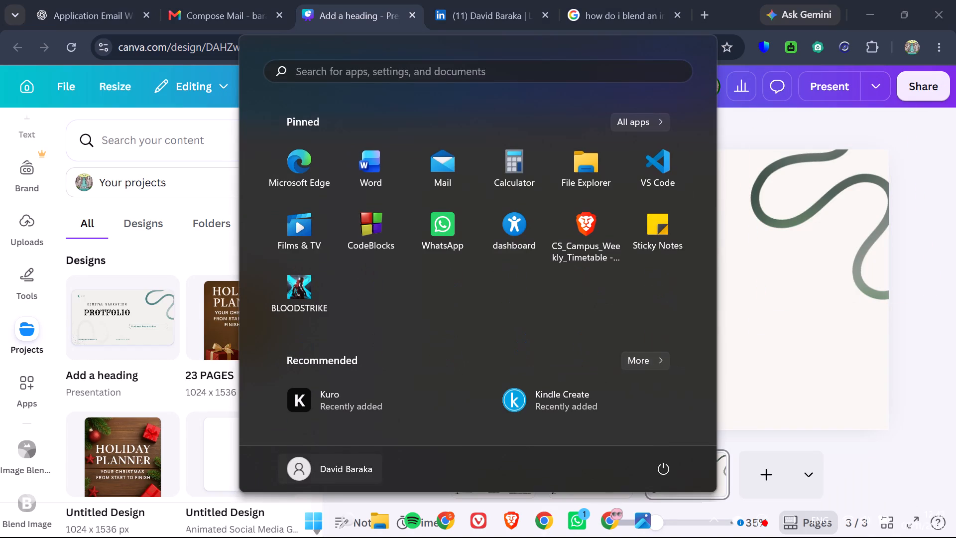
Copy the 2-square-1080x1080 PNG file from the Downloads folder and return to the Canva presentation.
left_click(372, 516)
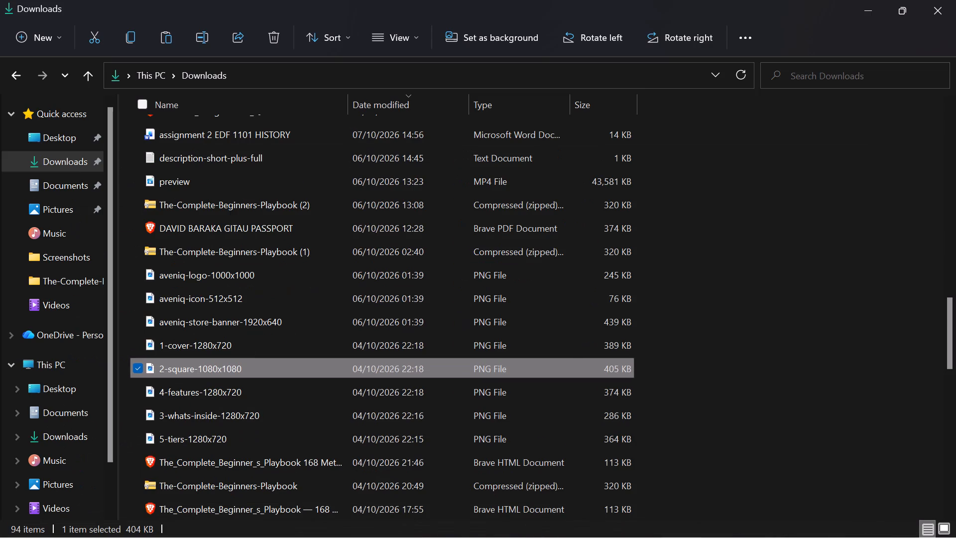
right_click(314, 361)
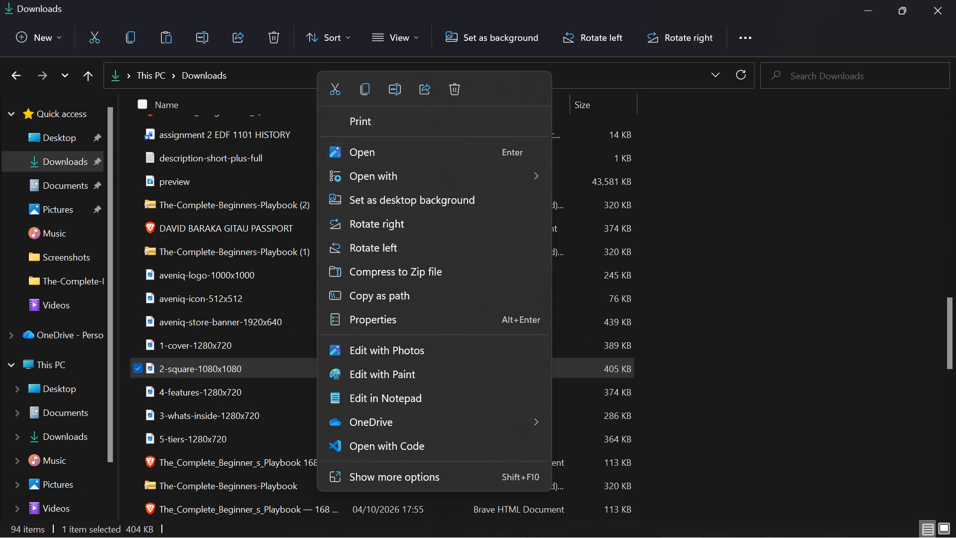
left_click(353, 93)
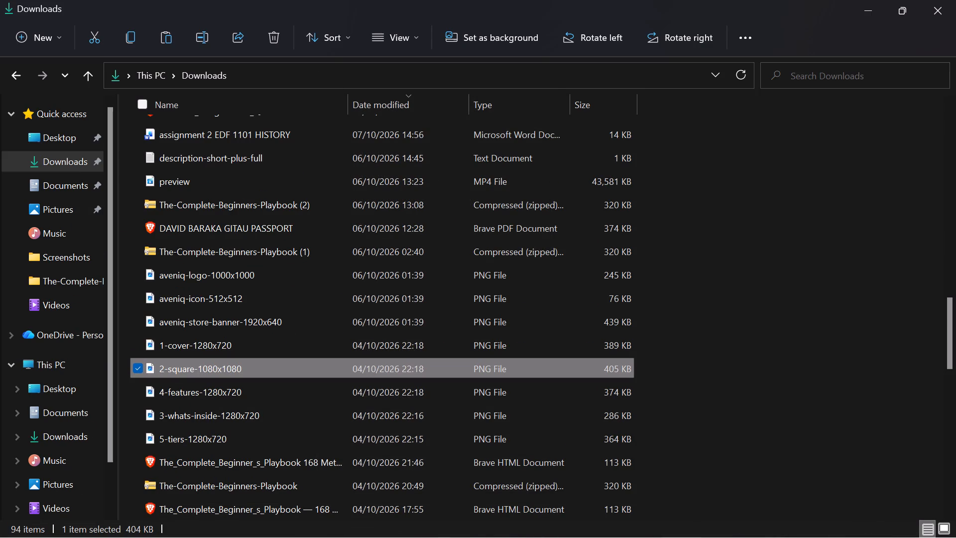
left_click_drag(843, 0, 852, 0)
left_click(873, 8)
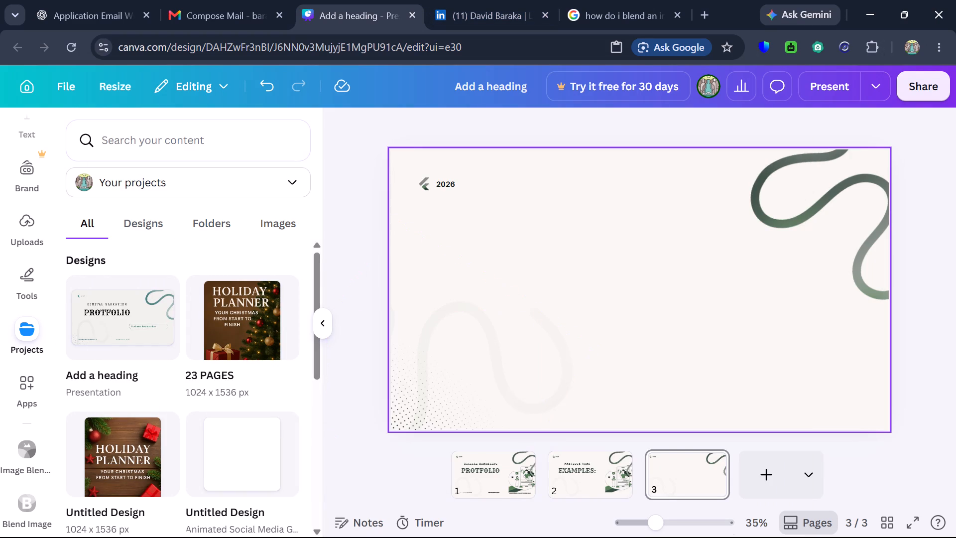
Paste the square playbook image into page 3's lower-left corner and extend its right edge slightly.
key("ctrl+v")
left_click_drag(605, 264, 462, 308)
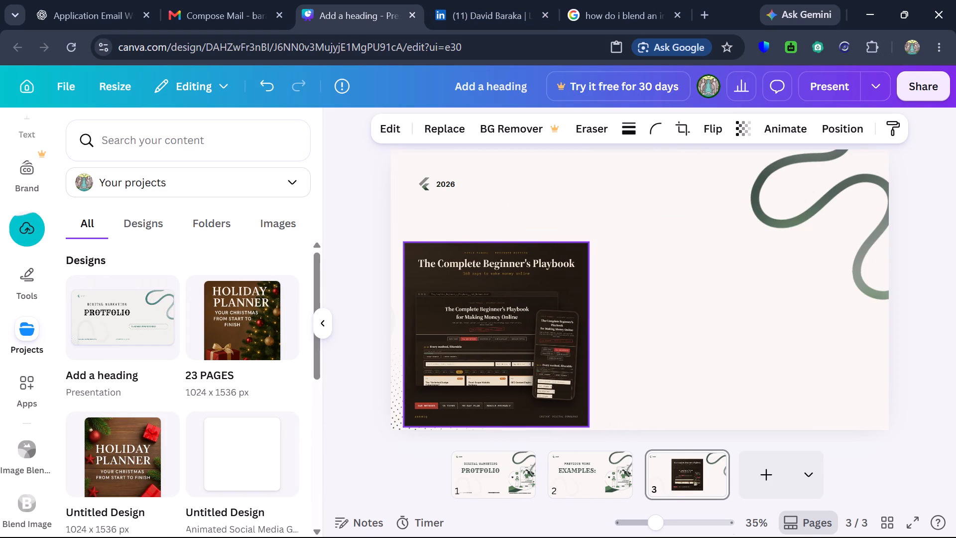
left_click_drag(462, 308, 454, 307)
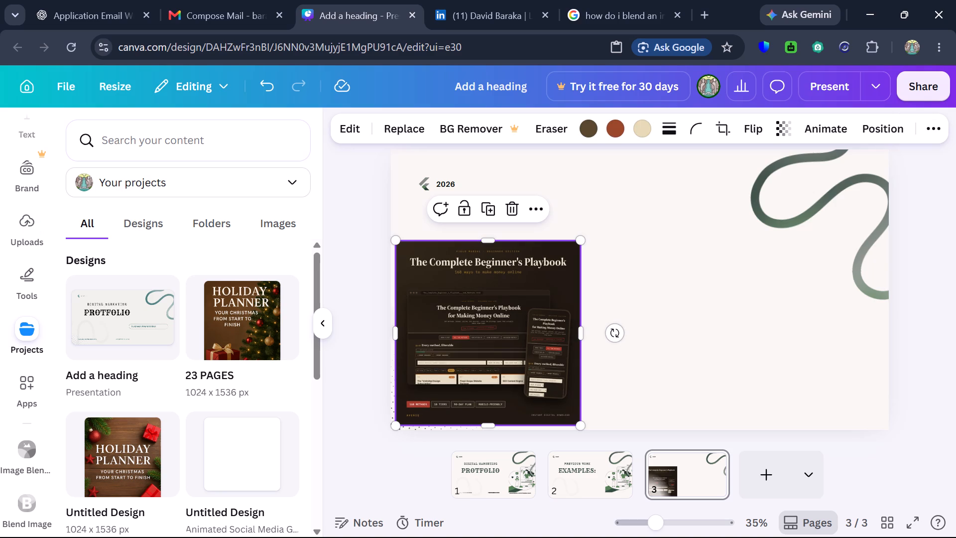
left_click_drag(581, 330, 598, 323)
left_click(510, 381)
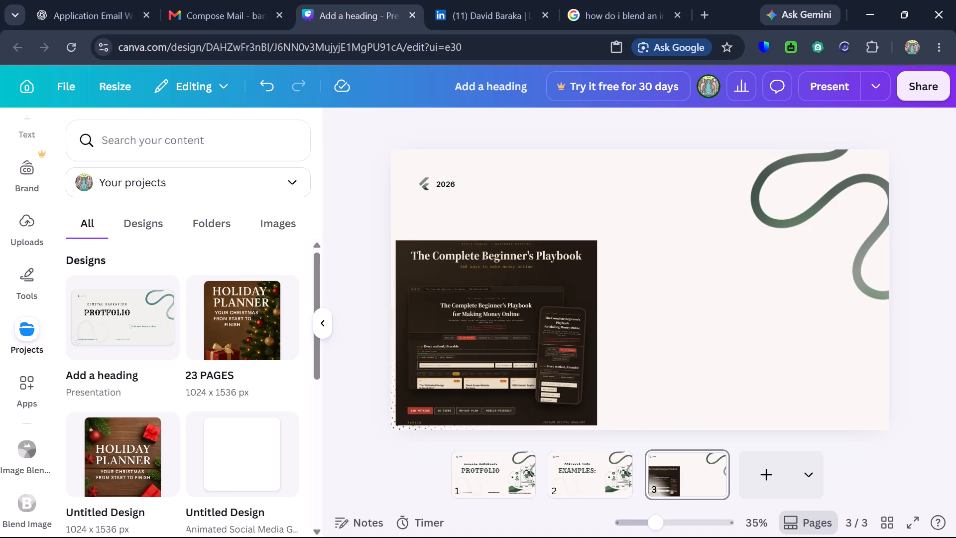
Preview the 4-features-1280x720 image from the Downloads folder.
left_click(876, 3)
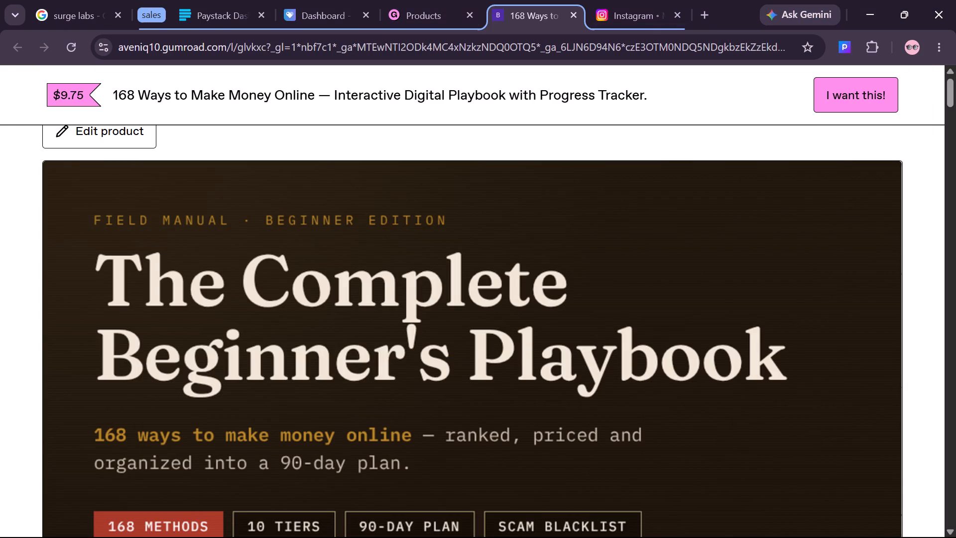
left_click(861, 19)
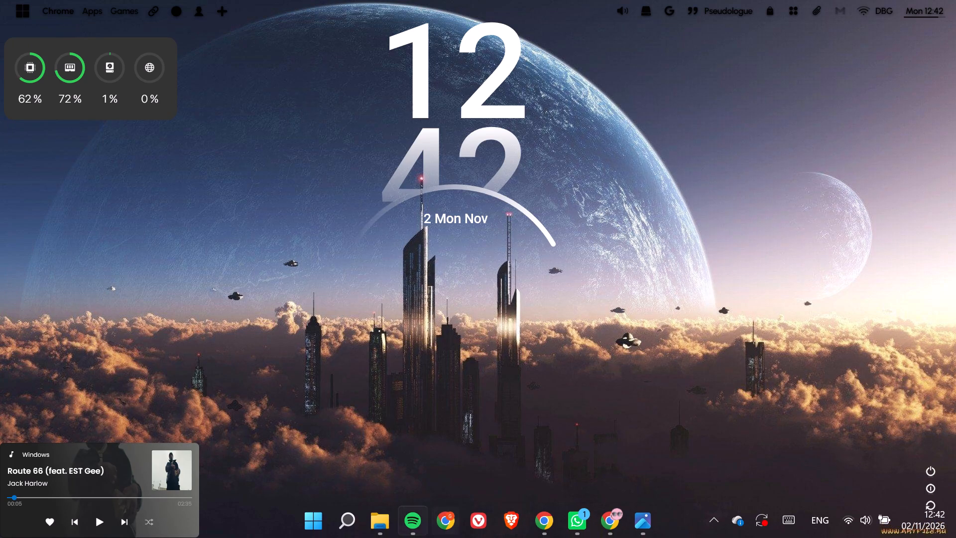
left_click(377, 531)
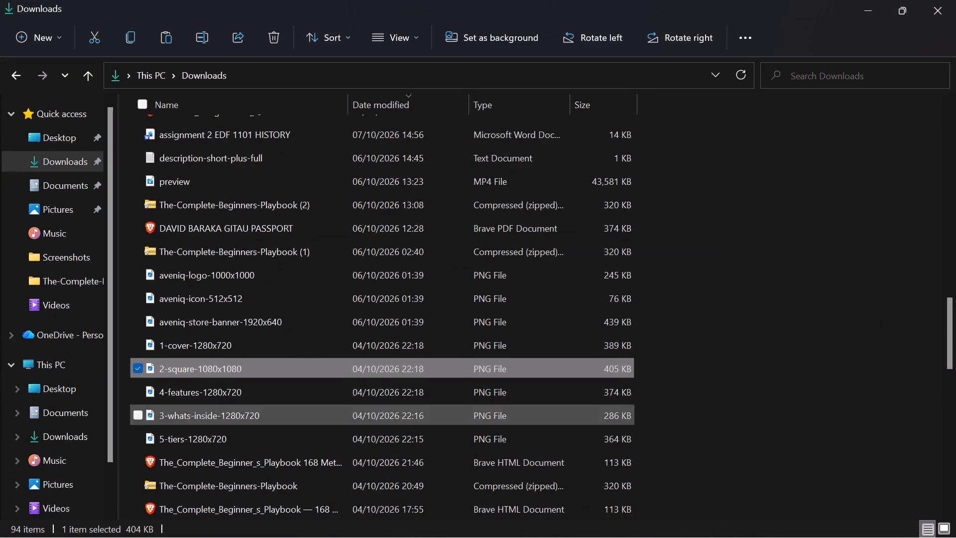
double_click(309, 391)
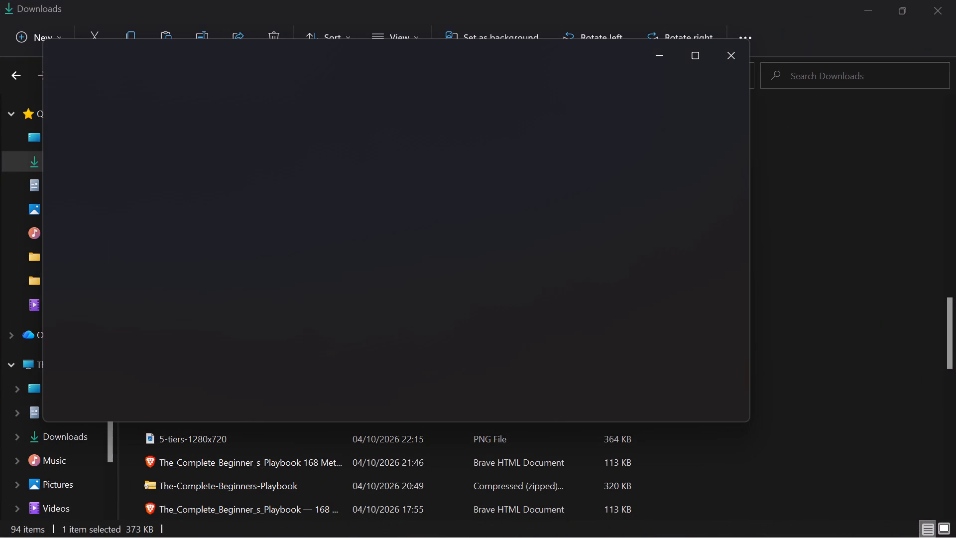
left_click(666, 50)
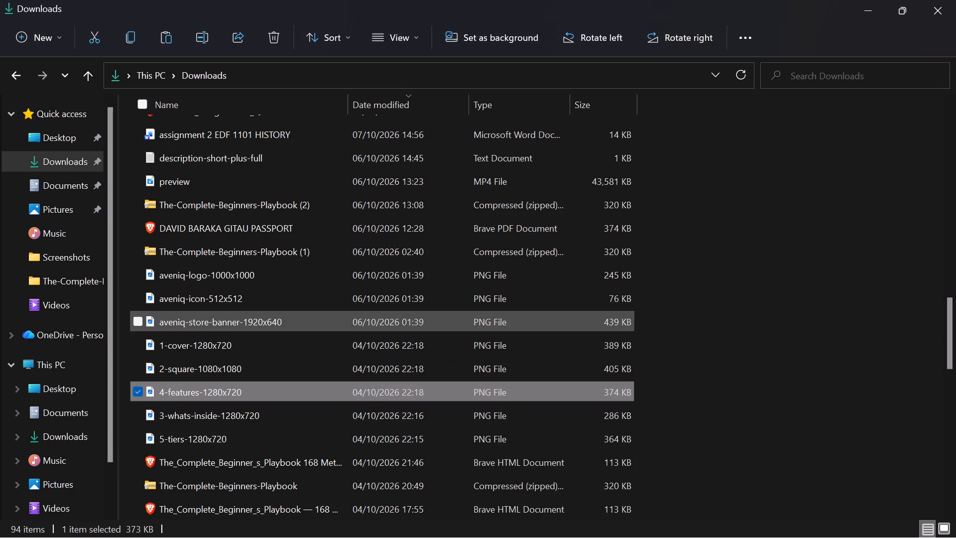
Copy the 3-whats-inside-1280x720 image from Downloads using Photos, and return to page 3 of the Canva presentation.
double_click(329, 414)
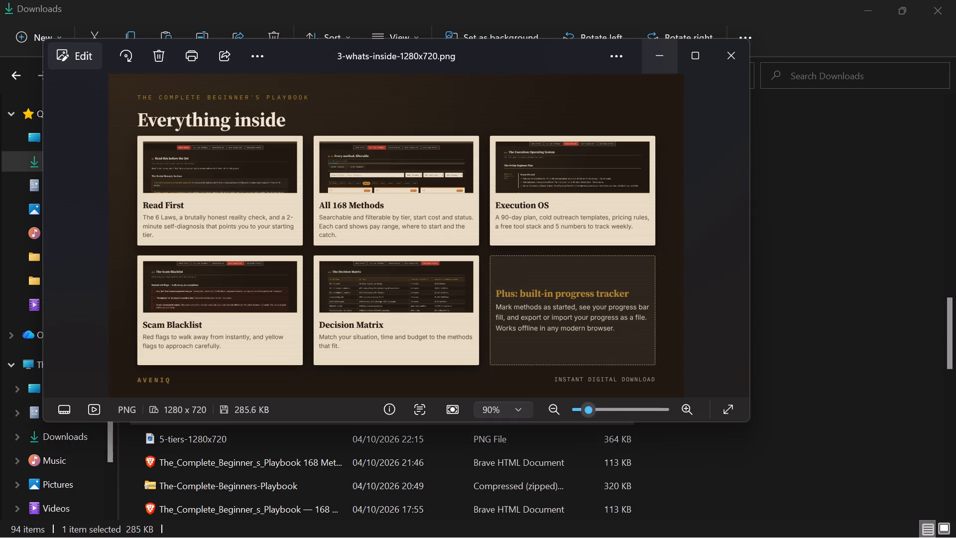
left_click(216, 202)
key("ctrl+c")
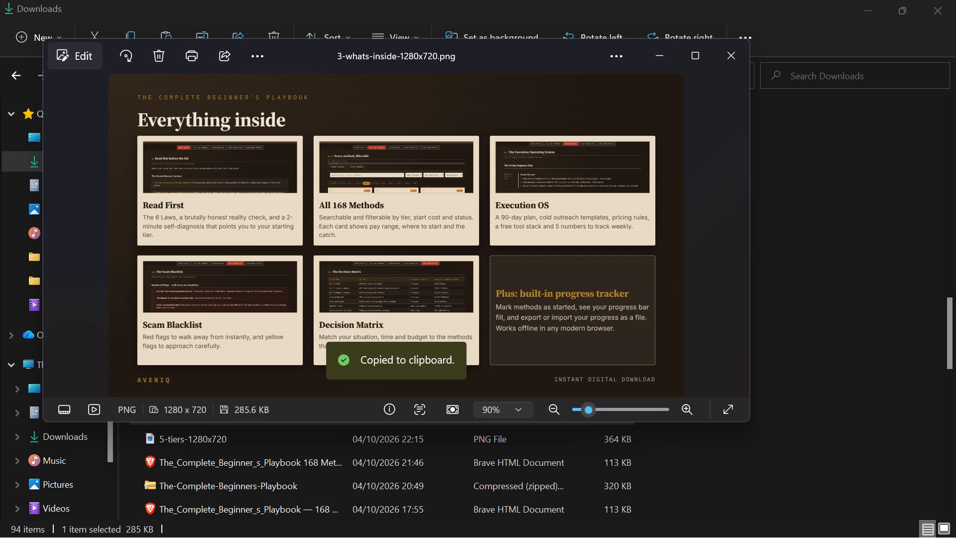
left_click(895, 348)
left_click(860, 0)
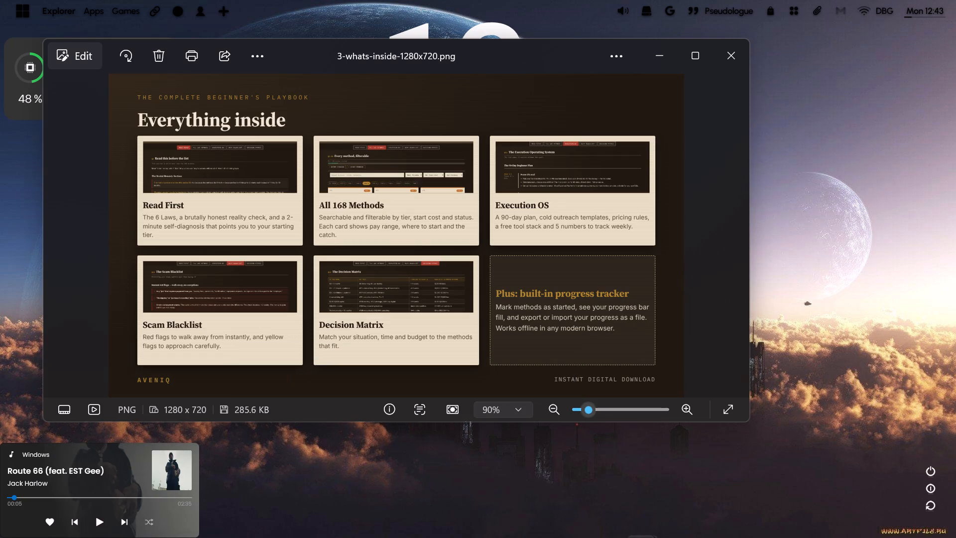
left_click(535, 520)
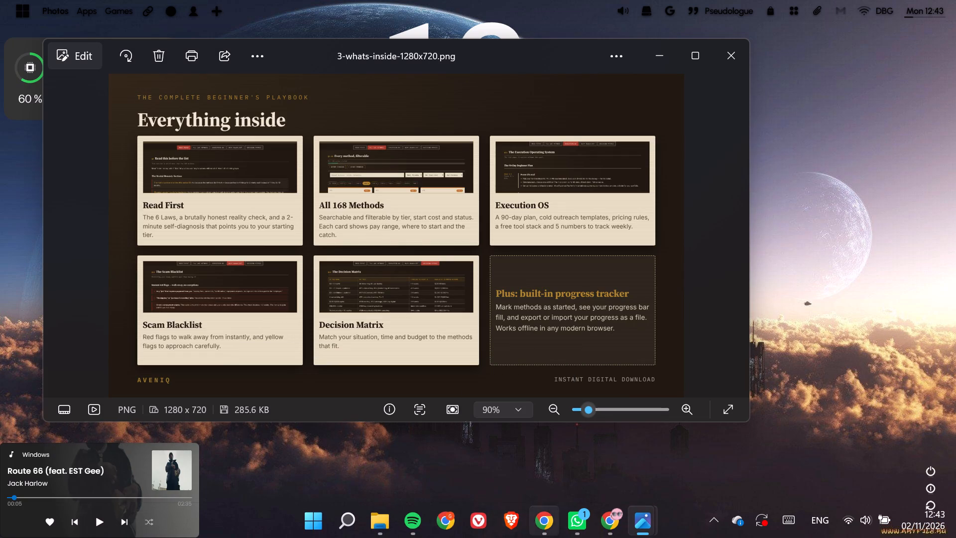
left_click(701, 319)
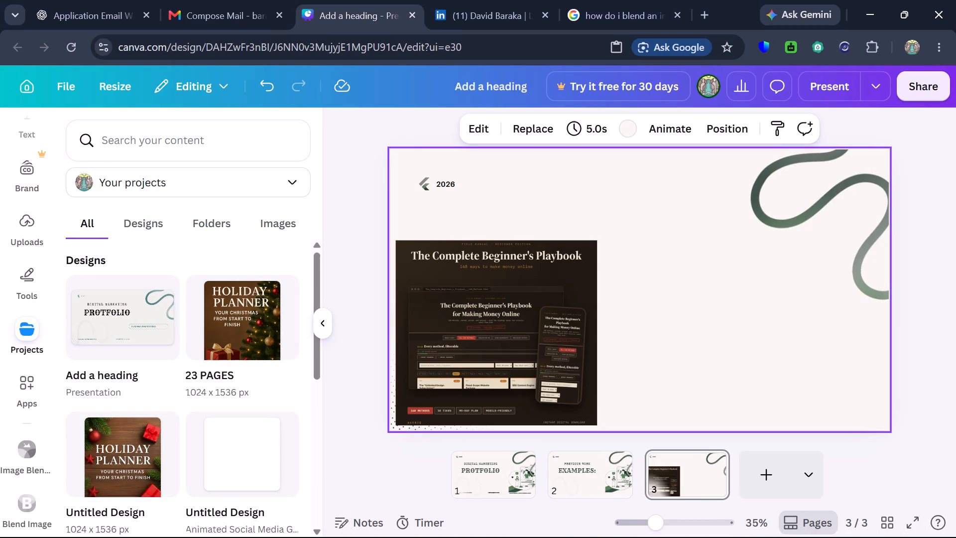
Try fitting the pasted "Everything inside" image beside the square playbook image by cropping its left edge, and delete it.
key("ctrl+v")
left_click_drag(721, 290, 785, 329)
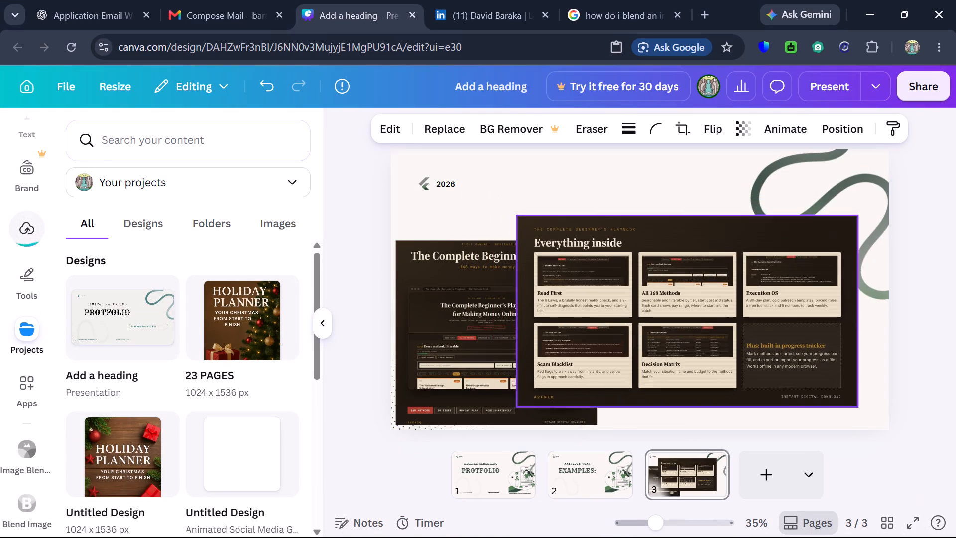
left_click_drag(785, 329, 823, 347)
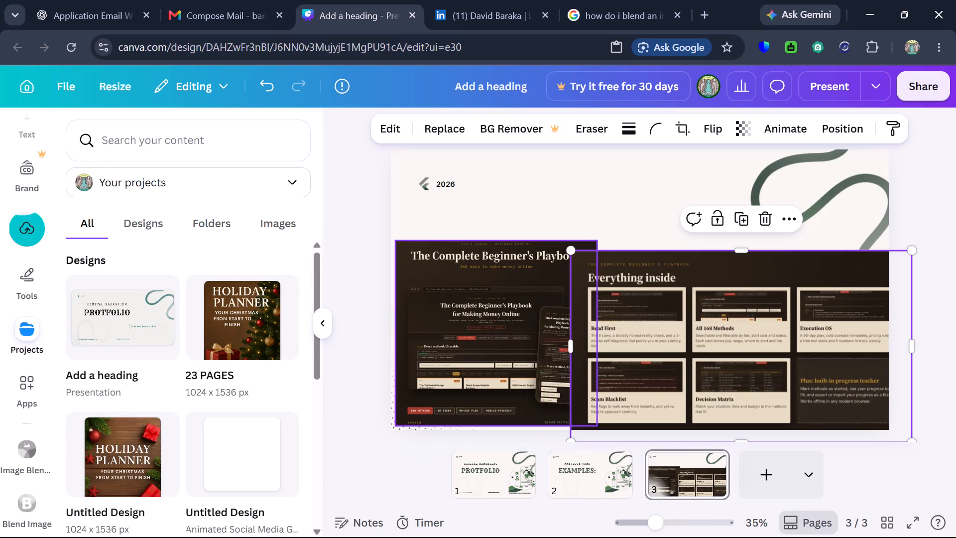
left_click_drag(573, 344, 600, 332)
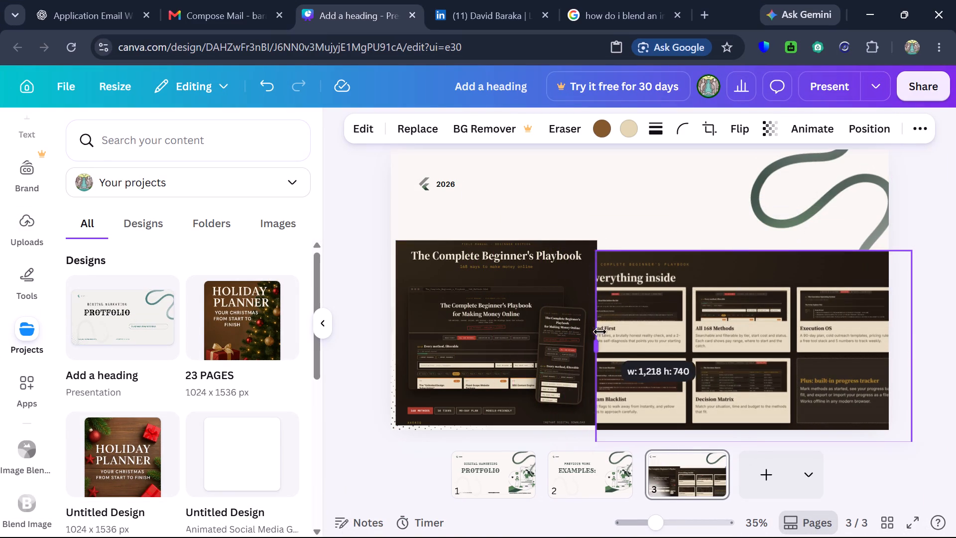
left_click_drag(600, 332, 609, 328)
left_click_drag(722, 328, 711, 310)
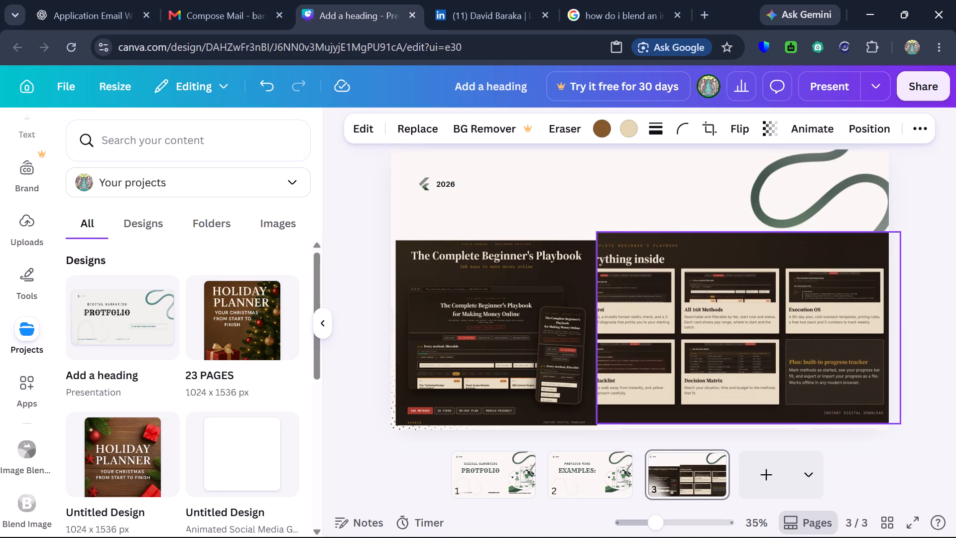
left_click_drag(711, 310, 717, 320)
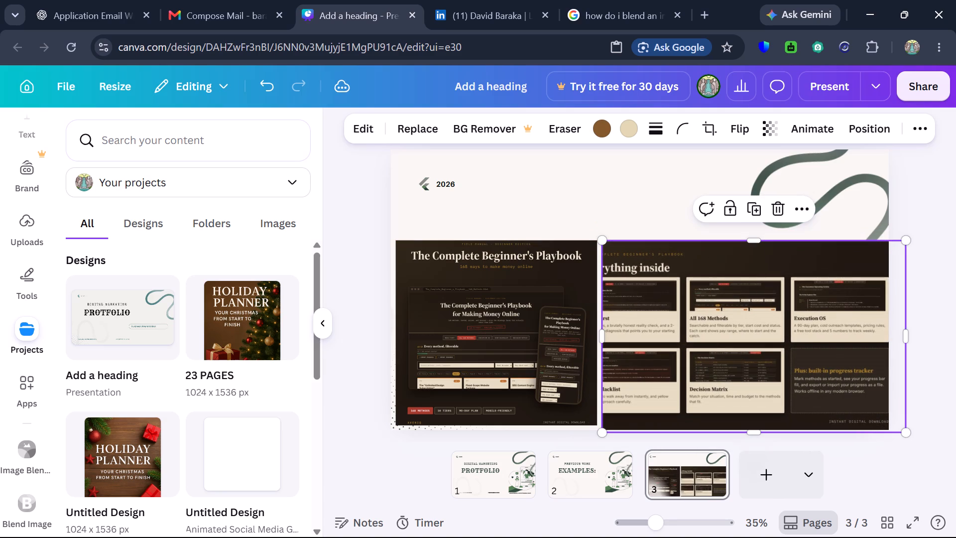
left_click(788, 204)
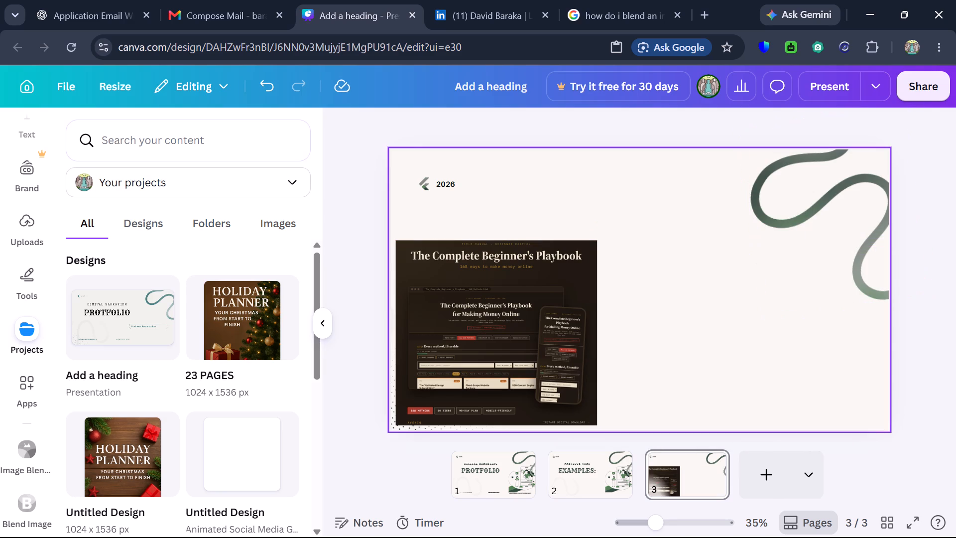
Paste the "Everything inside" image on page 3, scale it down, and place it beside the square playbook image with their bottom edges aligned.
left_click(679, 345)
key("ctrl+v")
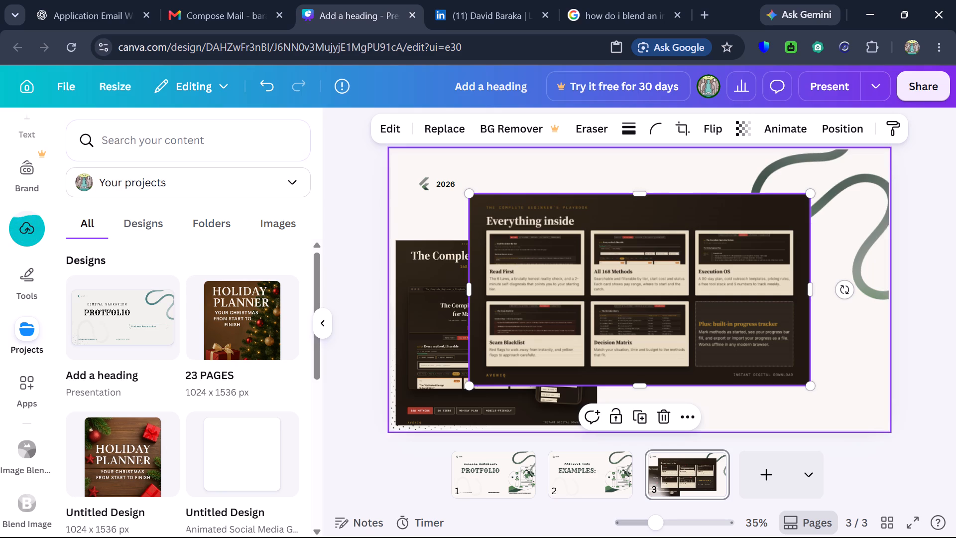
left_click_drag(470, 193, 489, 204)
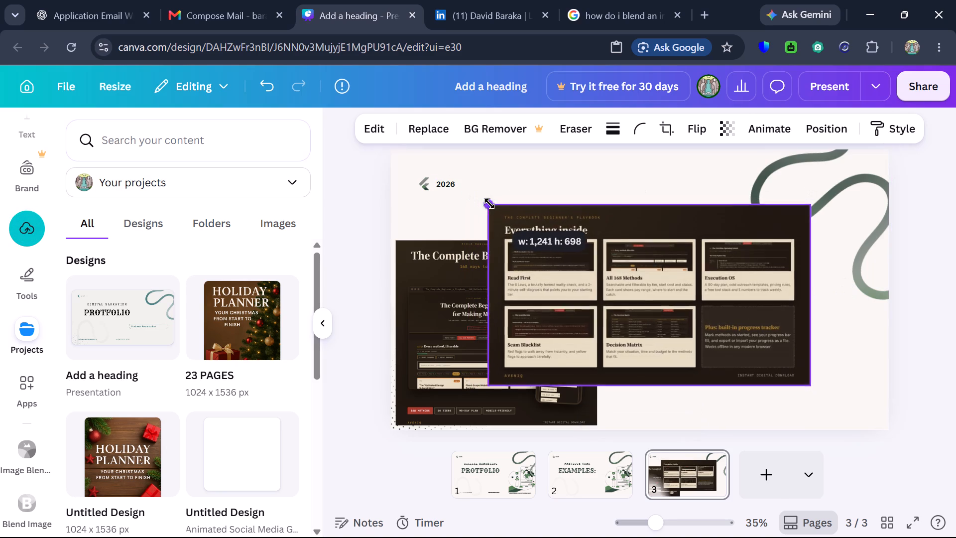
left_click_drag(489, 204, 507, 211)
left_click_drag(681, 319, 770, 362)
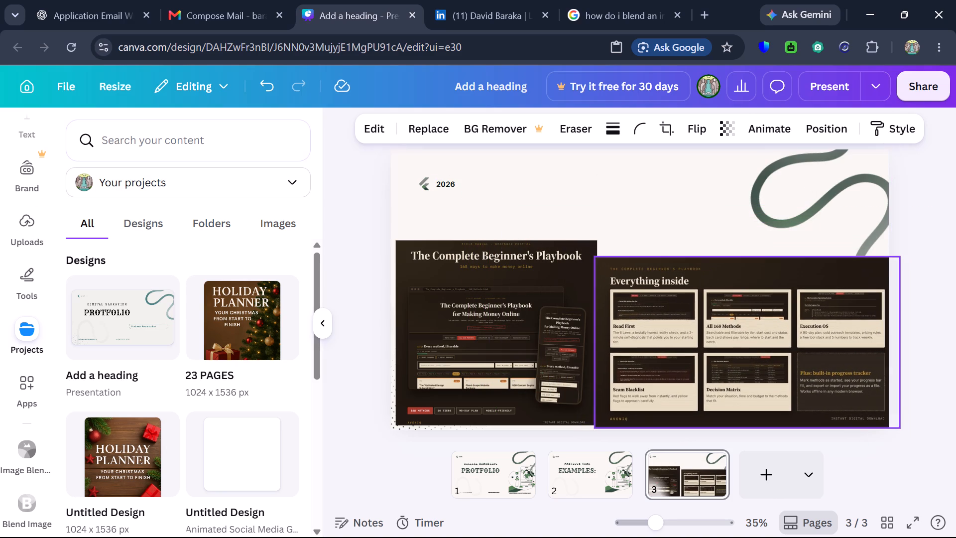
left_click_drag(770, 362, 775, 361)
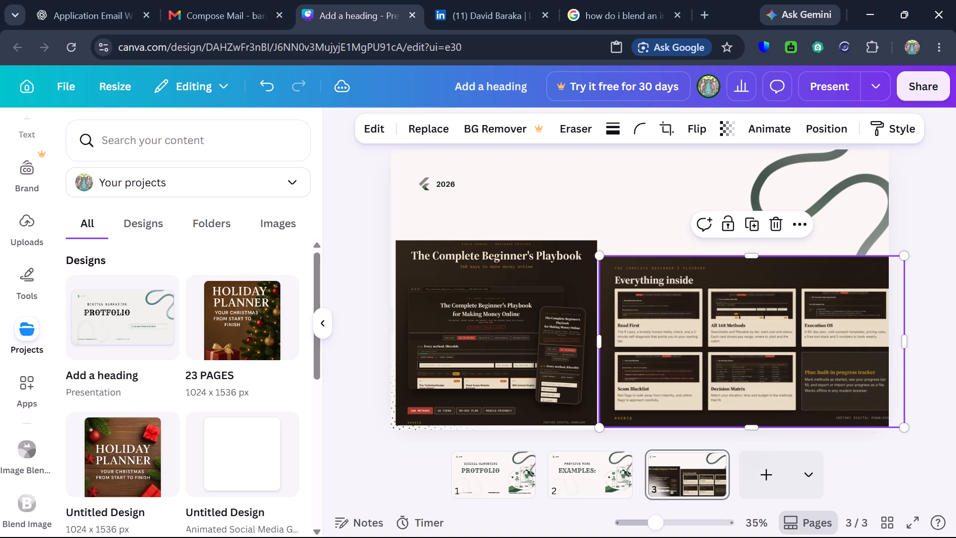
left_click_drag(775, 361, 770, 359)
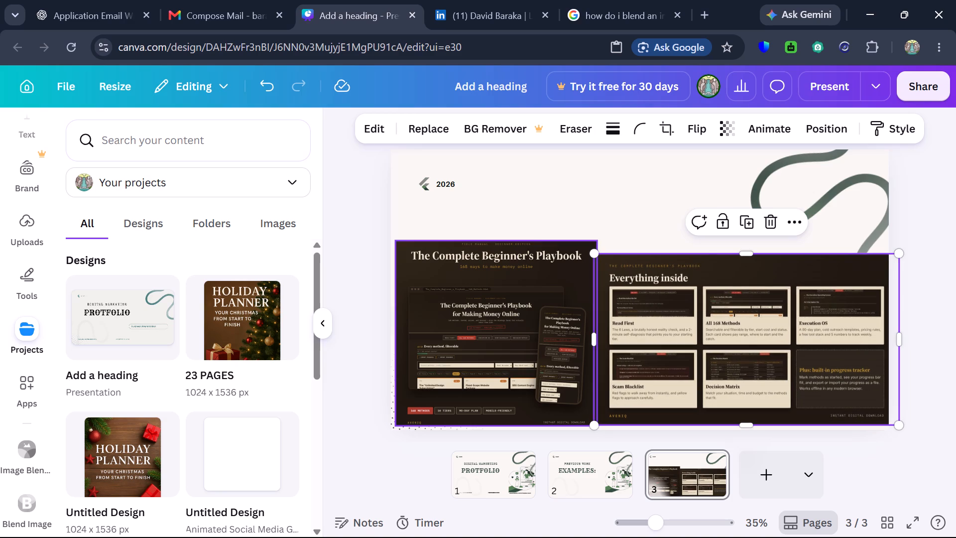
Shrink the "Everything inside" image to fit between the square playbook image and the page's right edge, extending its top edge slightly.
left_click_drag(593, 252, 606, 258)
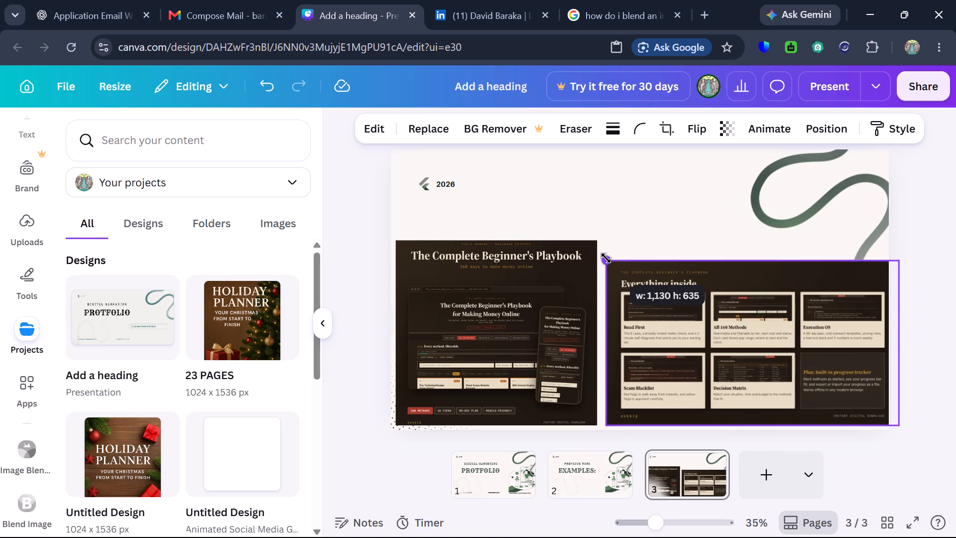
left_click_drag(606, 258, 603, 258)
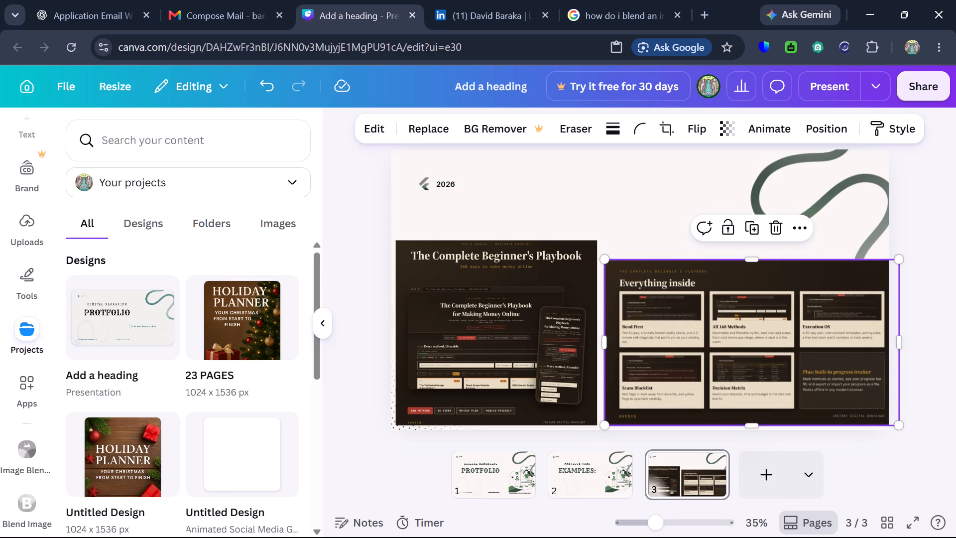
left_click(688, 332)
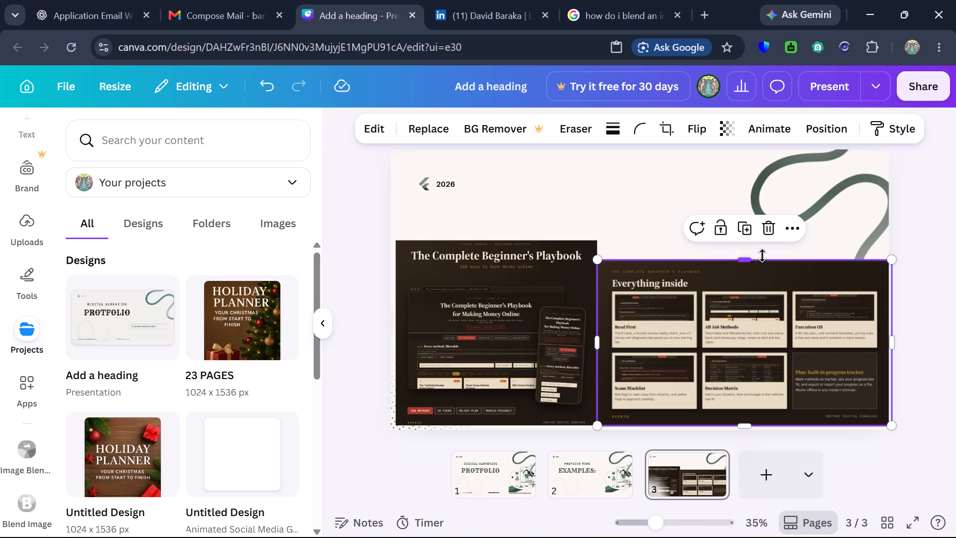
left_click_drag(745, 254, 758, 244)
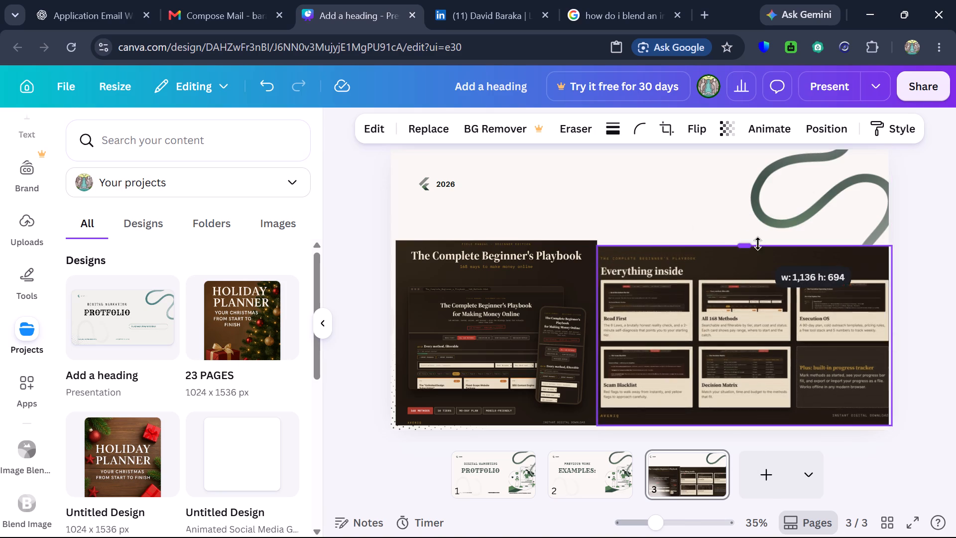
left_click_drag(758, 244, 762, 251)
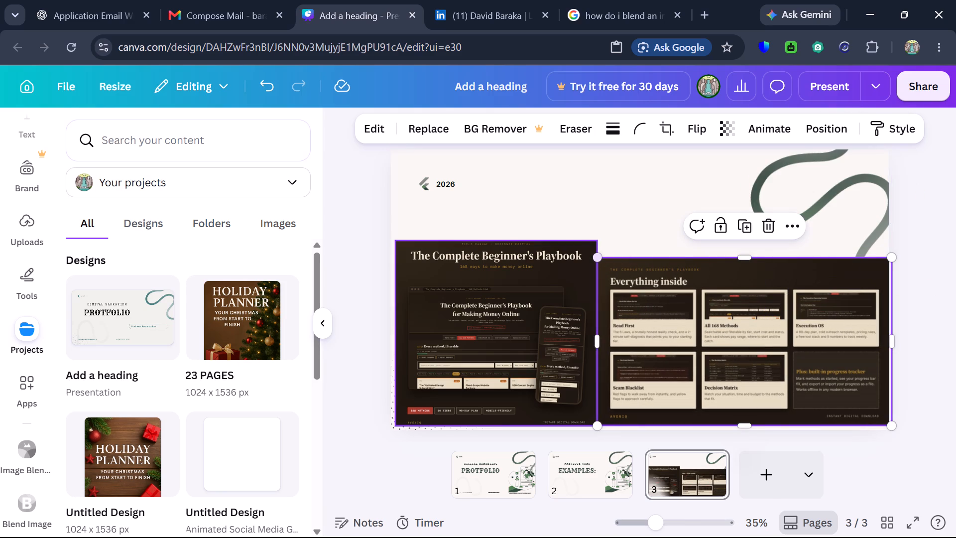
Scale down the square playbook image from its upper-right corner, leaving a gap before the "Everything inside" image.
left_click(582, 244)
left_click_drag(595, 244, 591, 246)
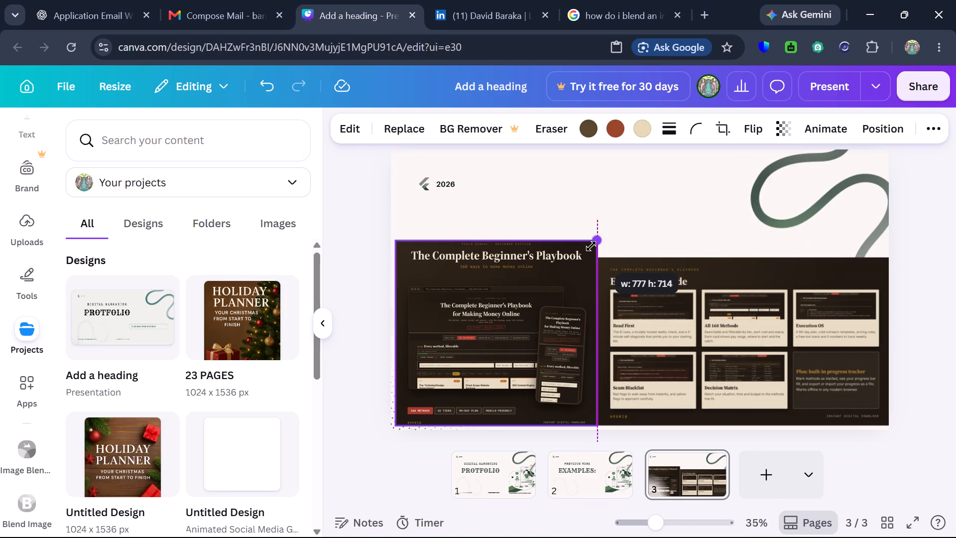
left_click_drag(591, 246, 583, 250)
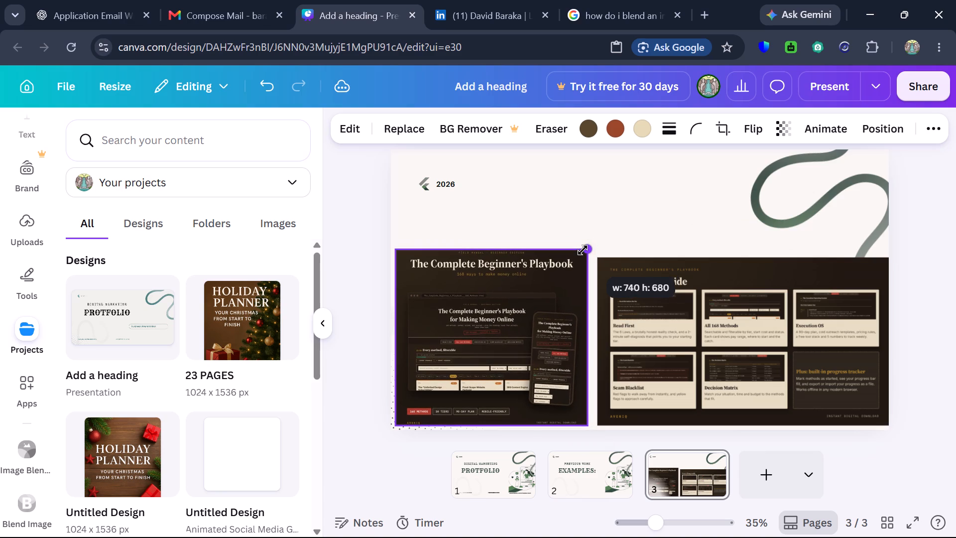
left_click_drag(583, 250, 579, 255)
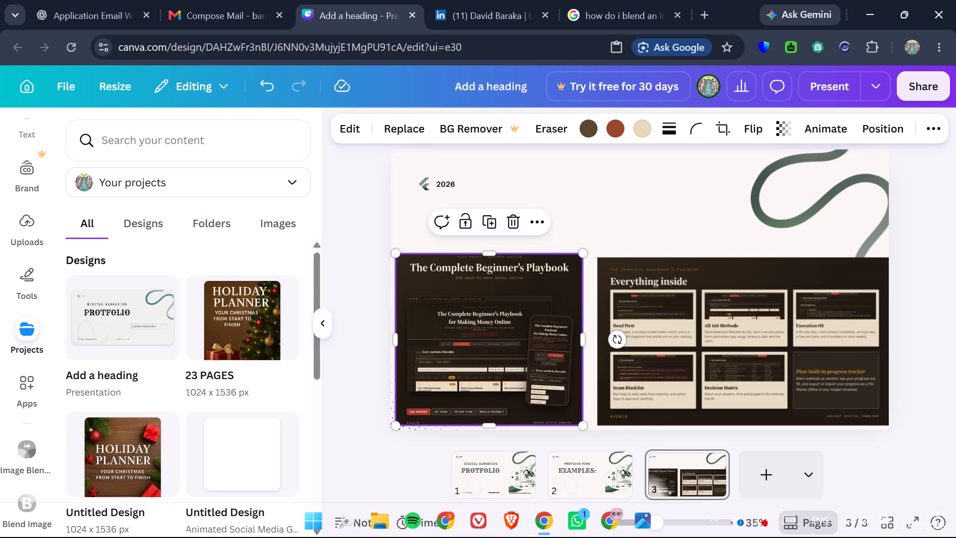
Preview the 5-tiers-1280x720 image from the Downloads folder.
left_click(375, 514)
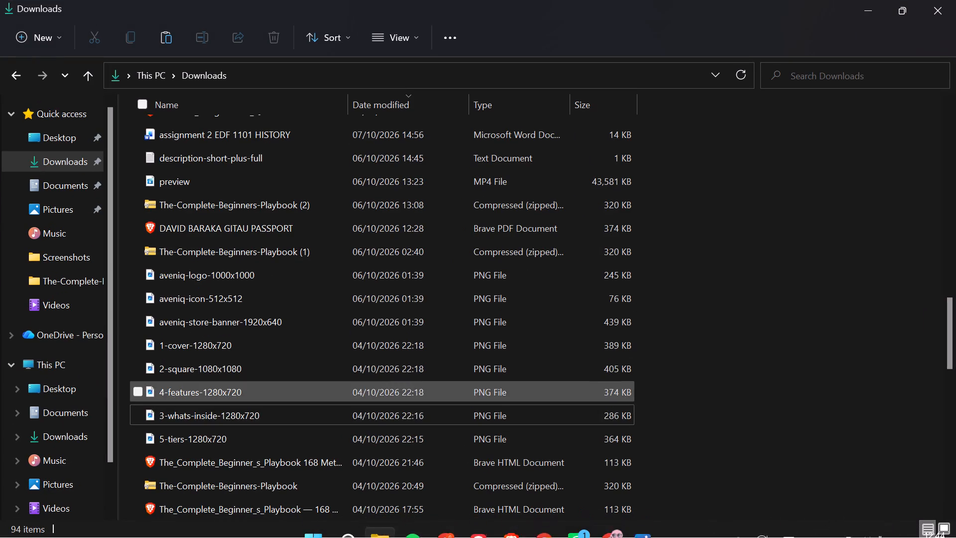
double_click(299, 434)
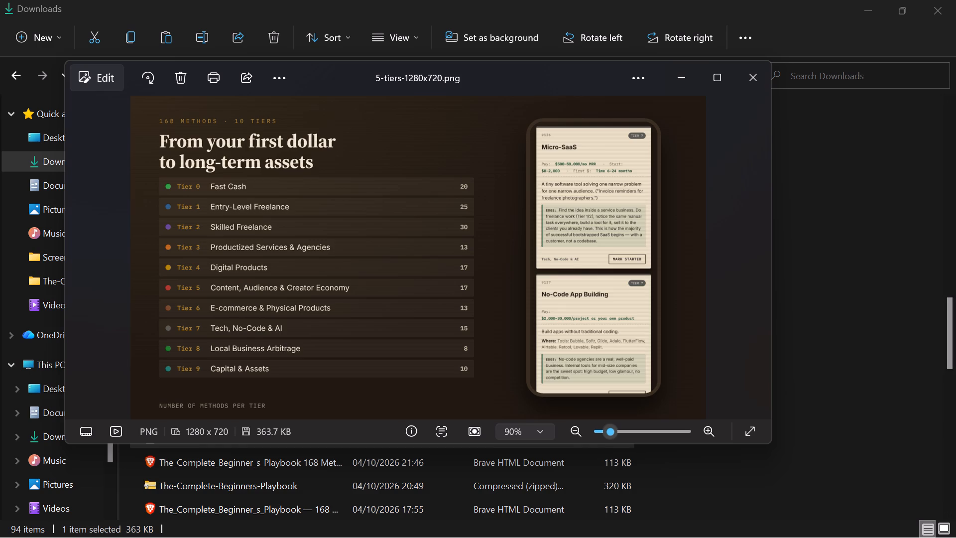
left_click(749, 72)
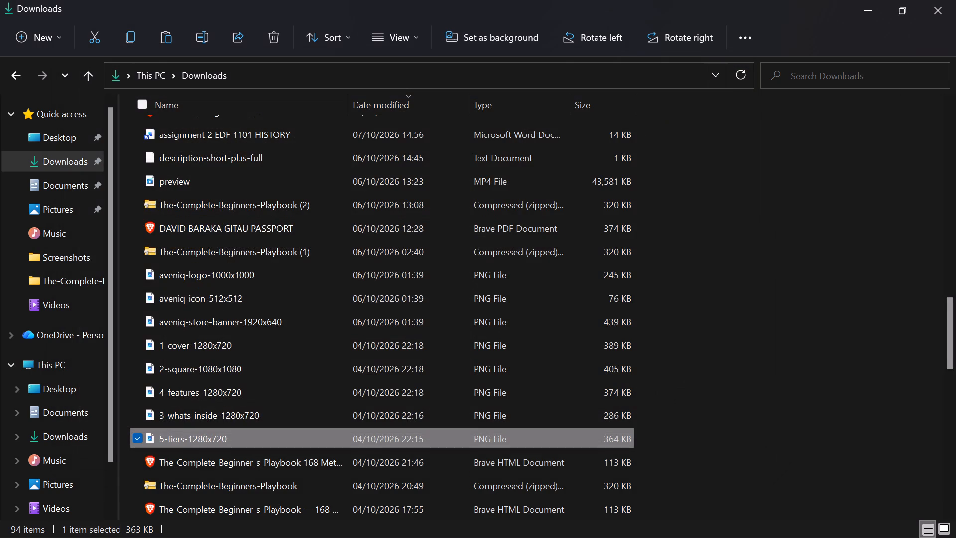
Open and close the aveniq-logo-1000x1000 image in Downloads, copy the file, and return to page 3 of the Canva presentation.
double_click(174, 277)
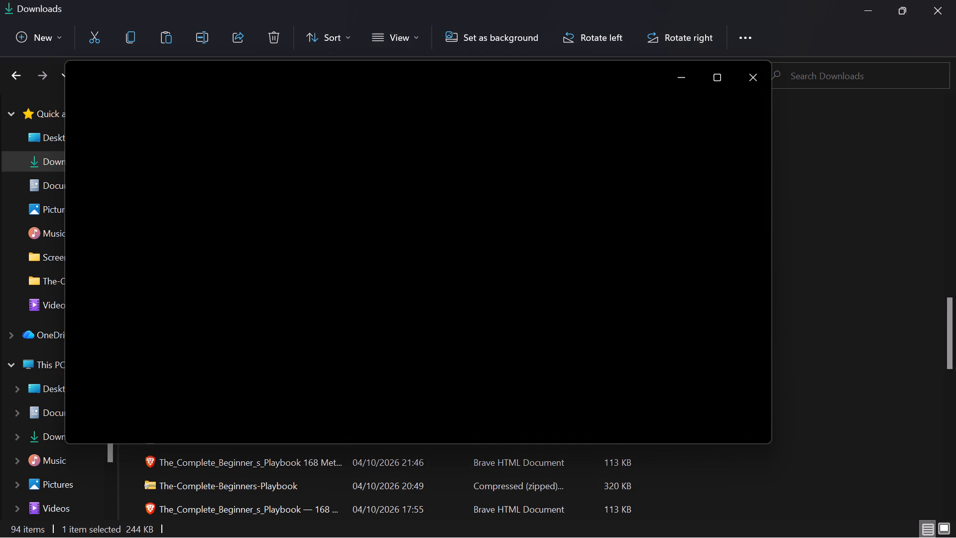
left_click(754, 76)
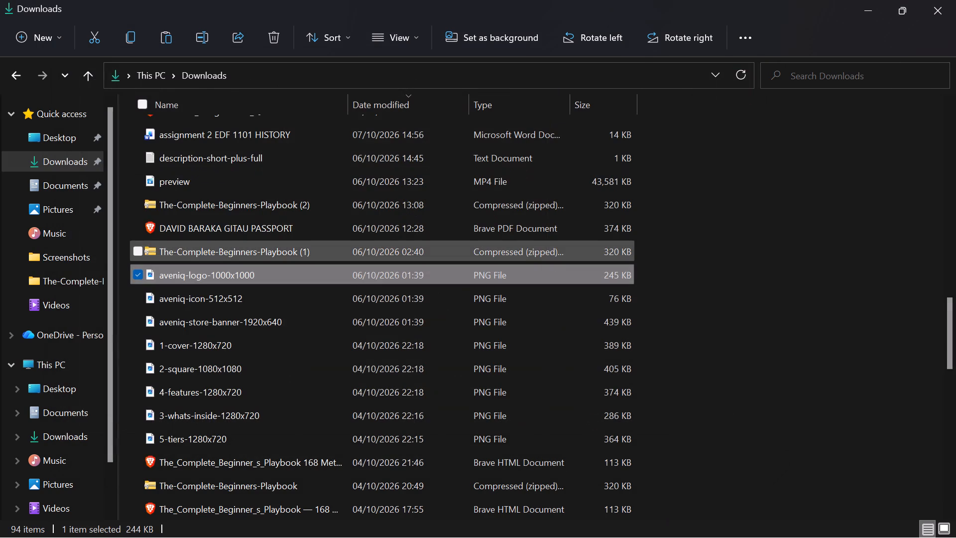
left_click(256, 277)
right_click(256, 277)
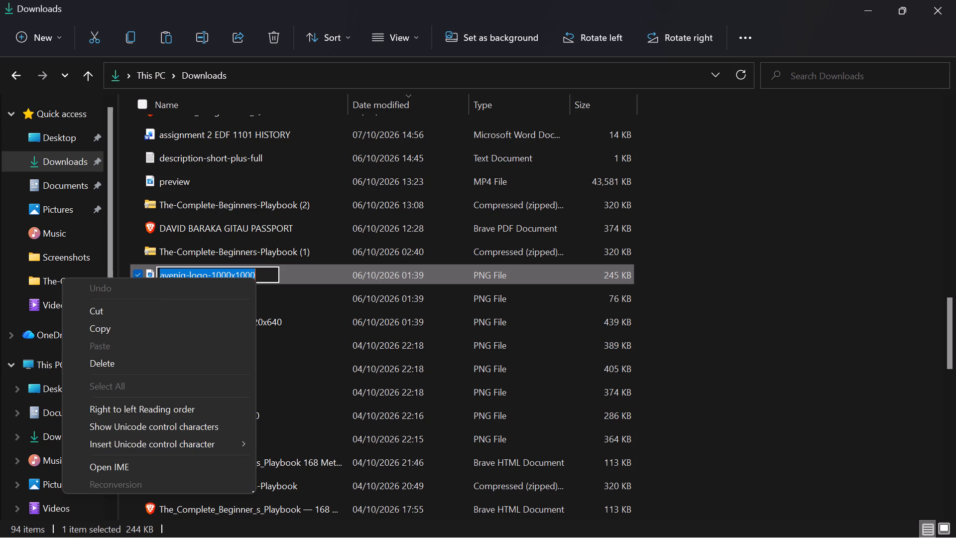
right_click(299, 278)
right_click(299, 275)
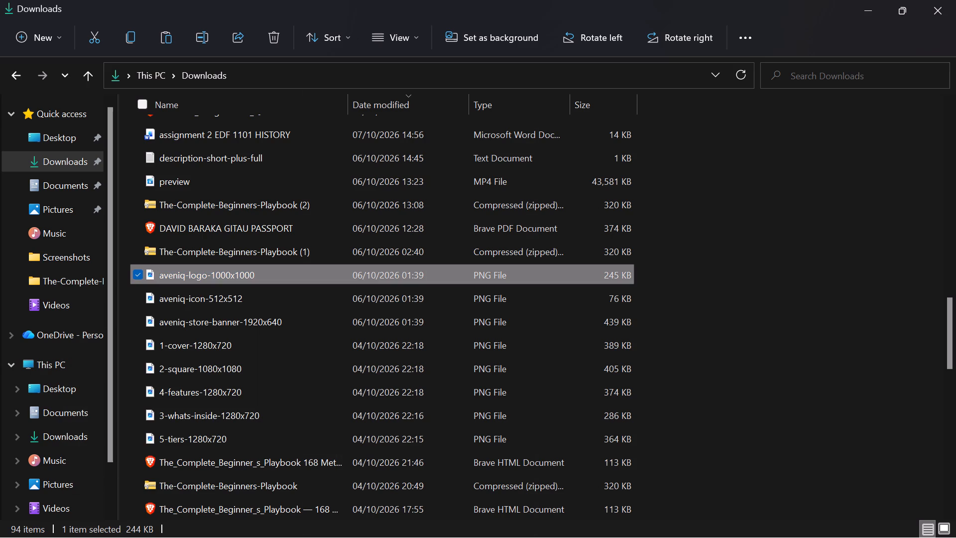
left_click(338, 95)
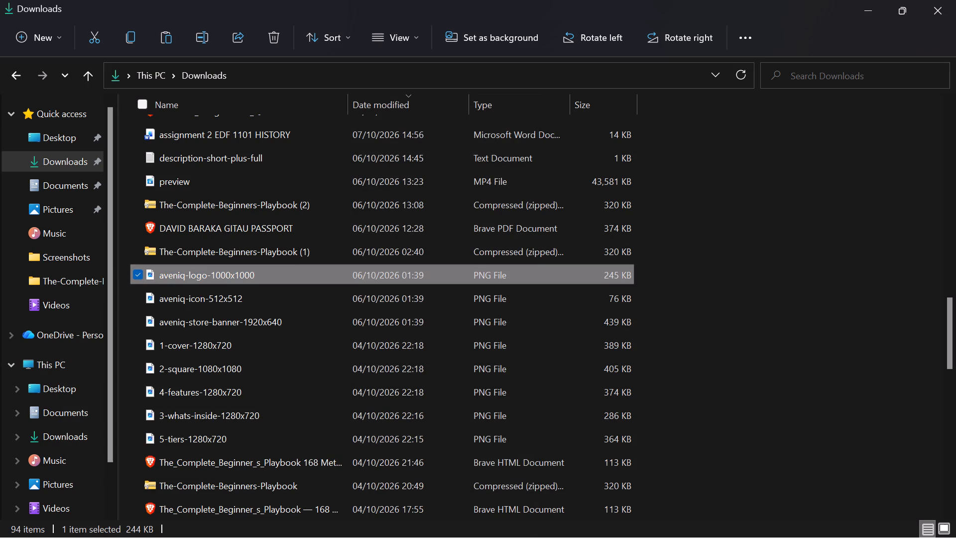
left_click(877, 0)
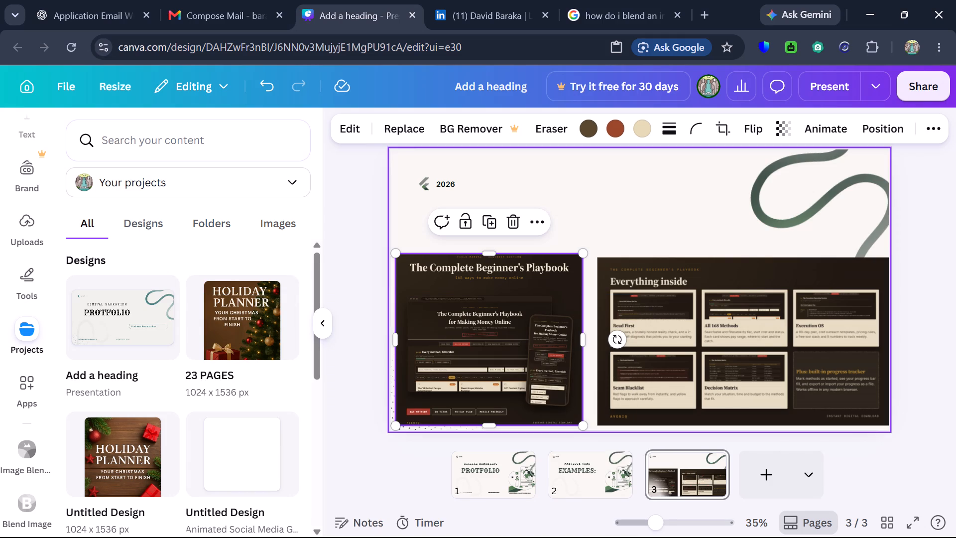
Paste the Aveniq logo onto page 3 and scale it down to fit the space above the playbook images.
left_click(753, 208)
left_click(686, 205)
right_click(675, 205)
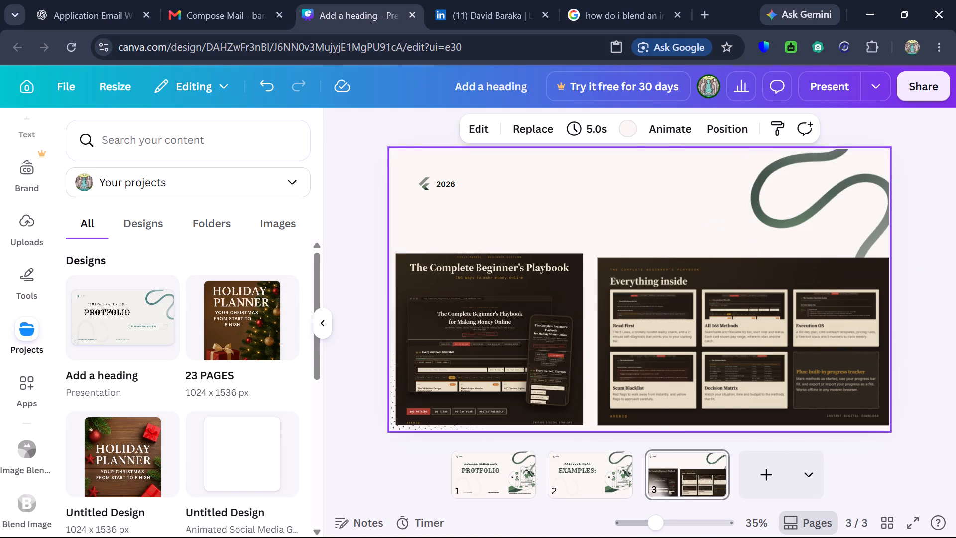
left_click(705, 229)
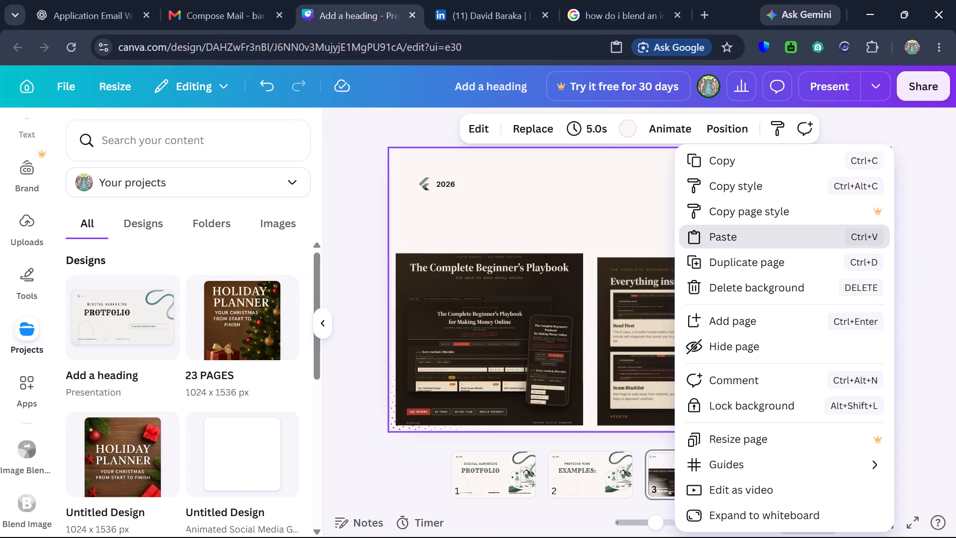
right_click(642, 220)
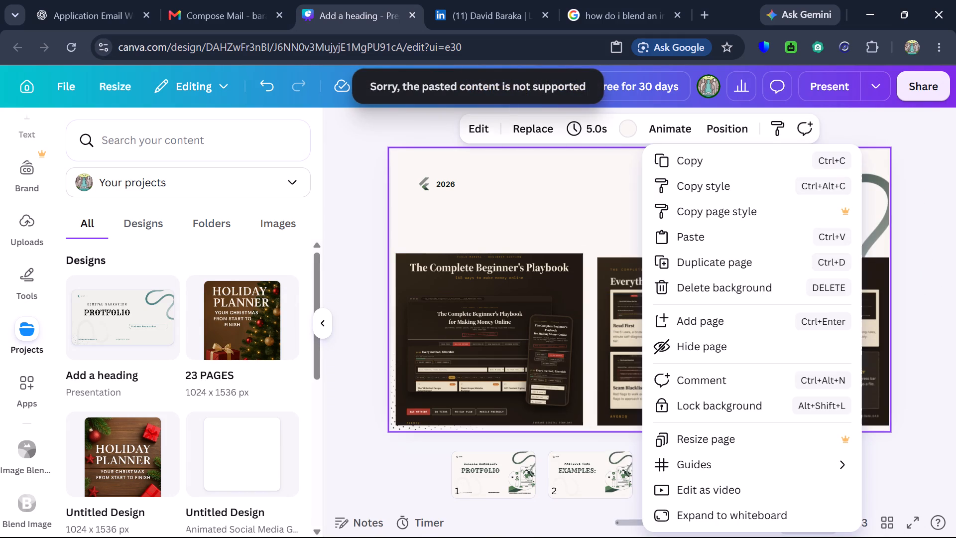
left_click(603, 208)
key("ctrl+v")
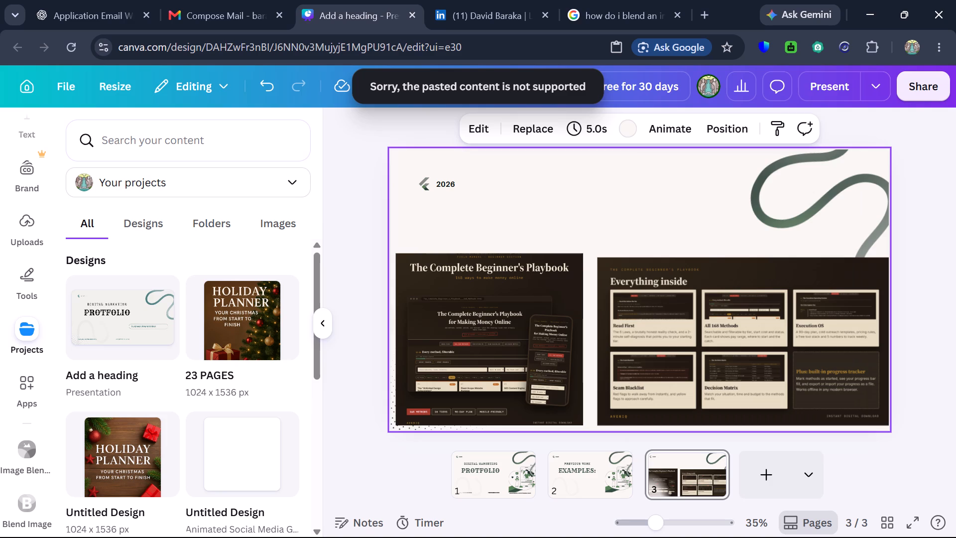
left_click_drag(626, 262, 697, 184)
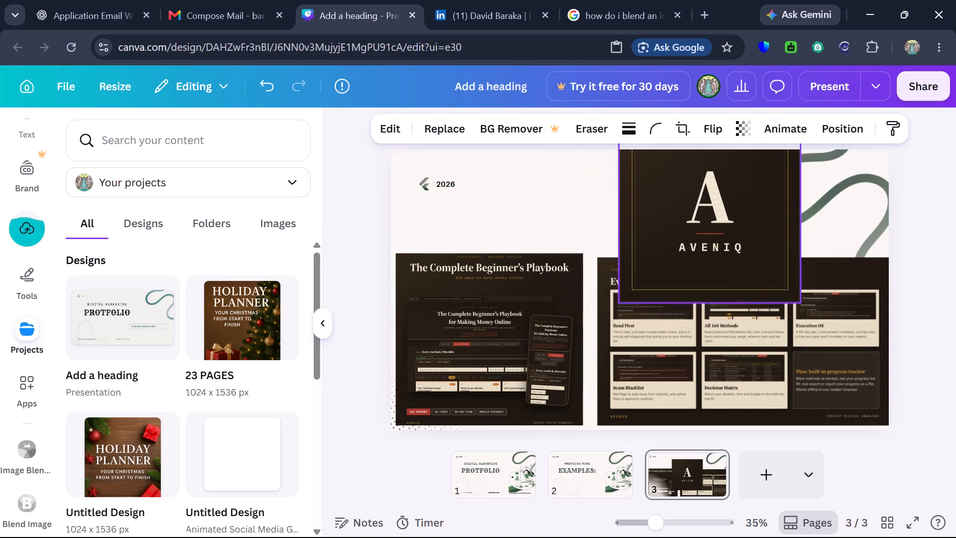
left_click_drag(697, 184, 697, 237)
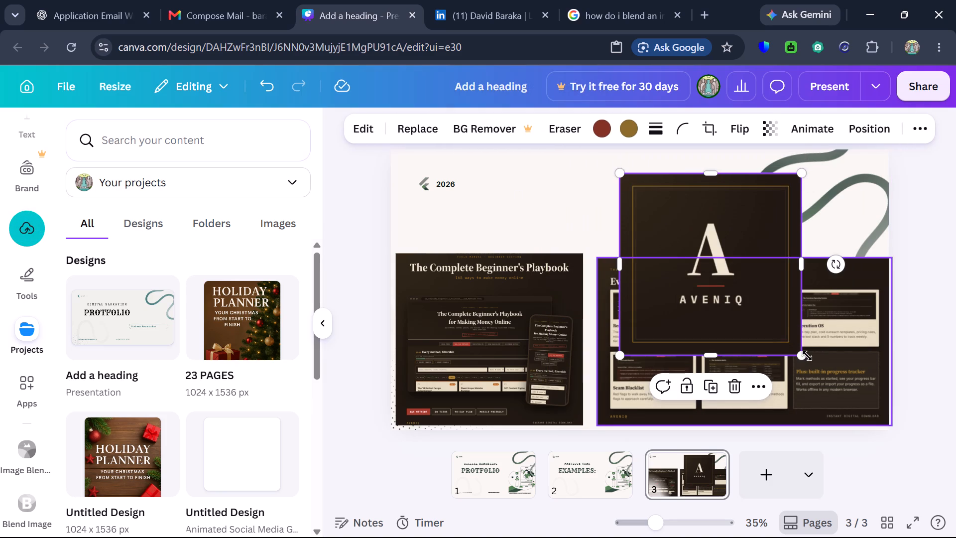
left_click_drag(801, 350, 758, 238)
Place the Aveniq logo in page 3's upper-left corner, directly above the square playbook image and flush with its left edge.
left_click_drag(655, 214, 799, 193)
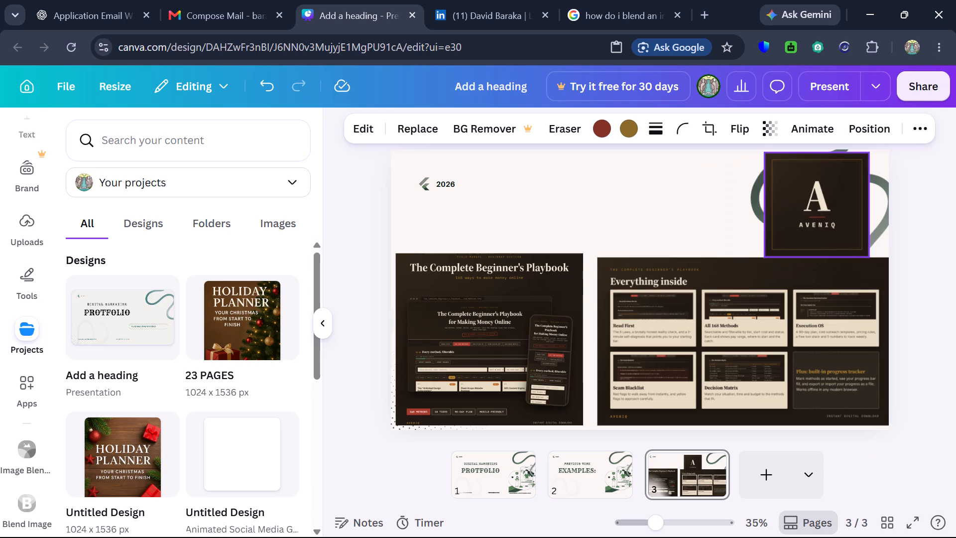
left_click_drag(799, 193, 815, 188)
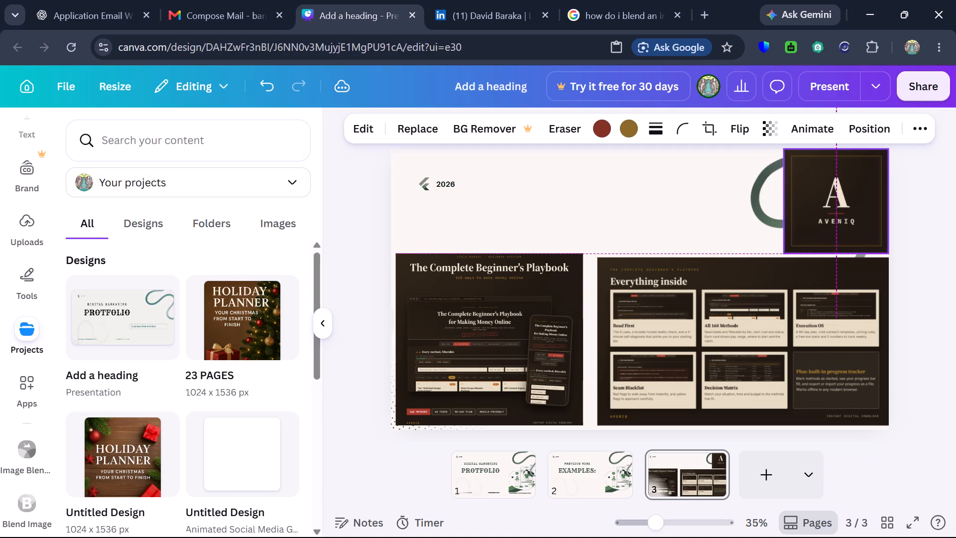
left_click_drag(815, 188, 435, 172)
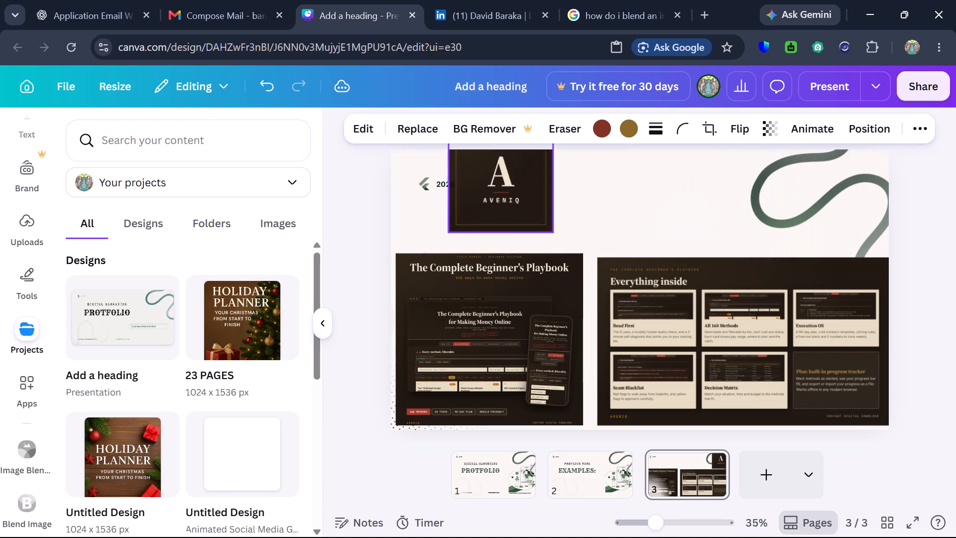
left_click_drag(435, 172, 433, 189)
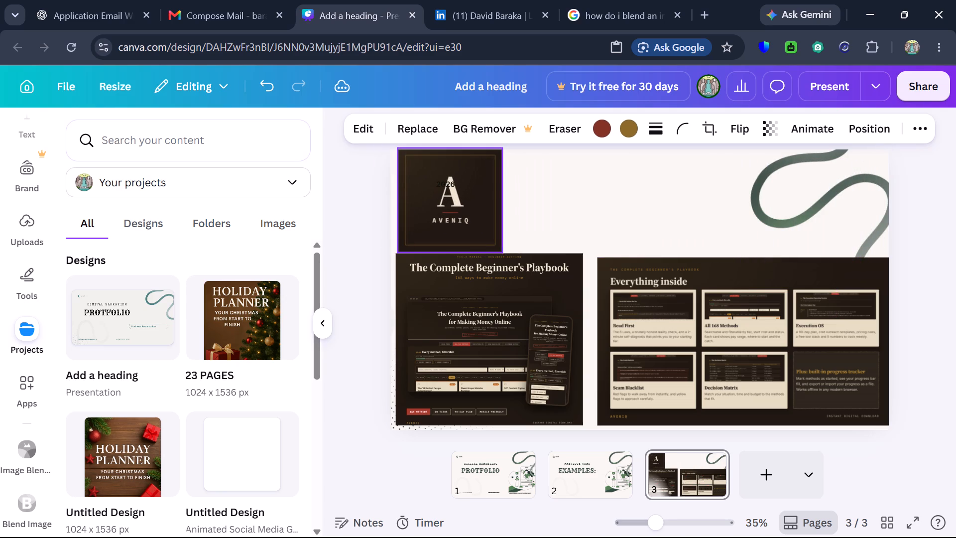
left_click_drag(433, 189, 428, 189)
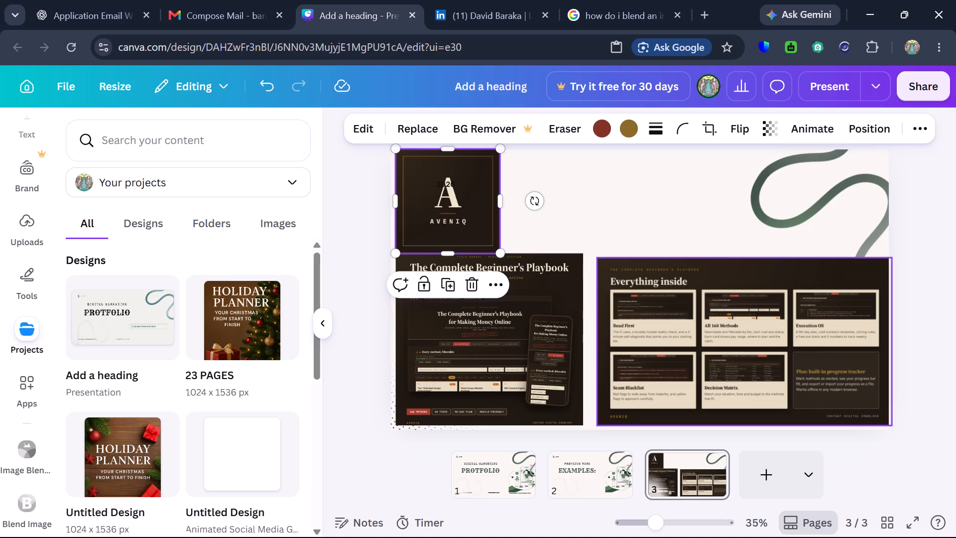
left_click(580, 212)
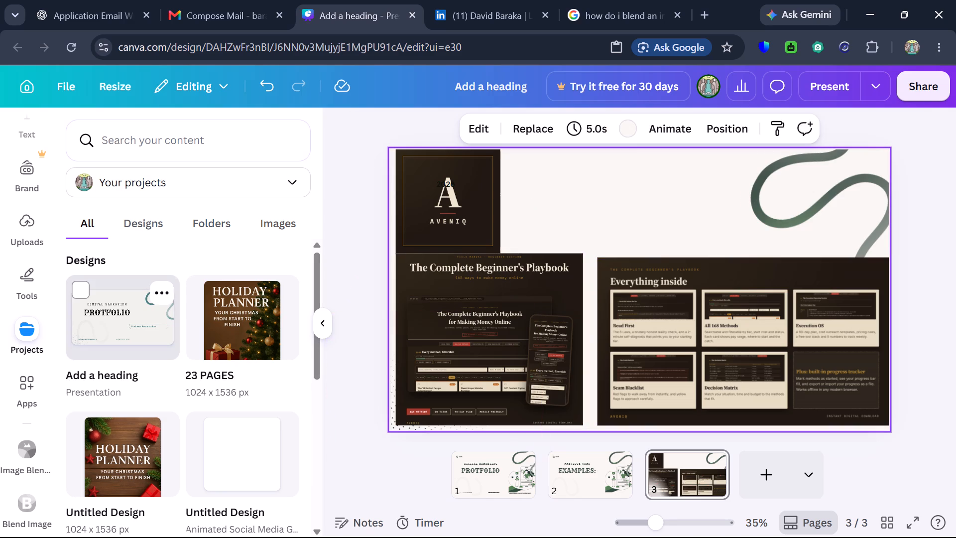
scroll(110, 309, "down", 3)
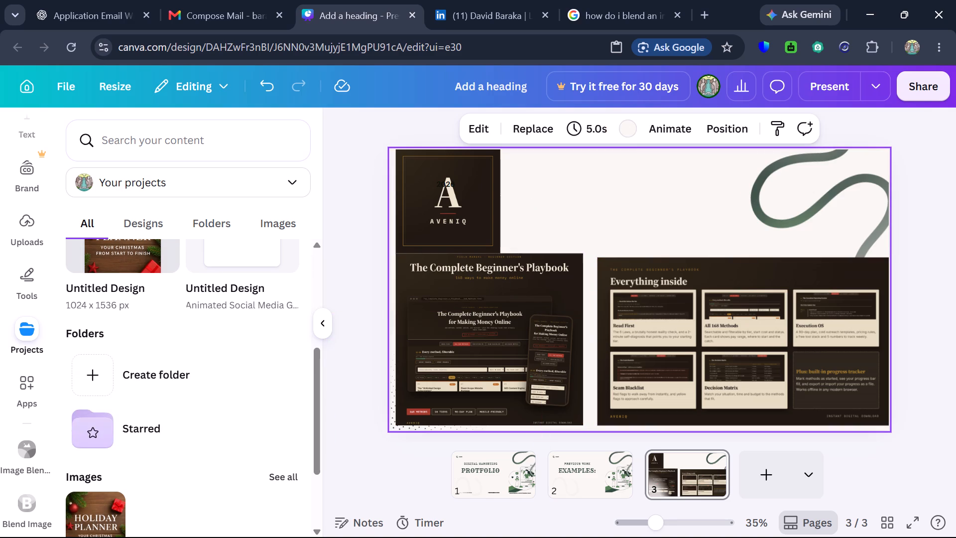
Stretch the right edge of the square playbook image on page 3 slightly toward the "Everything inside" image.
left_click(580, 327)
left_click_drag(586, 333, 591, 331)
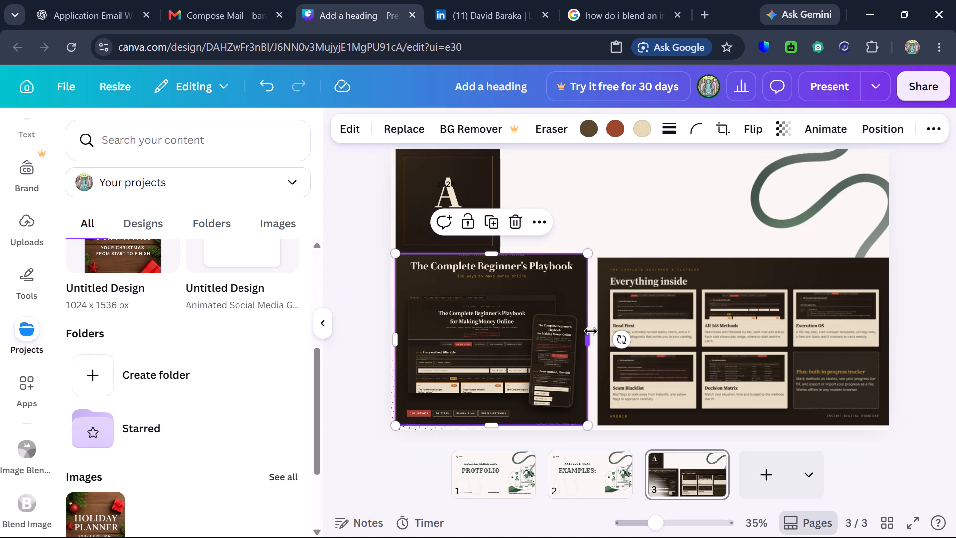
left_click(528, 302)
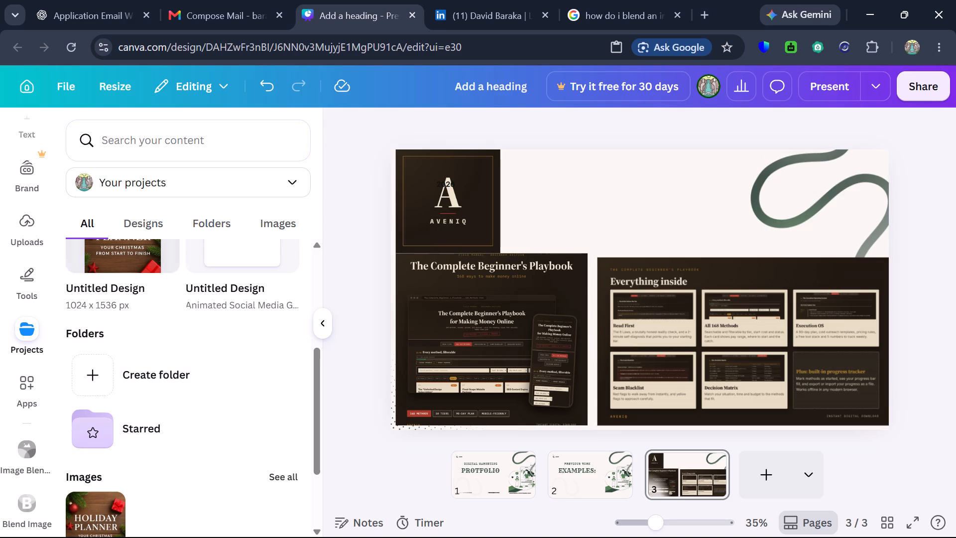
Add two default text boxes to page 3 and scale the second one up to font size 23.4.
scroll(34, 371, "up", 4)
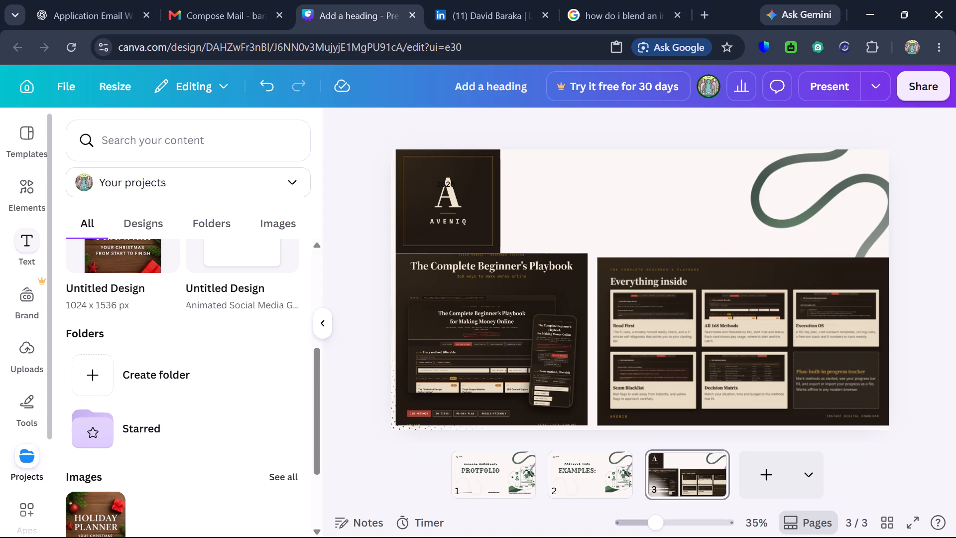
left_click(33, 239)
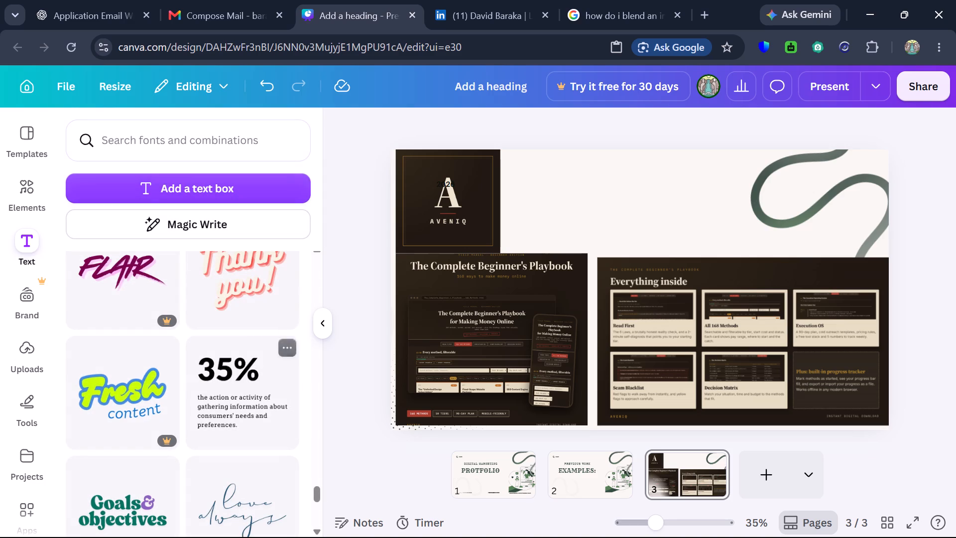
left_click(169, 191)
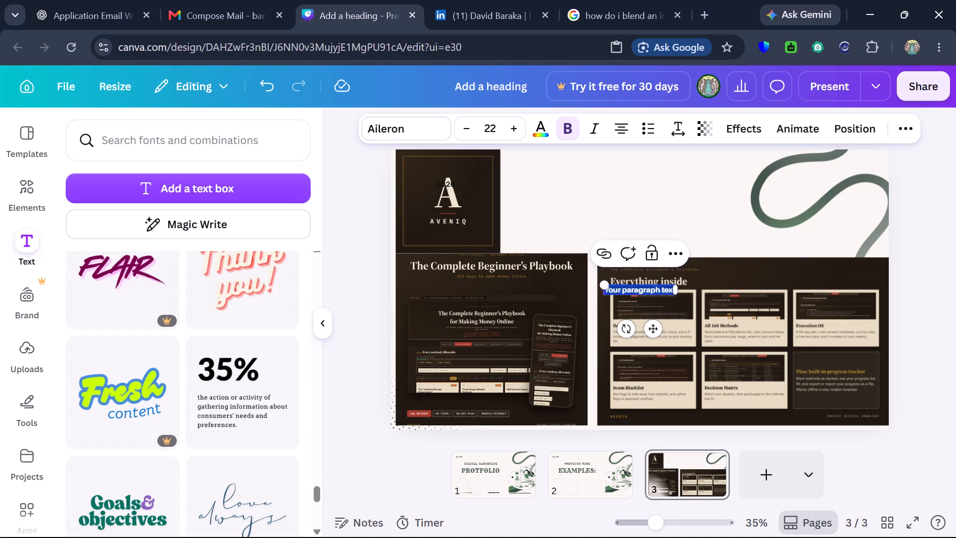
left_click(141, 184)
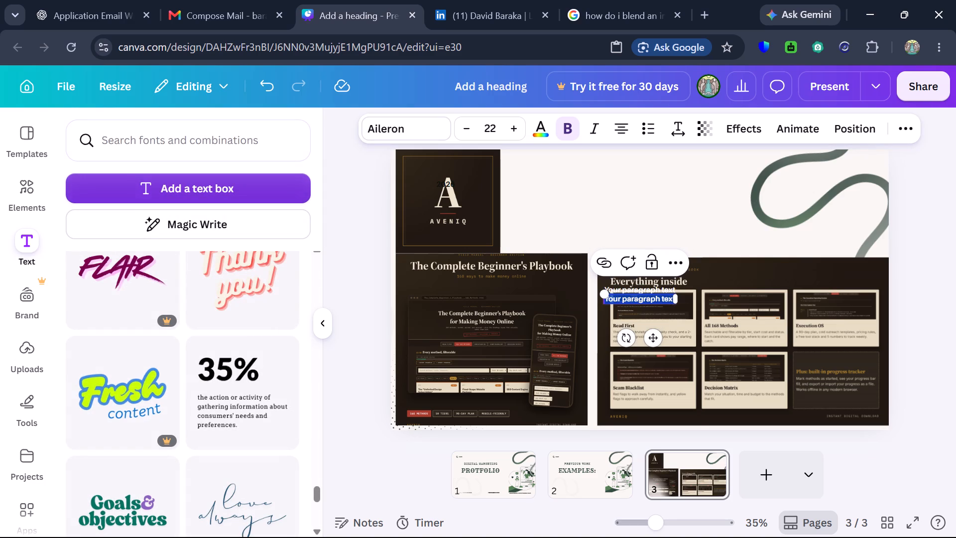
left_click_drag(630, 300, 629, 275)
left_click_drag(603, 289, 600, 277)
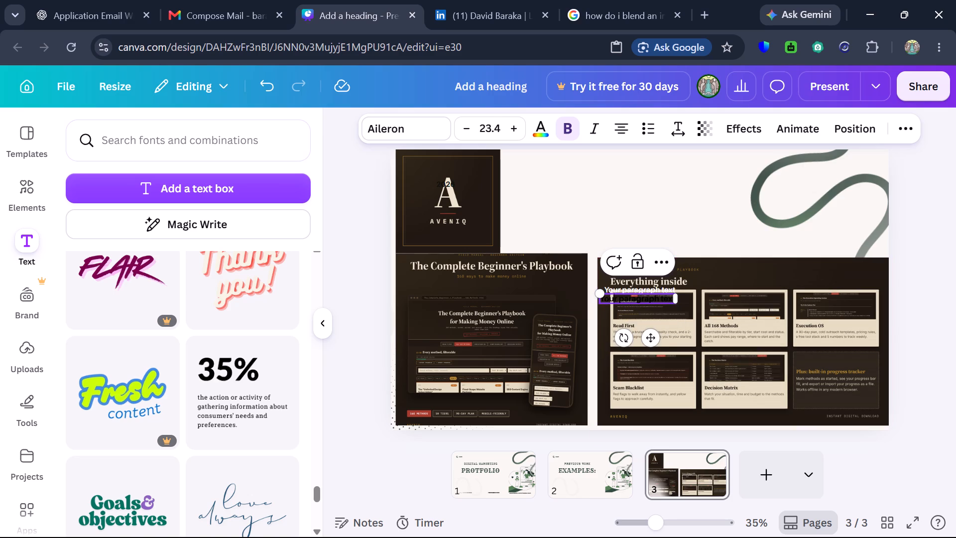
Move the enlarged text box to the blank area beside the Aveniq logo, near the page's top edge, and widen it slightly.
left_click_drag(623, 290, 585, 170)
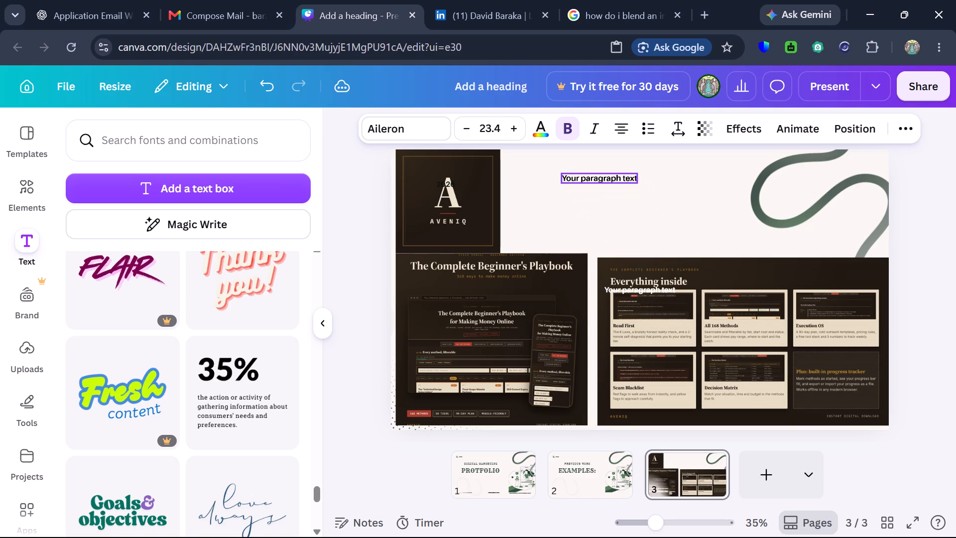
left_click_drag(585, 170, 582, 167)
left_click_drag(636, 179, 649, 182)
left_click_drag(586, 173, 577, 167)
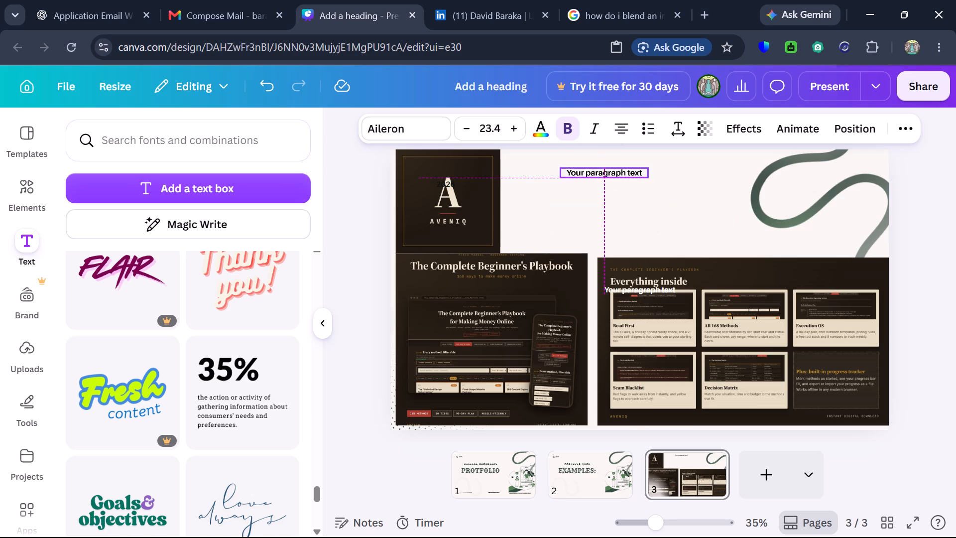
left_click_drag(577, 167, 557, 169)
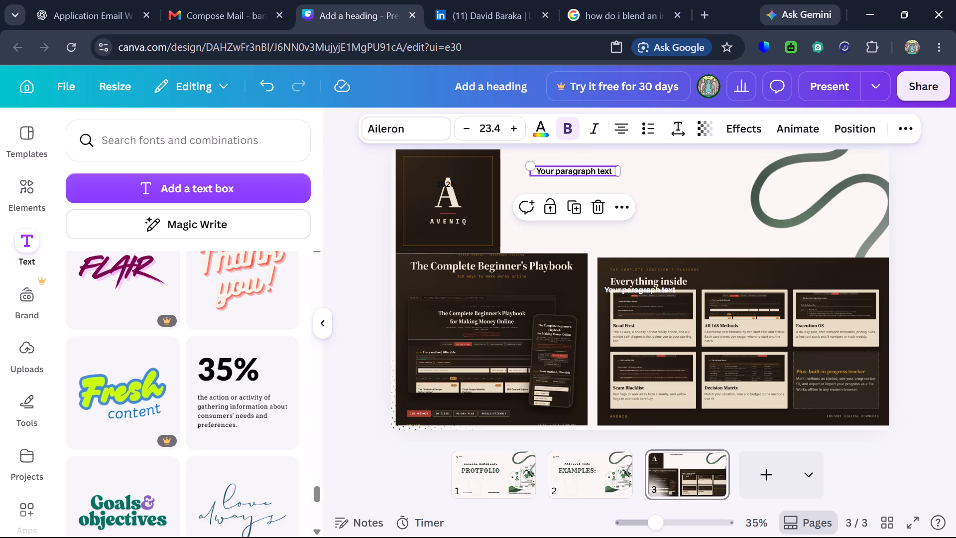
left_click_drag(619, 171, 620, 181)
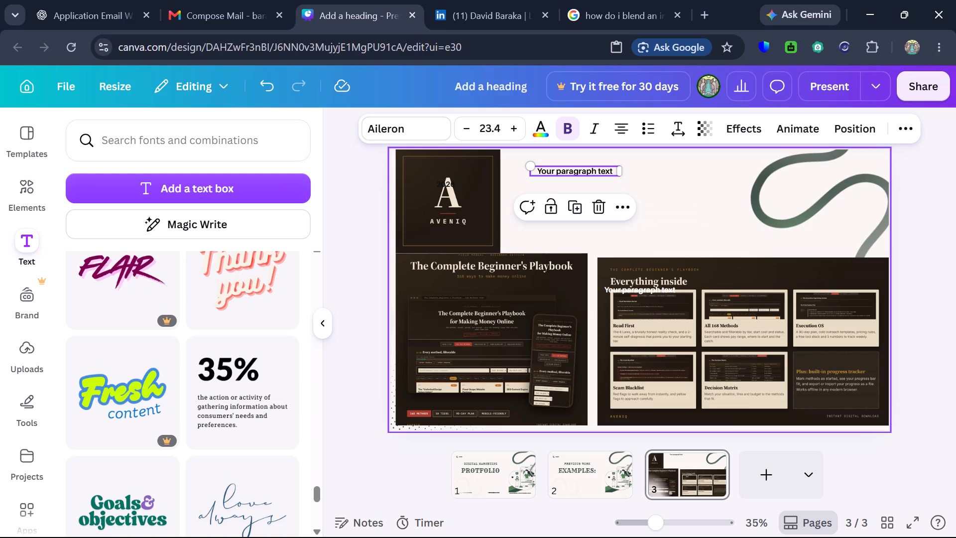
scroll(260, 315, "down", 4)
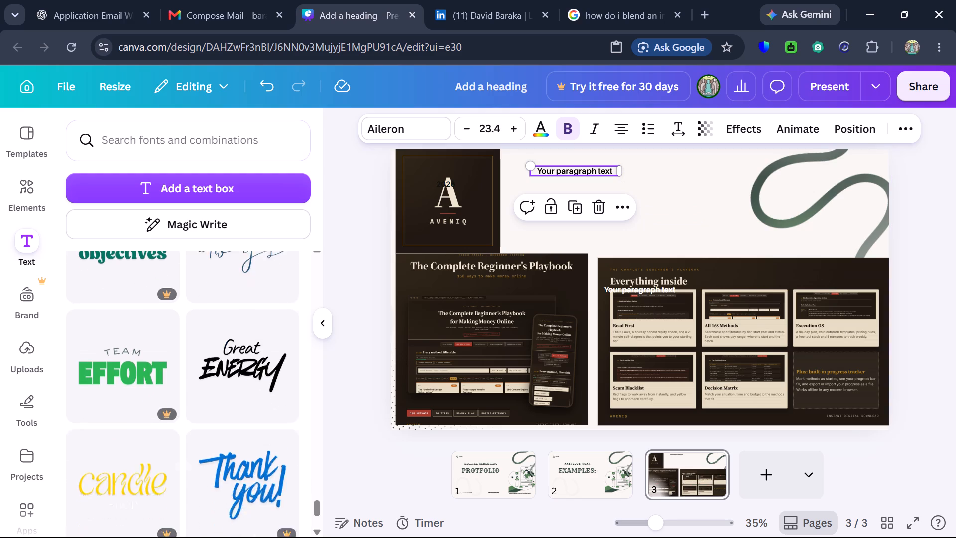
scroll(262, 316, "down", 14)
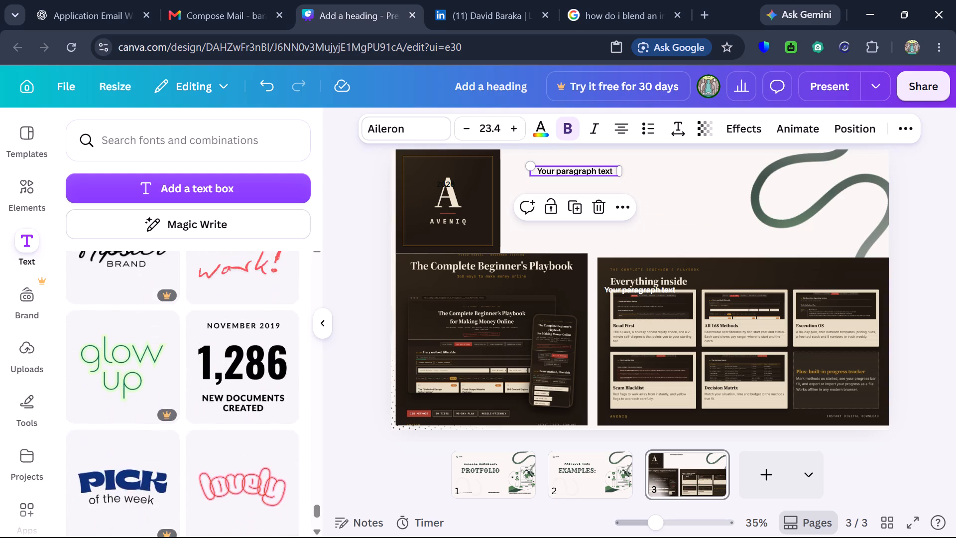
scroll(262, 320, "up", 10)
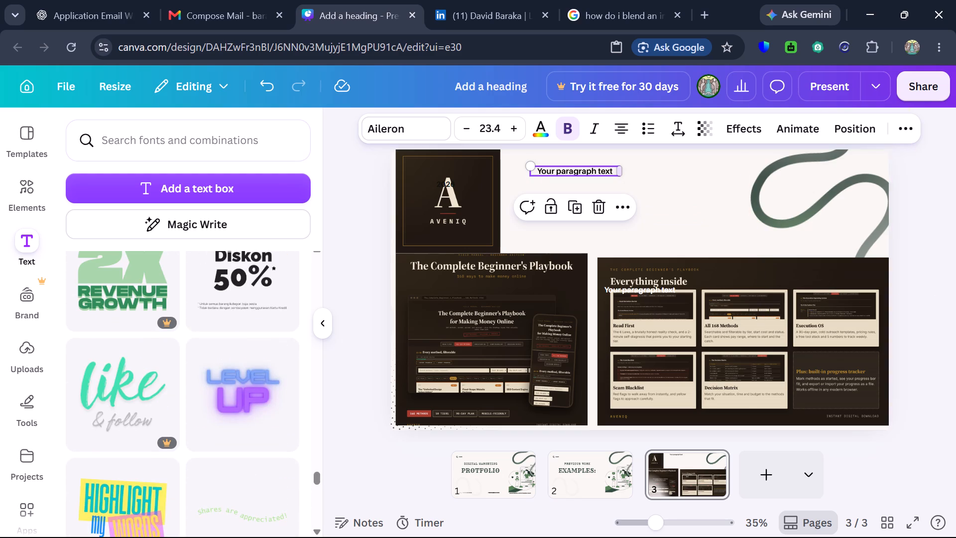
Replace the placeholder text beside the Aveniq logo with "Designed store logo and".
double_click(571, 170)
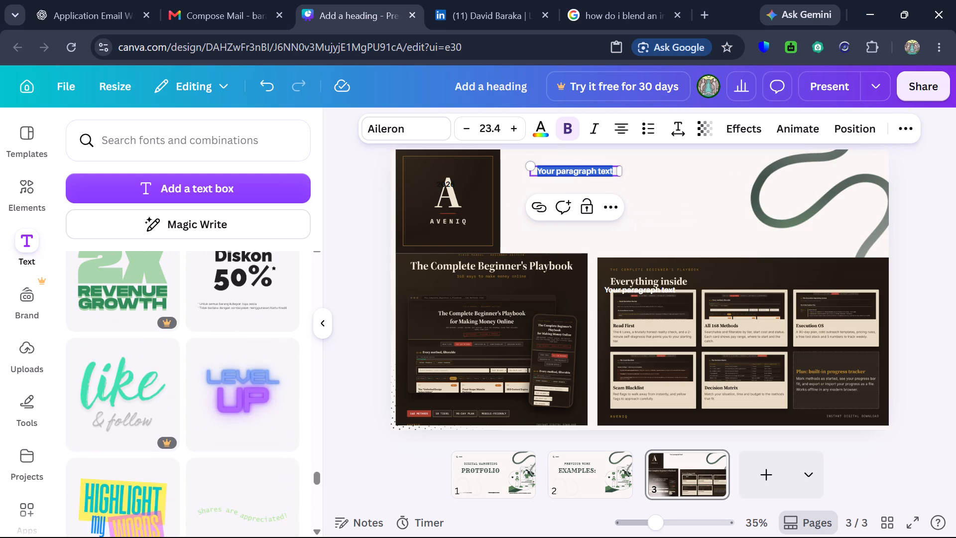
type("esigned")
key("space")
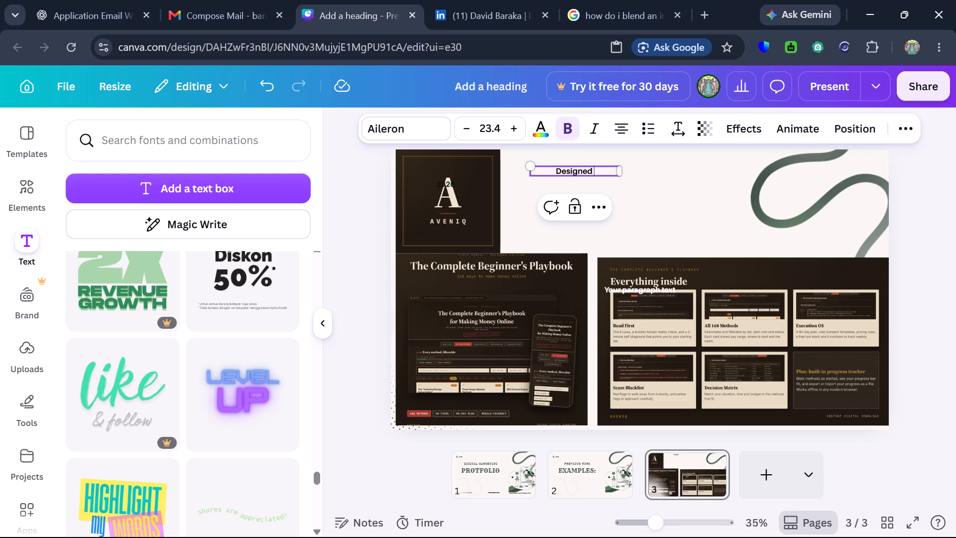
type("sr")
key("BackSpace")
type("tore logo and")
key("space")
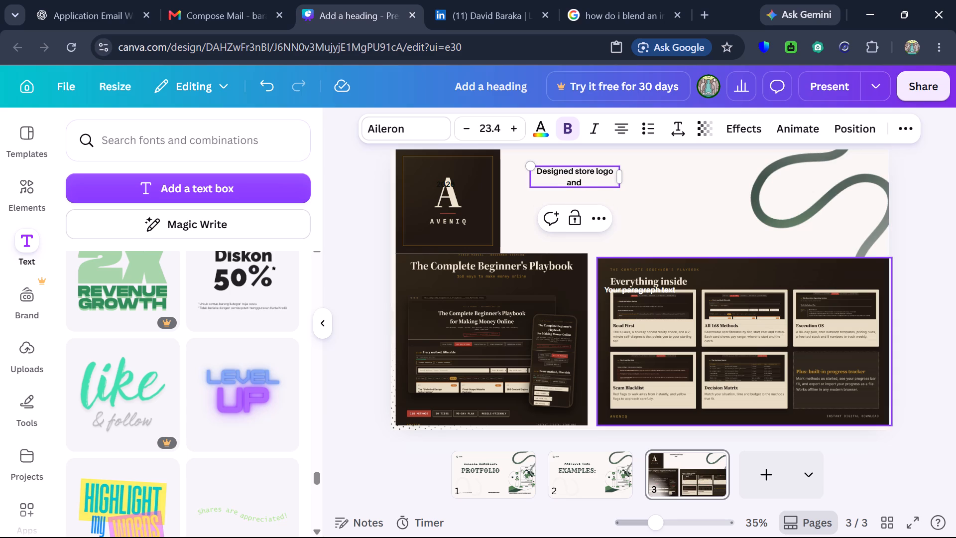
Delete the spare placeholder text box lying over the "Everything inside" image.
left_click(659, 289)
key("BackSpace")
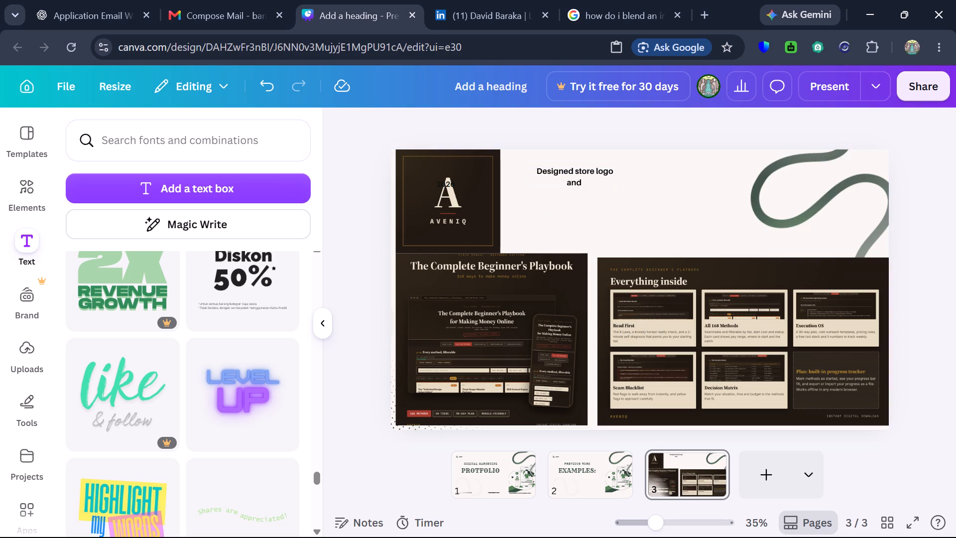
Extend the caption beside the Aveniq logo with the words "product previews".
left_click(593, 184)
double_click(589, 174)
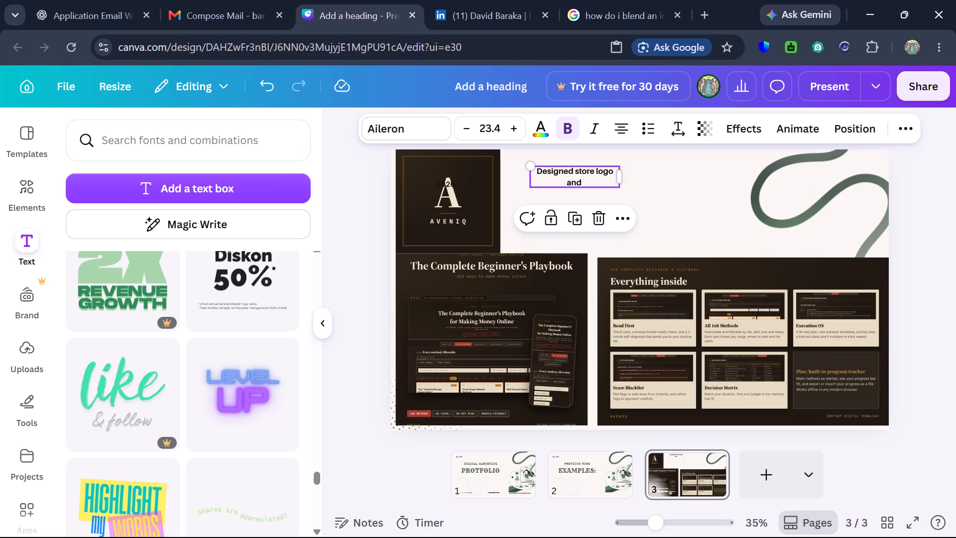
left_click(588, 179)
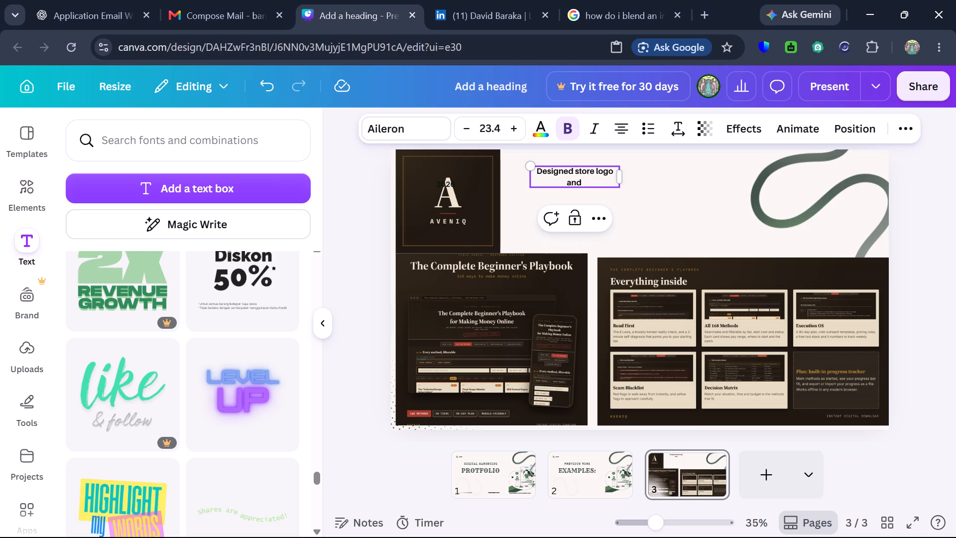
type("product")
key("space")
type("pa")
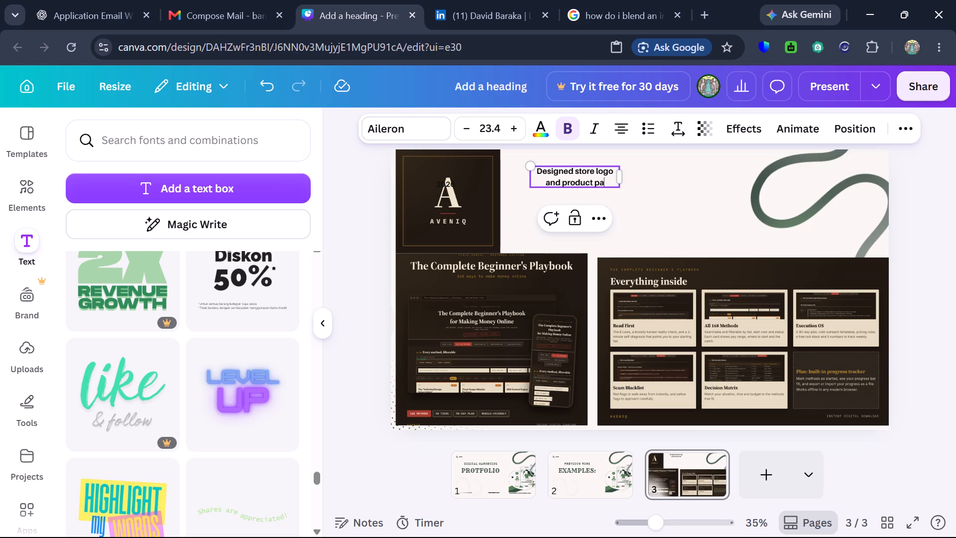
key("BackSpace")
key("BackSpace")
type("previews")
key("BackSpace")
key("space")
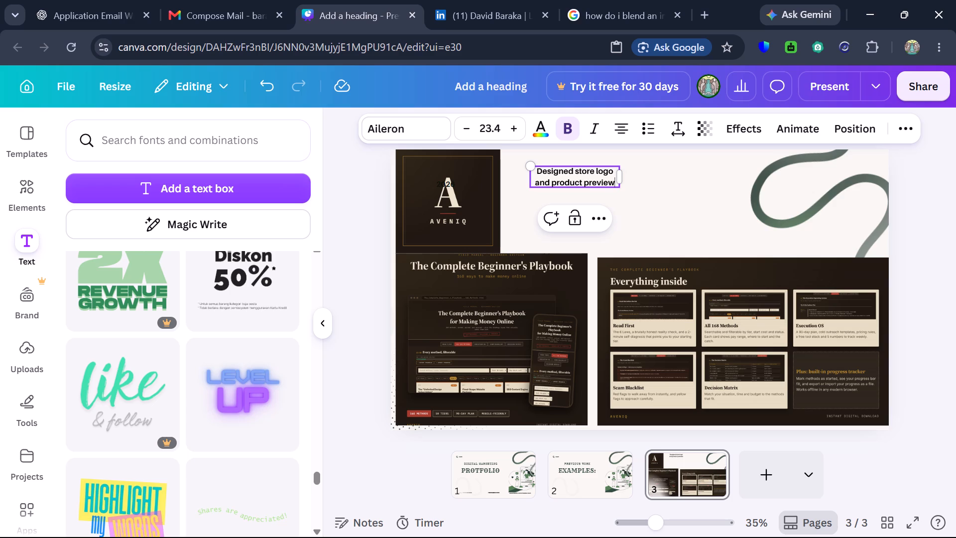
key("BackSpace")
type("s")
key("space")
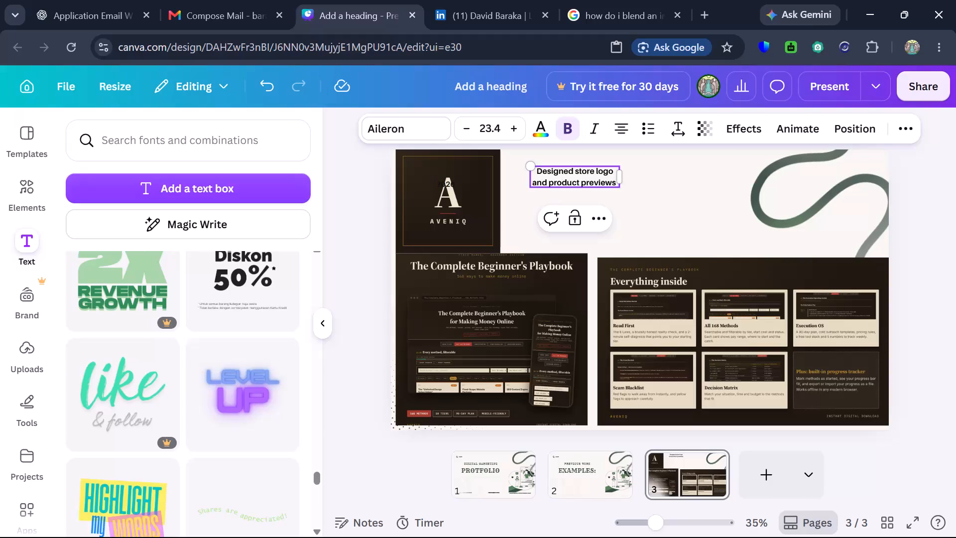
Finish the caption with "for online store Aveniq Foundry.".
key("f")
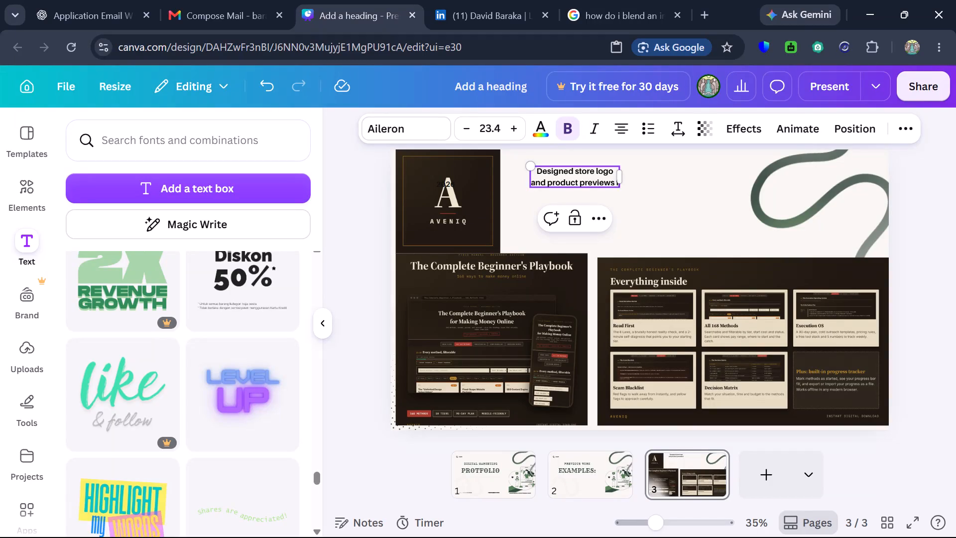
type("or")
key("space")
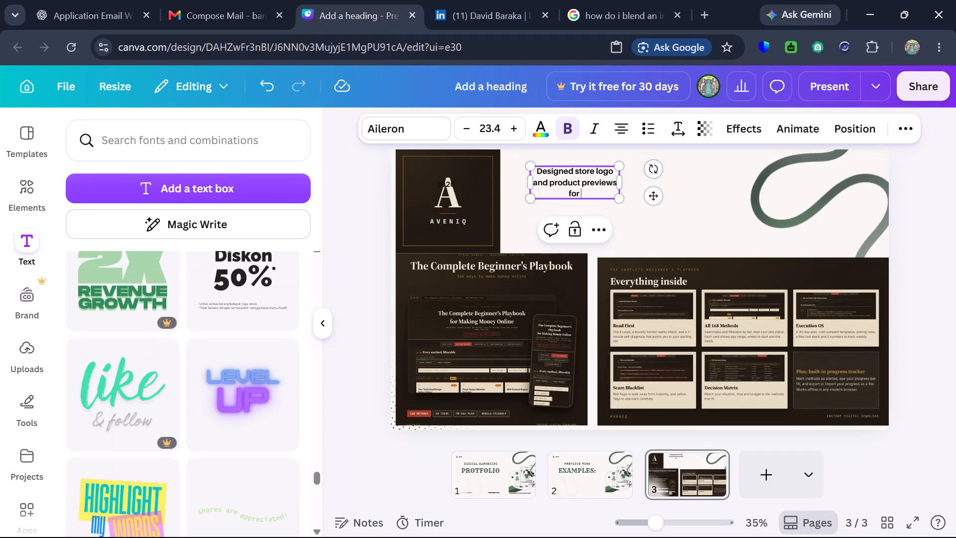
type("online store")
key("space")
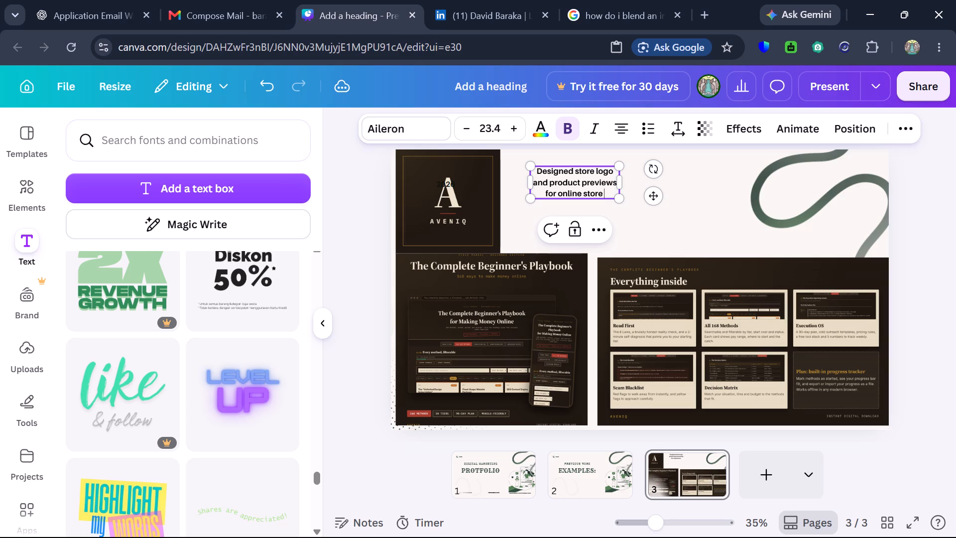
key("a")
type("veniq")
key("space")
key("f")
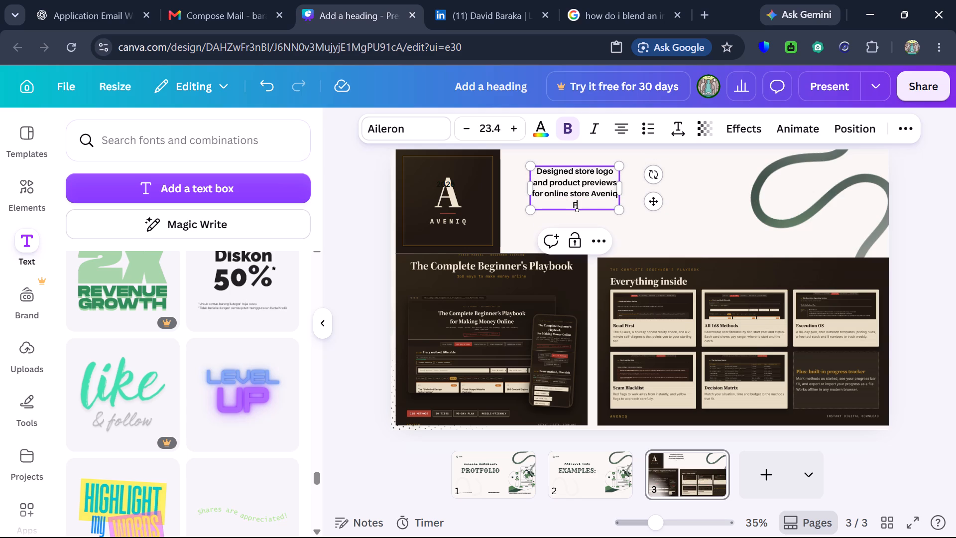
type("ry")
key("period")
Delete the entire caption text beside the Aveniq logo on page 3.
left_click(541, 181)
left_click(547, 184)
left_click_drag(539, 174, 581, 202)
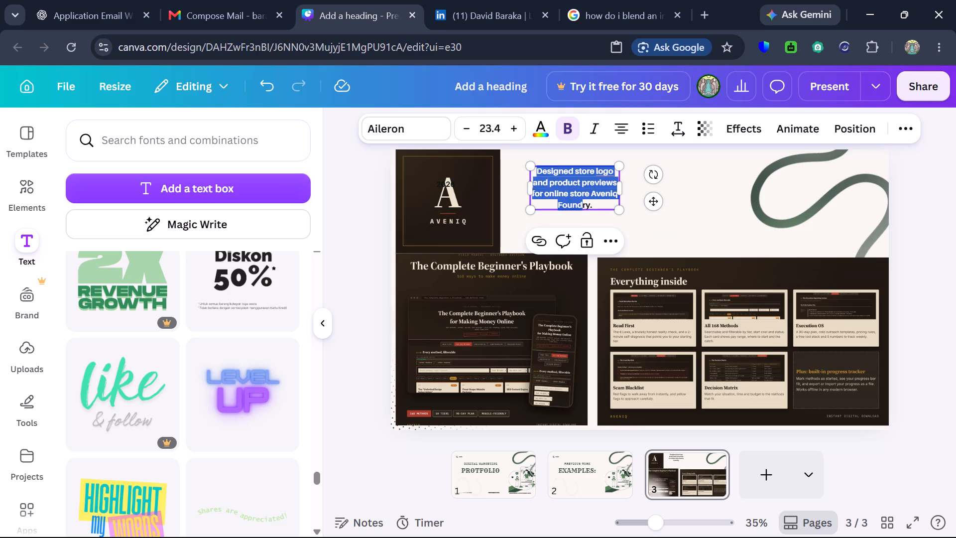
left_click_drag(581, 202, 595, 207)
right_click(592, 178)
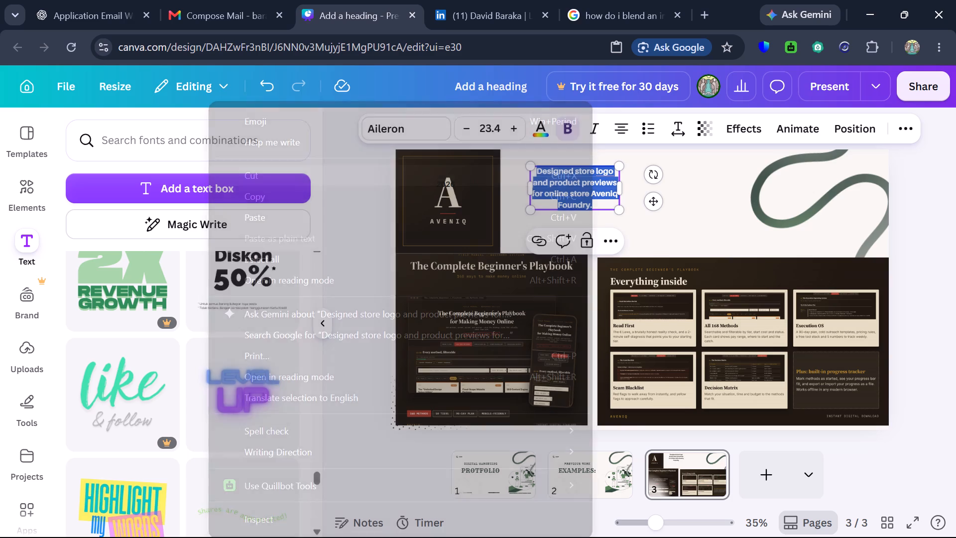
left_click(605, 186)
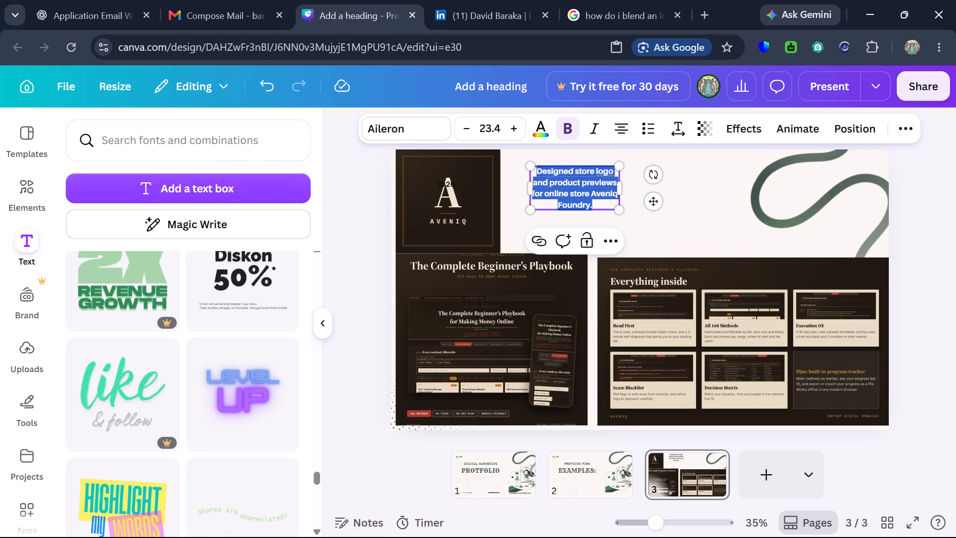
right_click(584, 185)
left_click(593, 189)
key("BackSpace")
key("BackSpace")
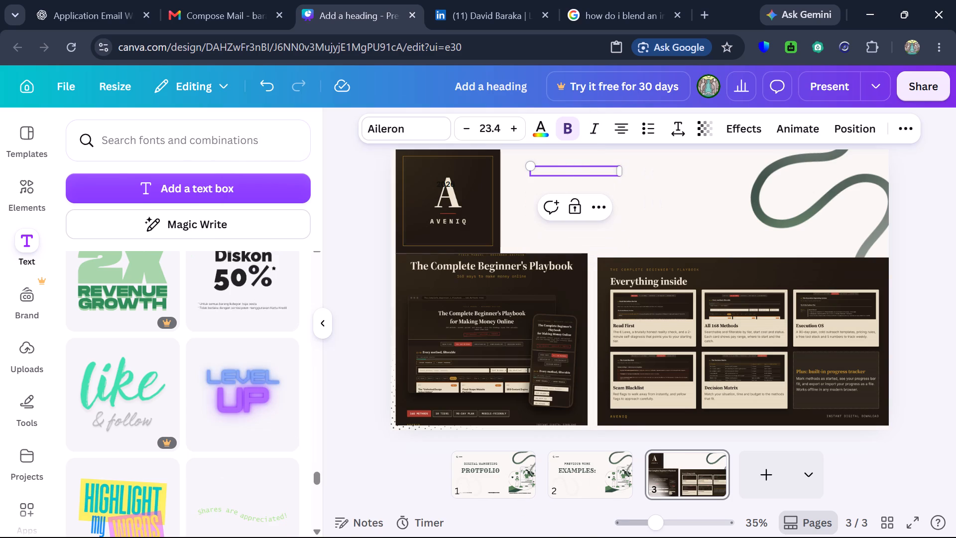
left_click(600, 204)
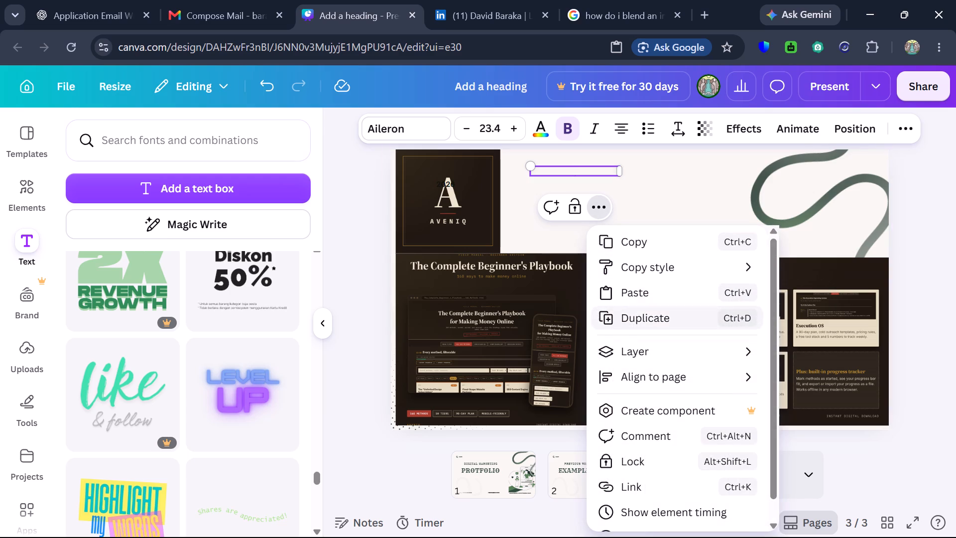
scroll(686, 375, "down", 2)
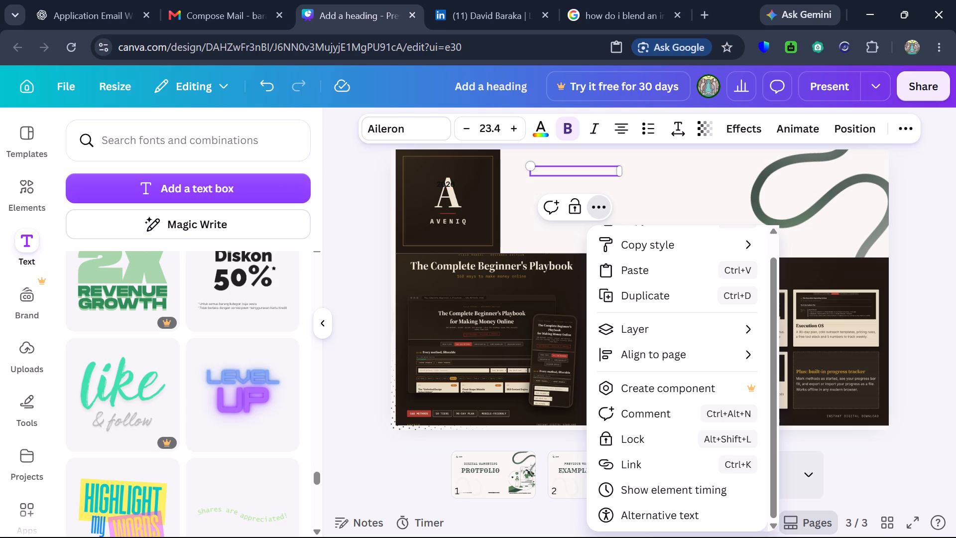
left_click(380, 289)
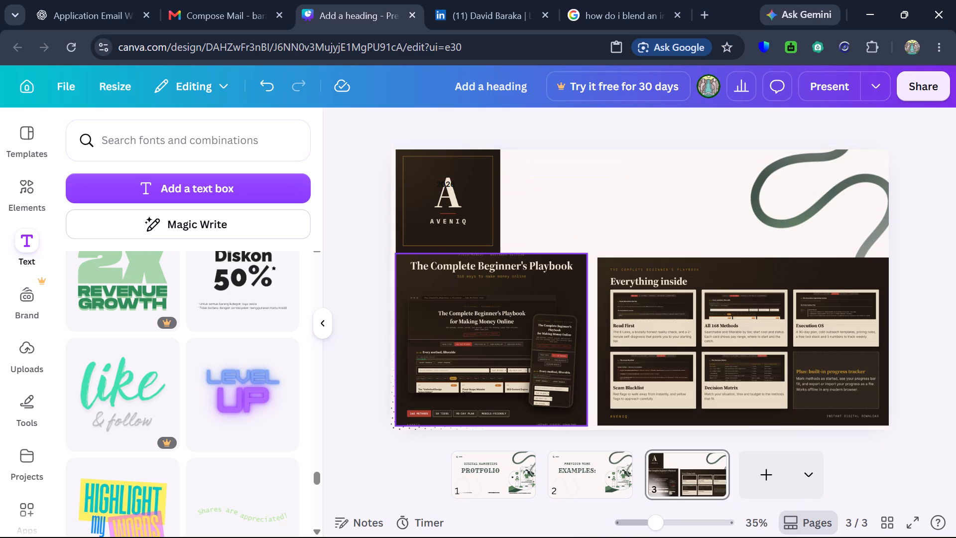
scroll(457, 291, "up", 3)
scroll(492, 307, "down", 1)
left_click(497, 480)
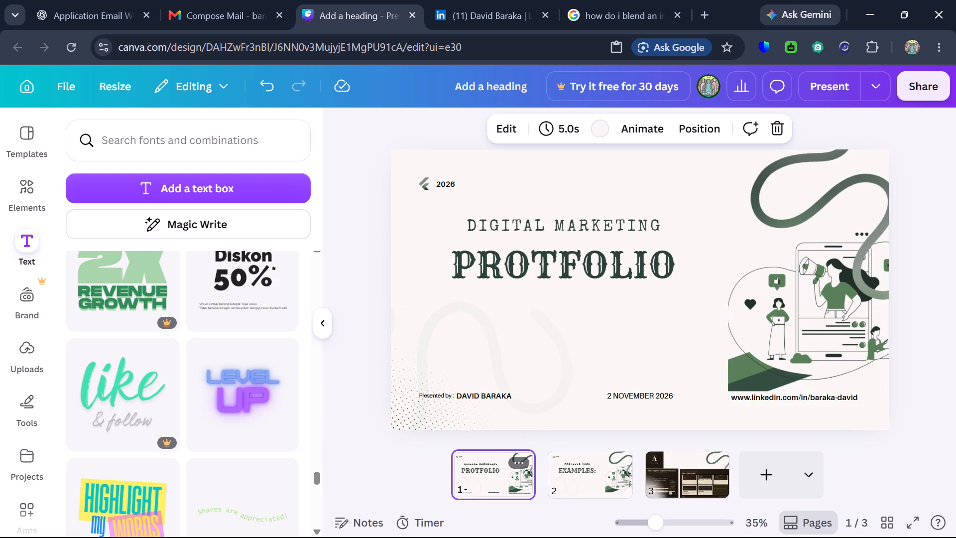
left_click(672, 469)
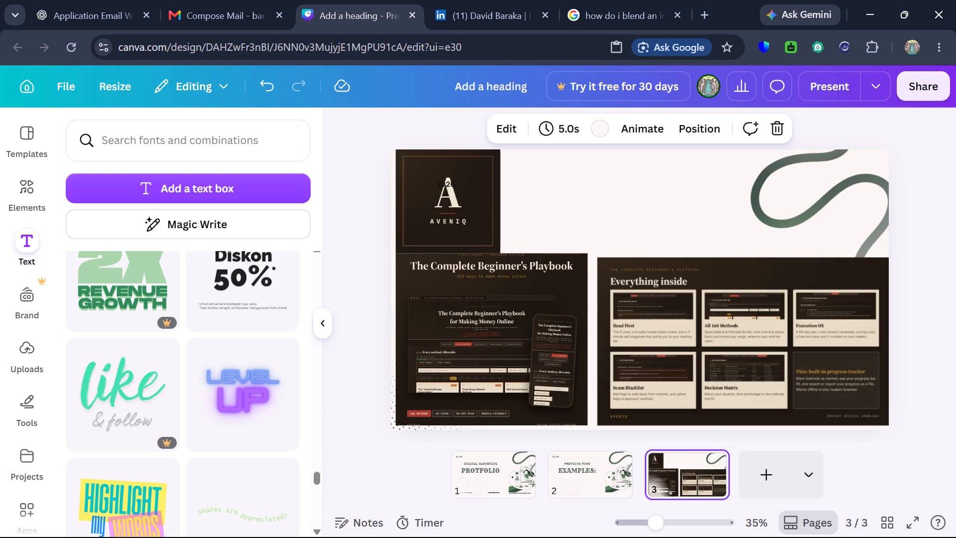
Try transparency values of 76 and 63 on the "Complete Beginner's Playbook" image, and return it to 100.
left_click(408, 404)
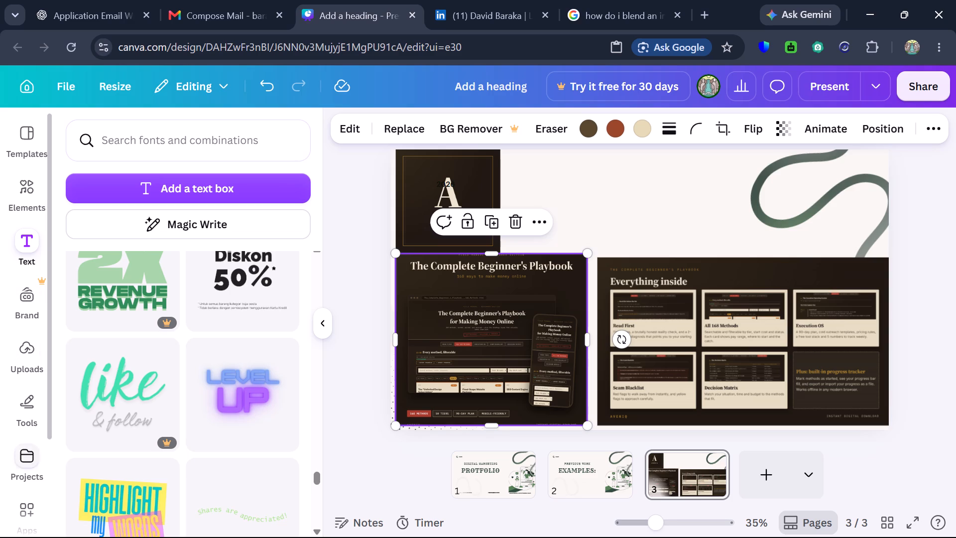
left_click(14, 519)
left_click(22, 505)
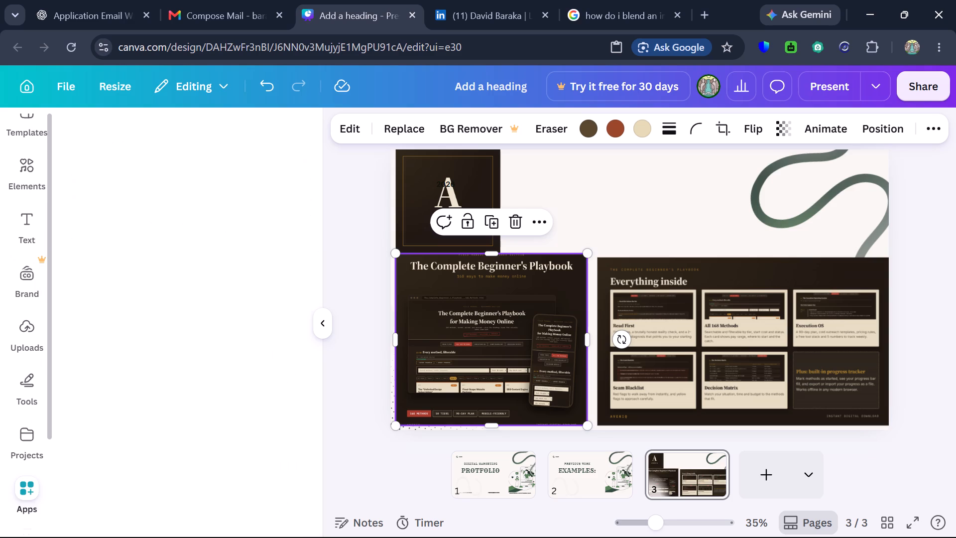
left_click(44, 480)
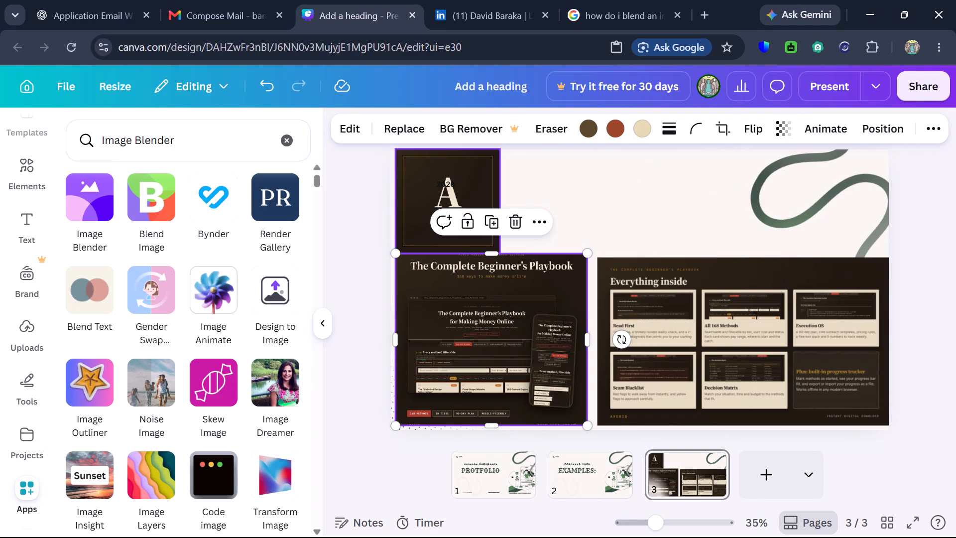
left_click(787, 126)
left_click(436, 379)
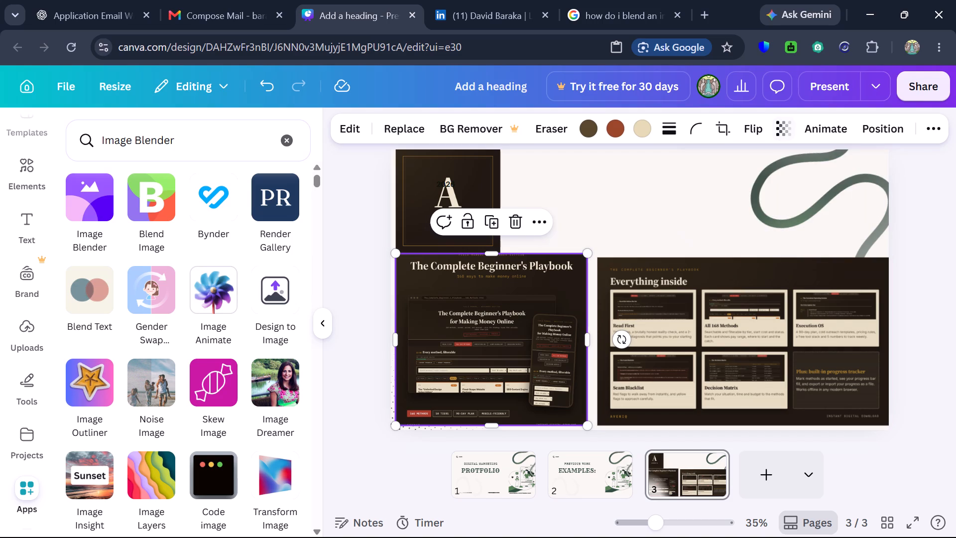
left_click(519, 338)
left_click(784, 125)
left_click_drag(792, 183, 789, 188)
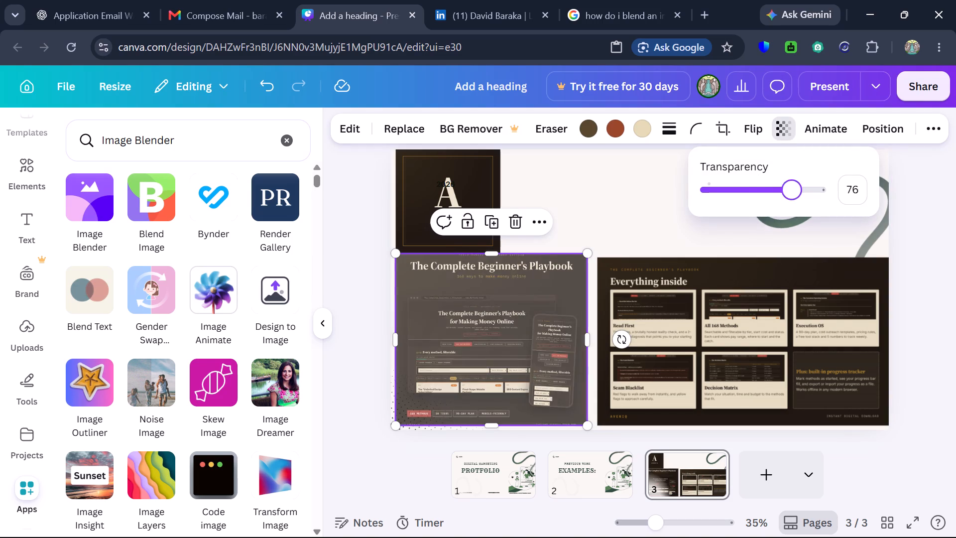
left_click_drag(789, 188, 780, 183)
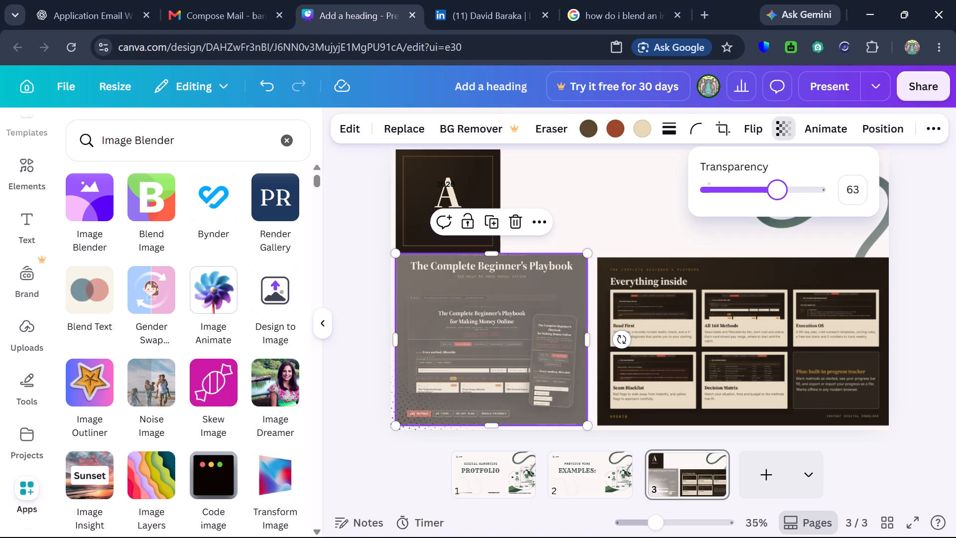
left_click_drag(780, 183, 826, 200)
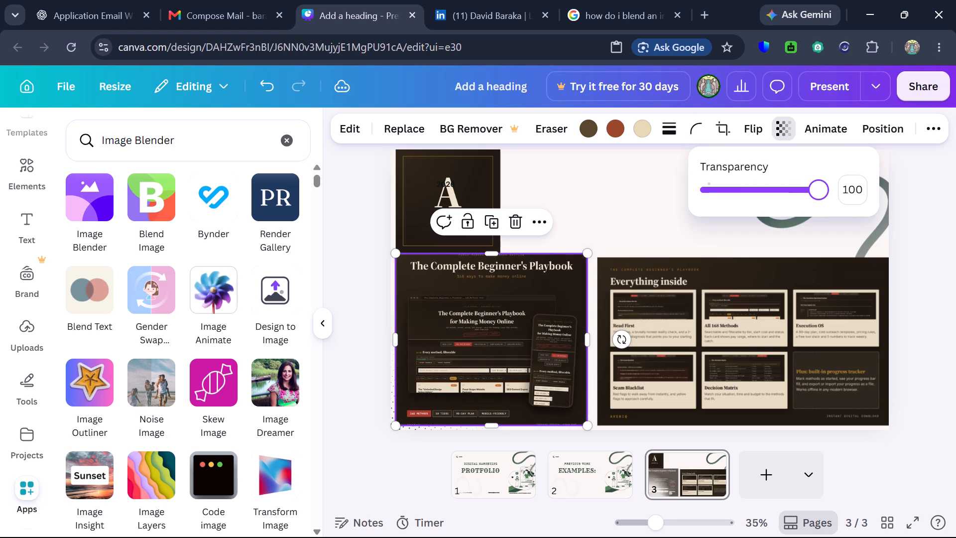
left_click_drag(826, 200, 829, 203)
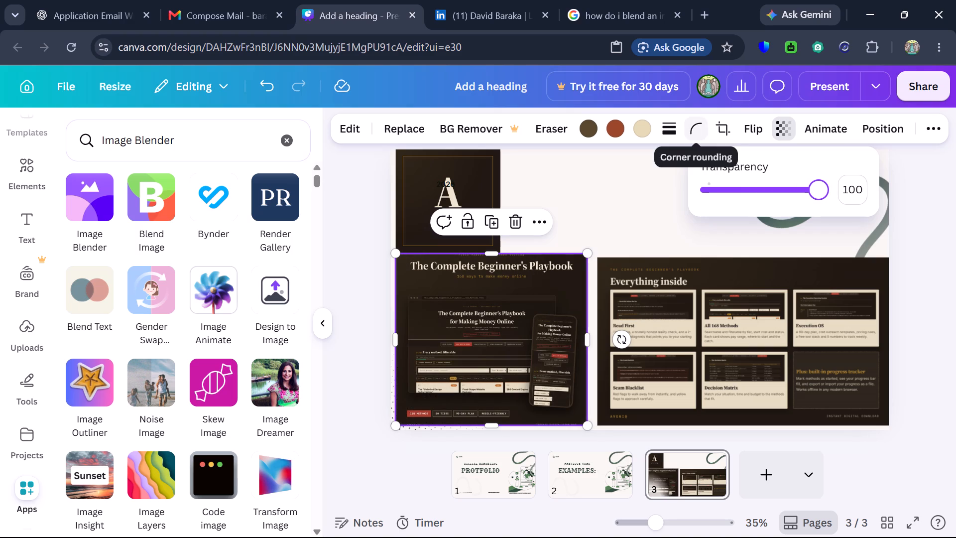
Round the corners of the "Complete Beginner's Playbook" image.
left_click(695, 124)
left_click(669, 188)
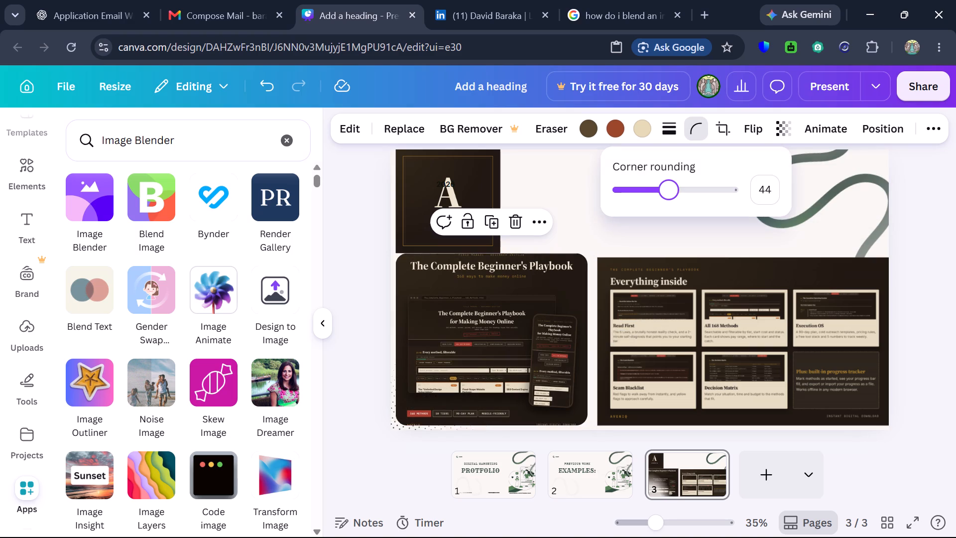
left_click_drag(671, 187, 683, 183)
left_click_drag(683, 183, 690, 183)
Round the corners of the "Everything inside" image with a value of 66.
left_click(754, 344)
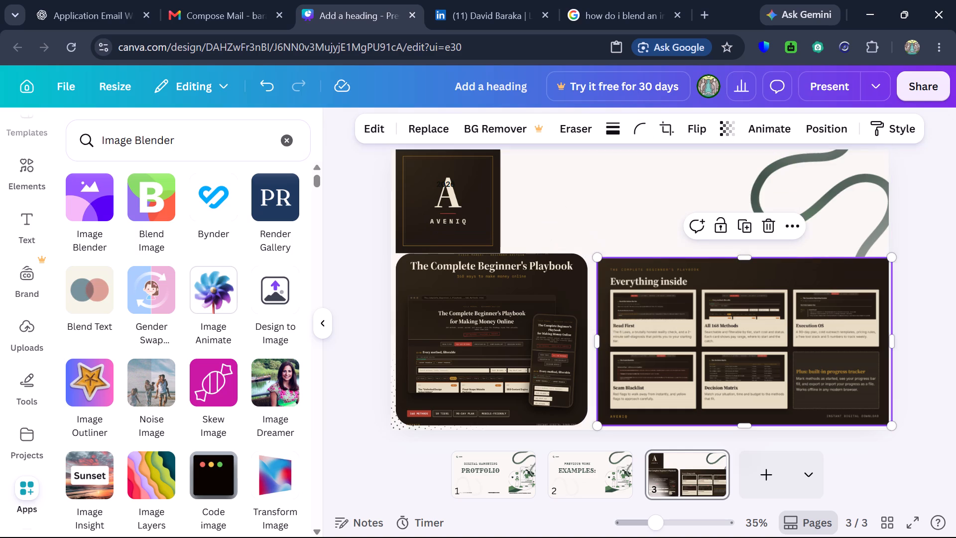
left_click(647, 125)
left_click(639, 191)
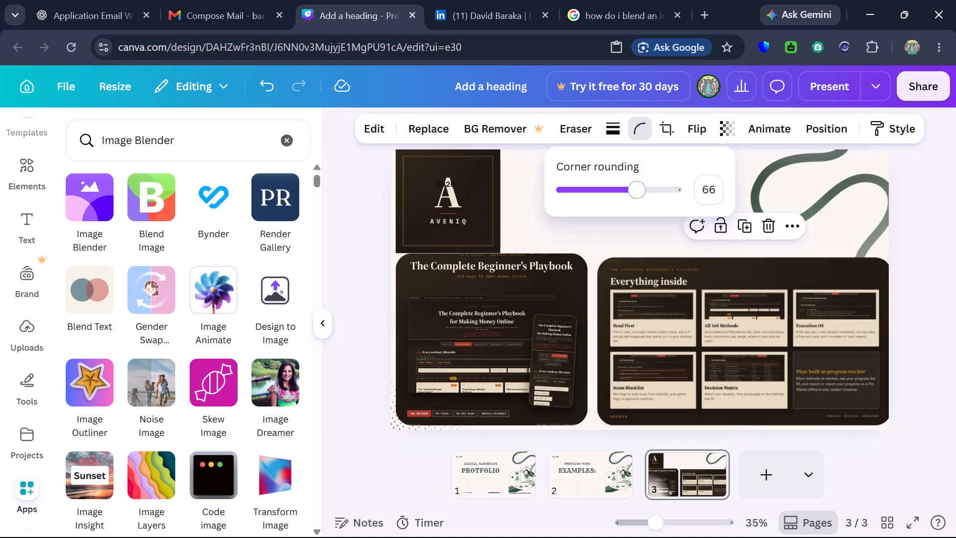
Round the corners of the Aveniq logo image with a value of 42.
left_click(475, 193)
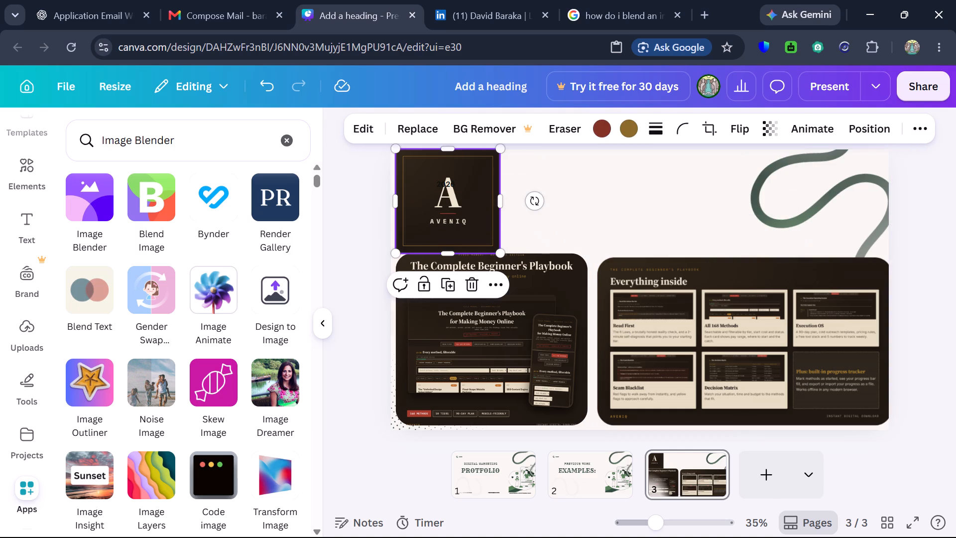
left_click(677, 133)
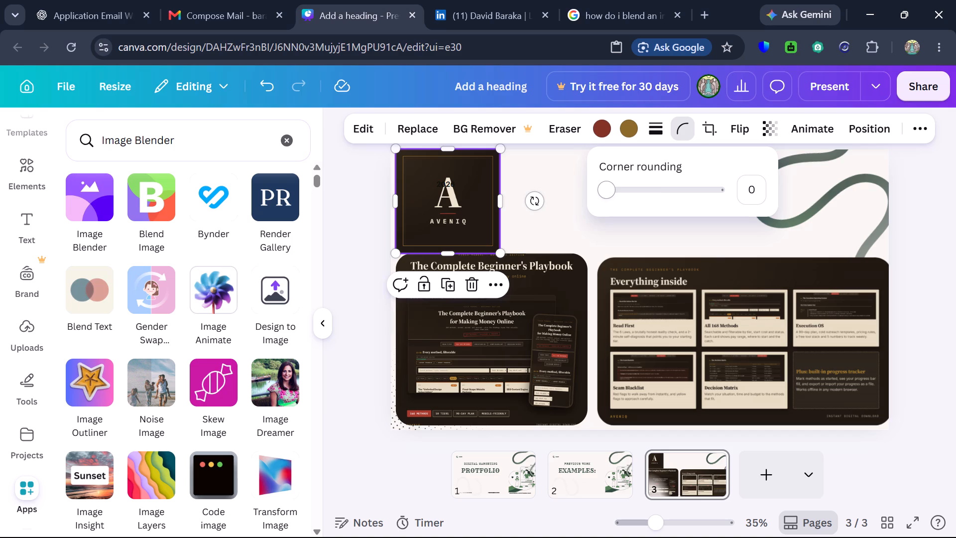
left_click(653, 192)
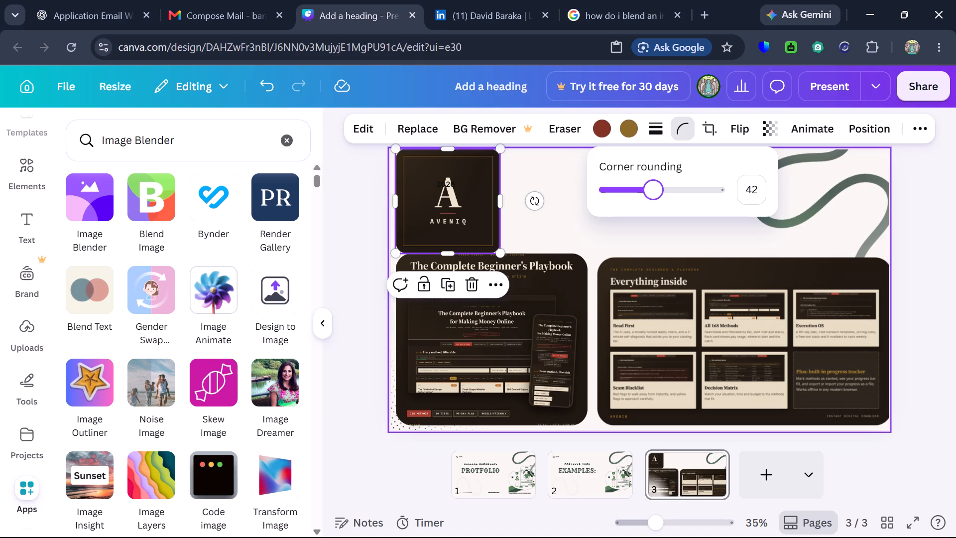
left_click(572, 218)
Browse the Style Match options for the Aveniq logo image and apply the Scrapbook style.
left_click(478, 205)
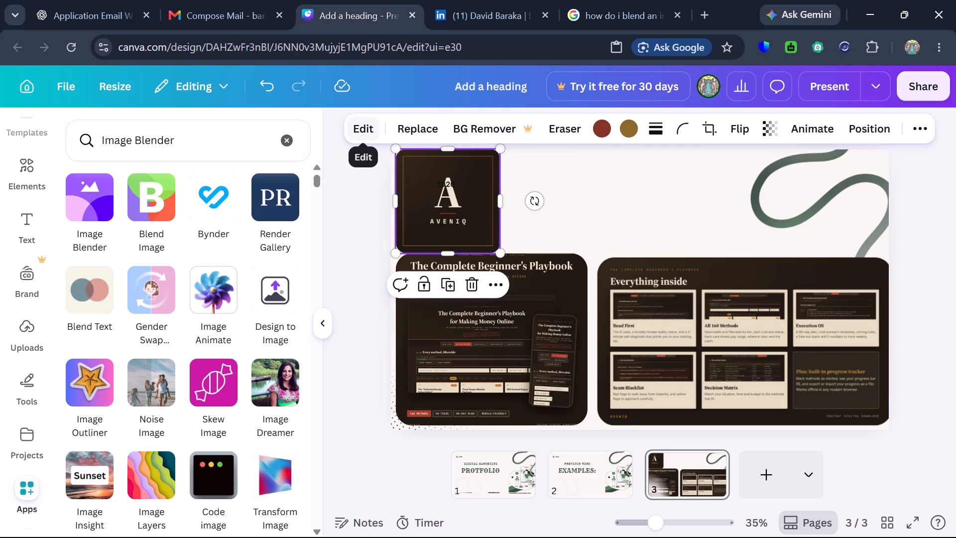
left_click(372, 126)
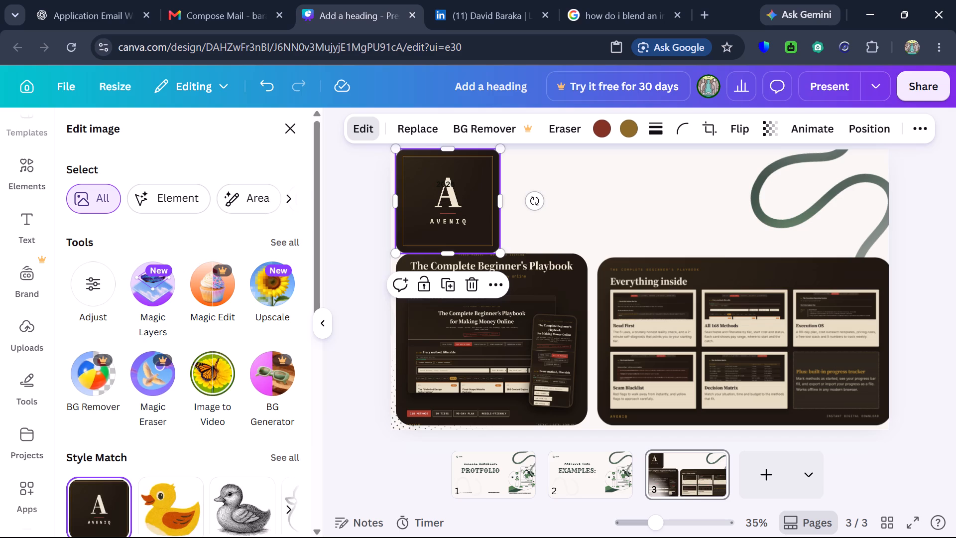
scroll(190, 378, "down", 3)
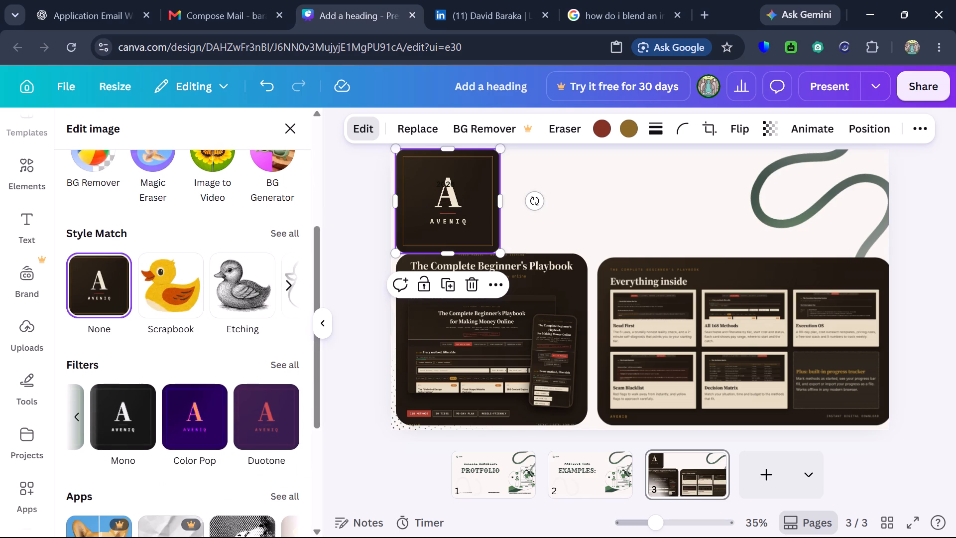
left_click(287, 282)
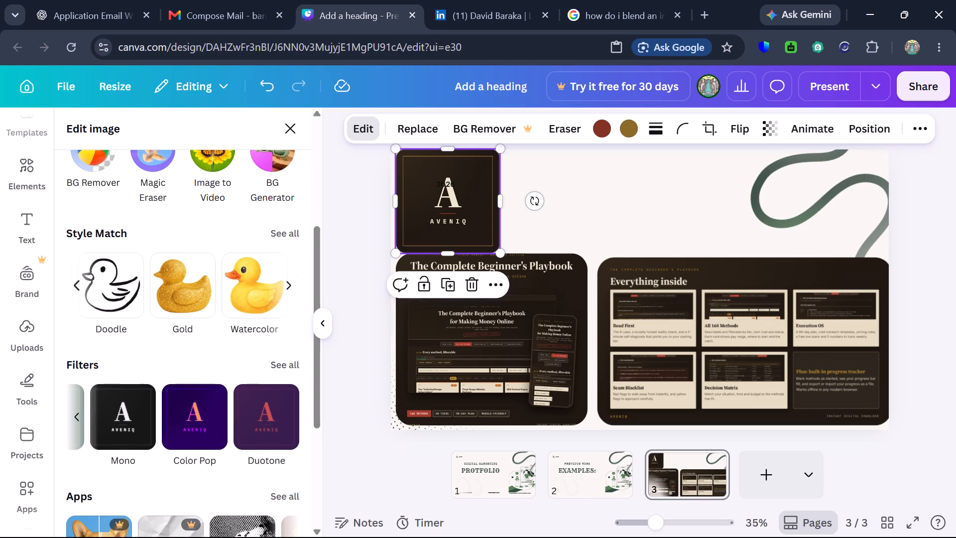
left_click(78, 280)
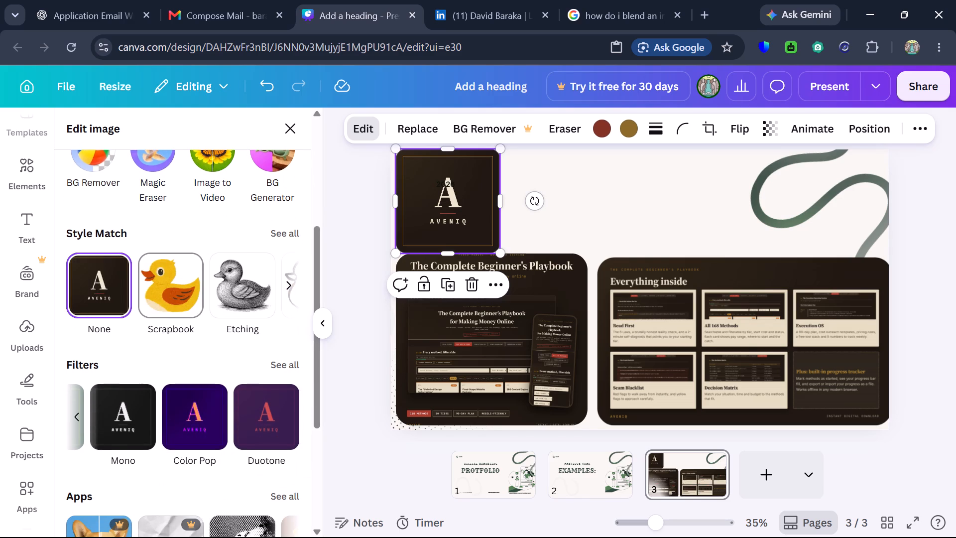
left_click(149, 294)
left_click(104, 288)
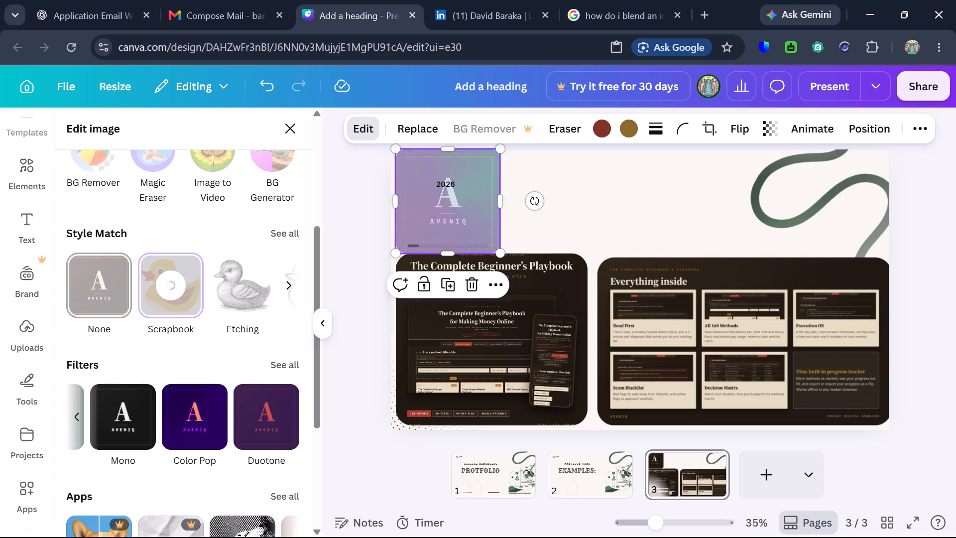
Add a Drop shadow to the Aveniq logo image.
scroll(214, 325, "down", 4)
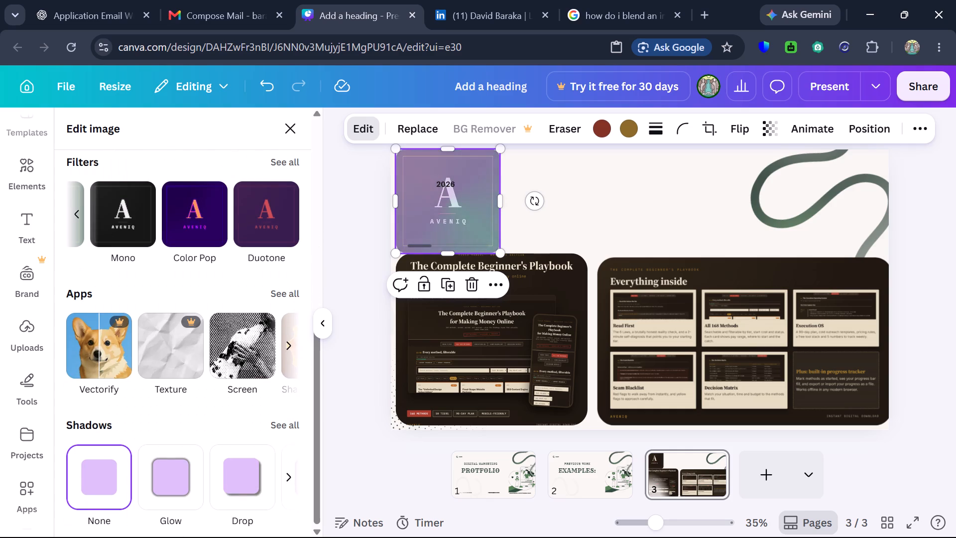
scroll(214, 326, "down", 2)
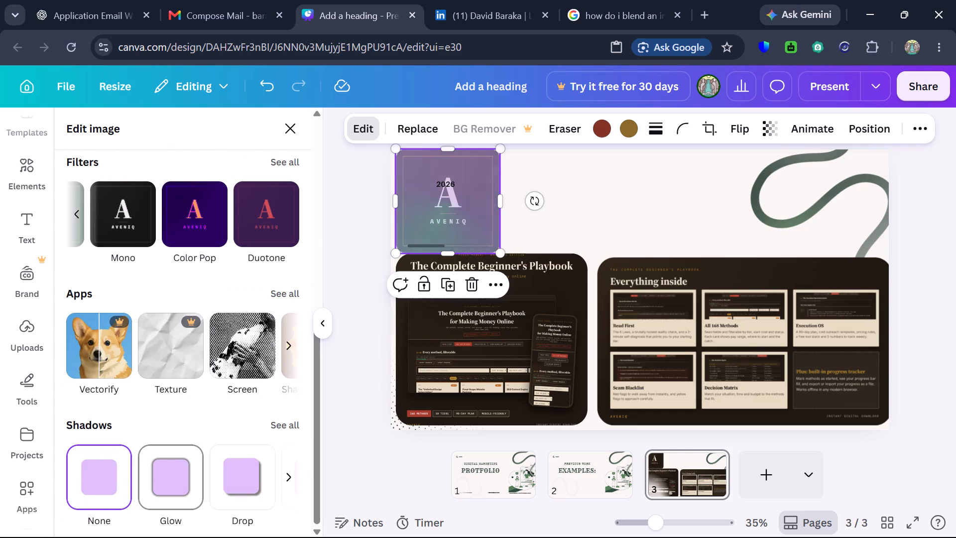
left_click(241, 479)
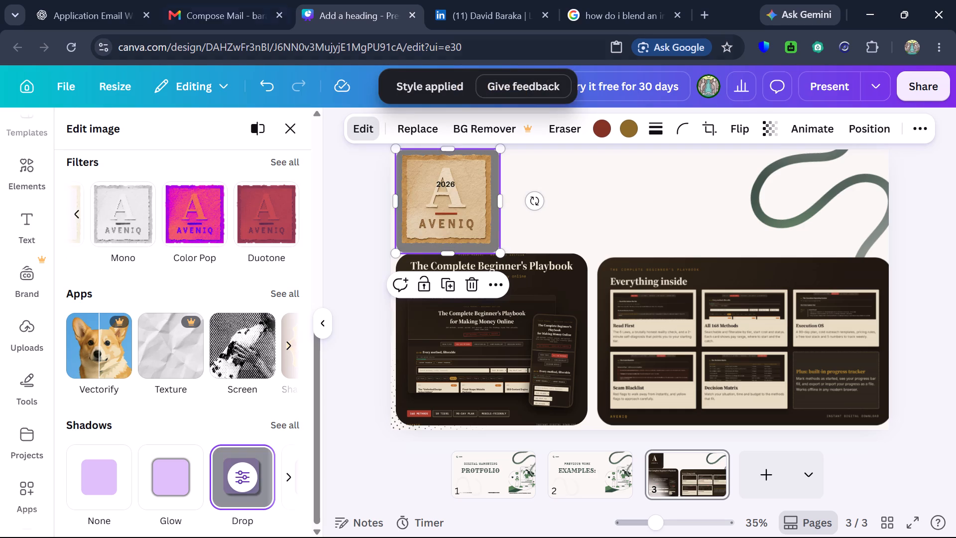
Undo the Scrapbook style applied to the Aveniq logo image.
left_click(274, 86)
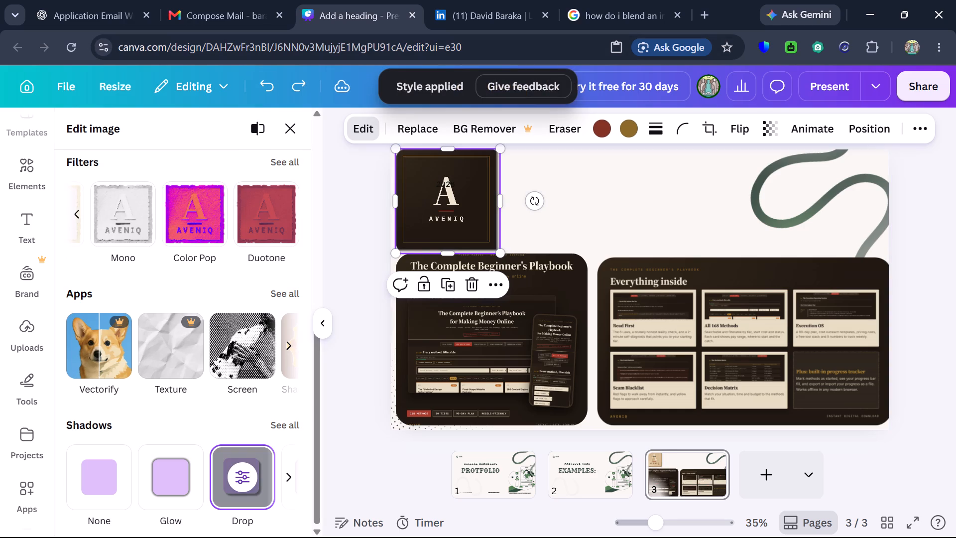
Apply the Page lift shadow to the Aveniq logo image.
left_click(284, 473)
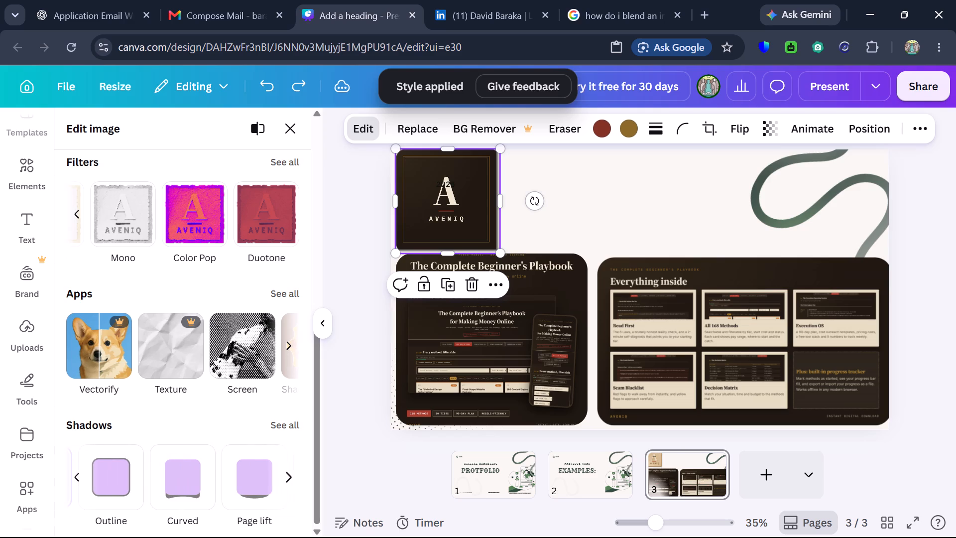
left_click(251, 477)
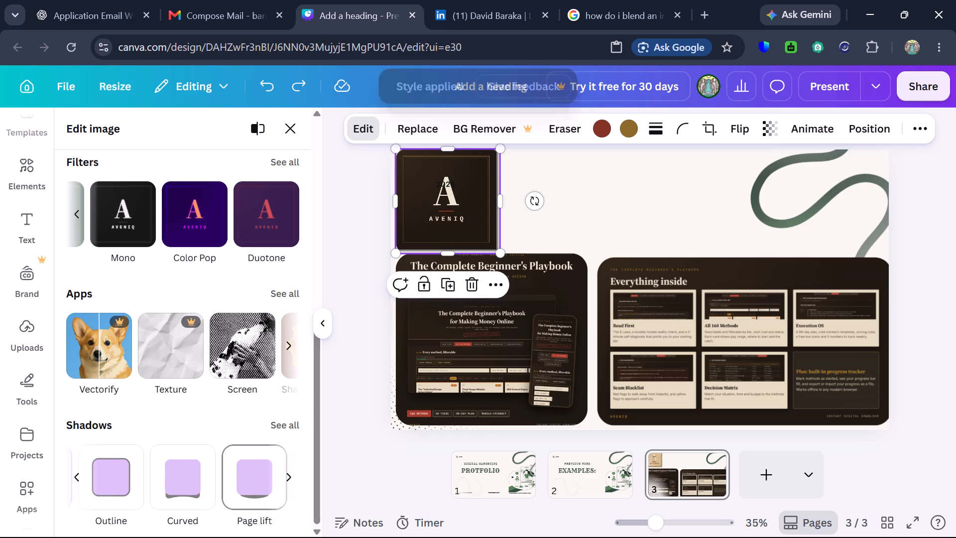
left_click(620, 215)
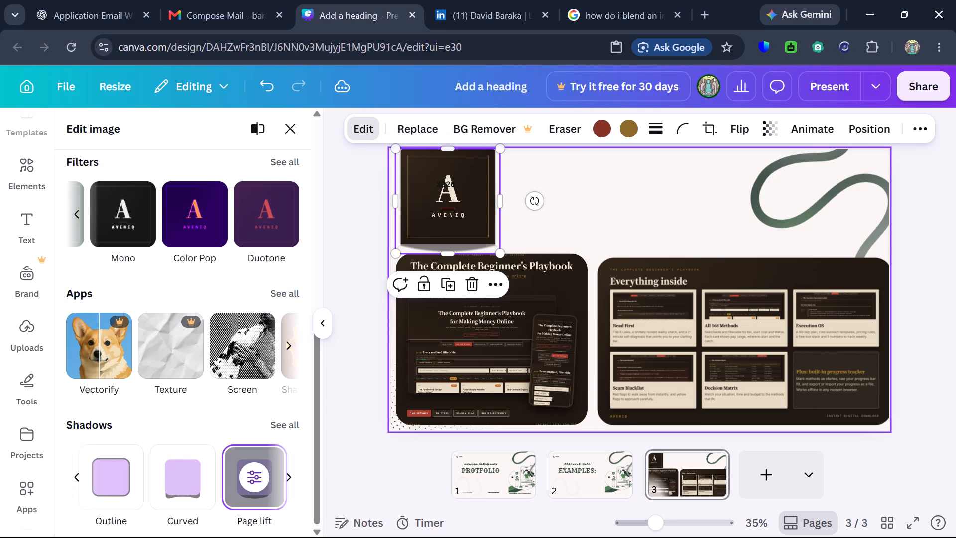
Apply the Page lift shadow to the "The Complete Beginner's Playbook" image on page 3.
left_click(482, 344)
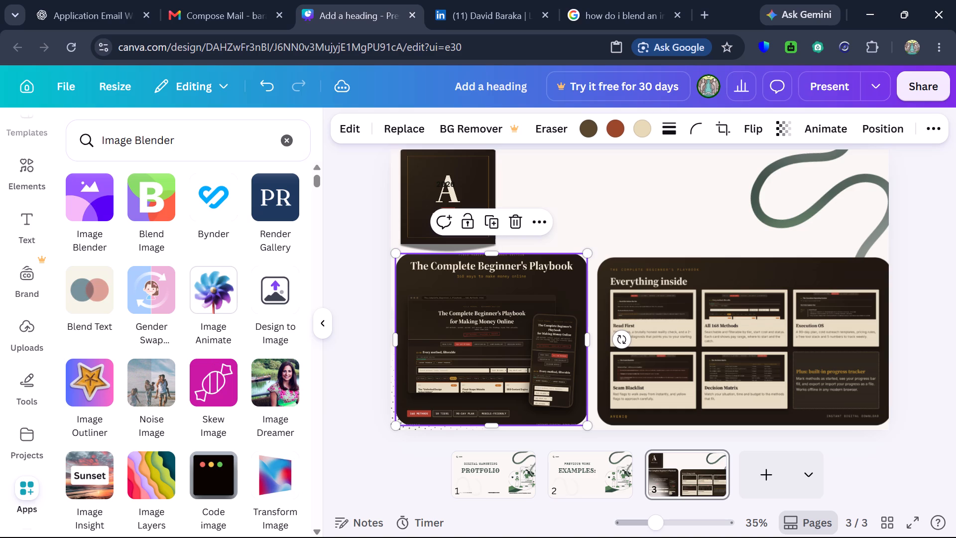
left_click(345, 127)
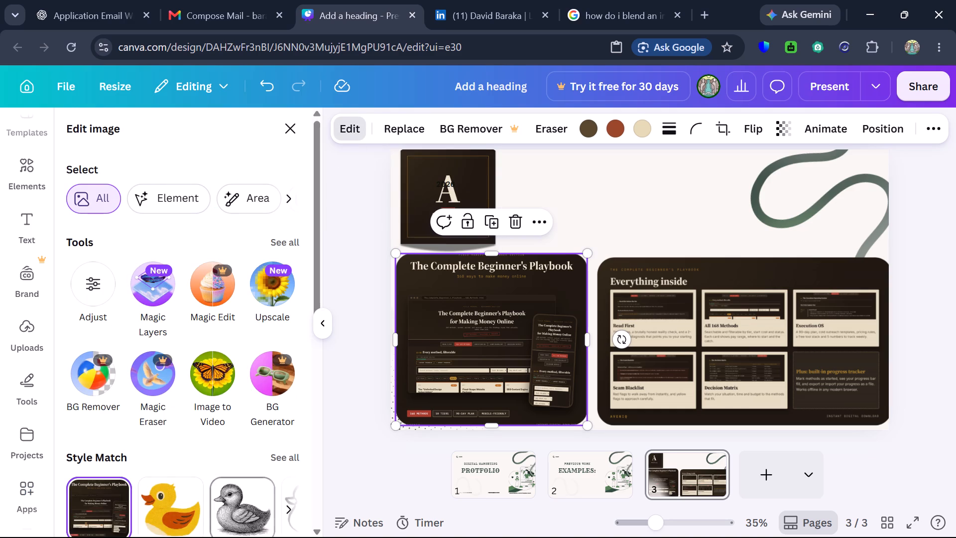
scroll(204, 411, "down", 4)
scroll(289, 449, "down", 3)
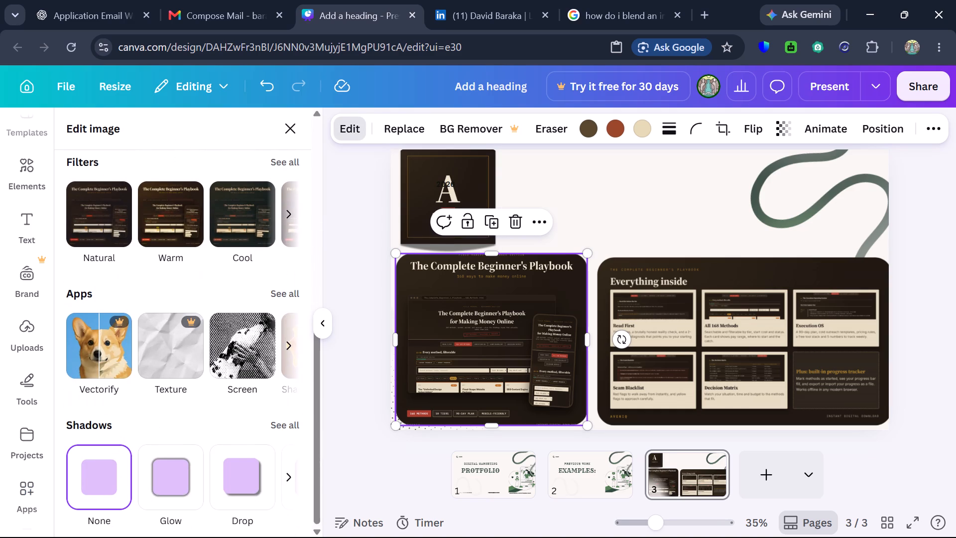
scroll(281, 449, "down", 1)
left_click(291, 482)
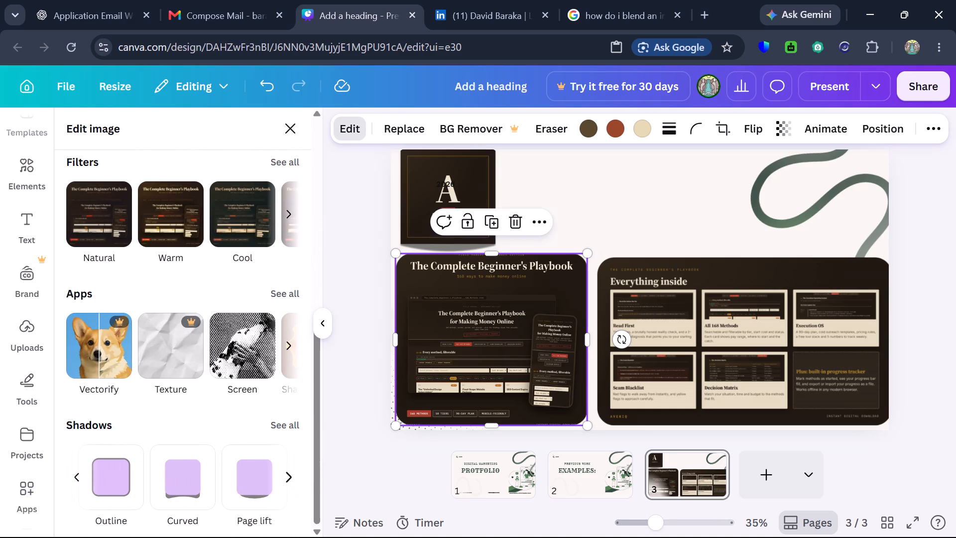
left_click(256, 478)
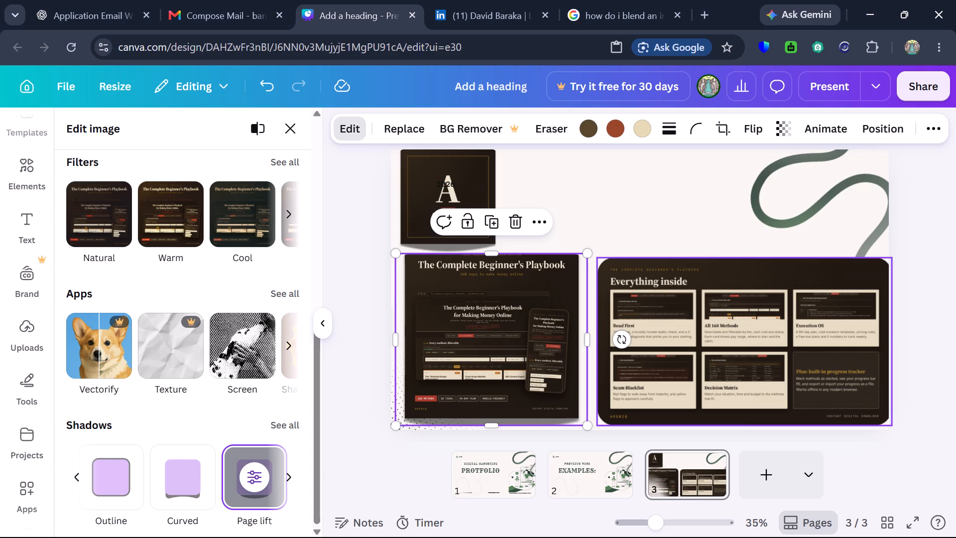
Apply the Page lift shadow to the "Everything inside" image.
left_click(736, 351)
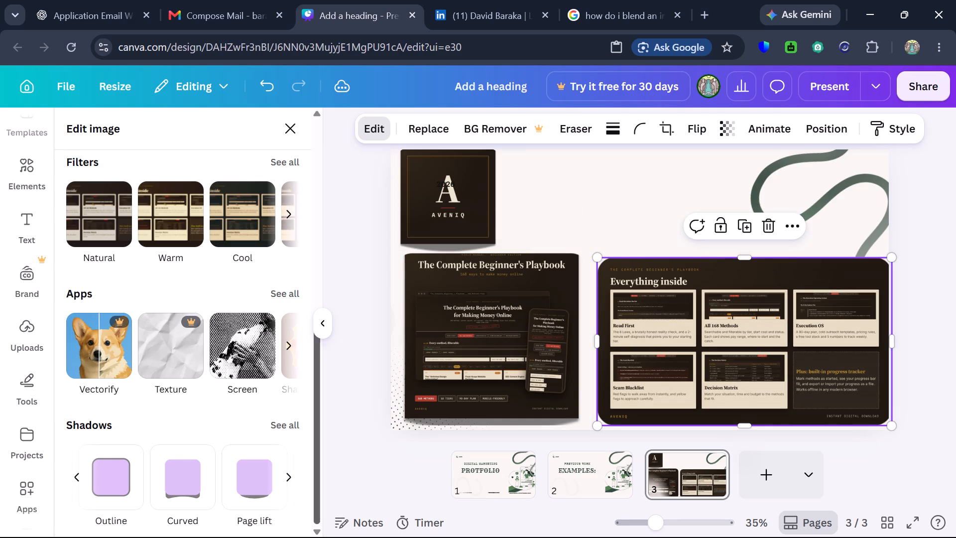
left_click(255, 482)
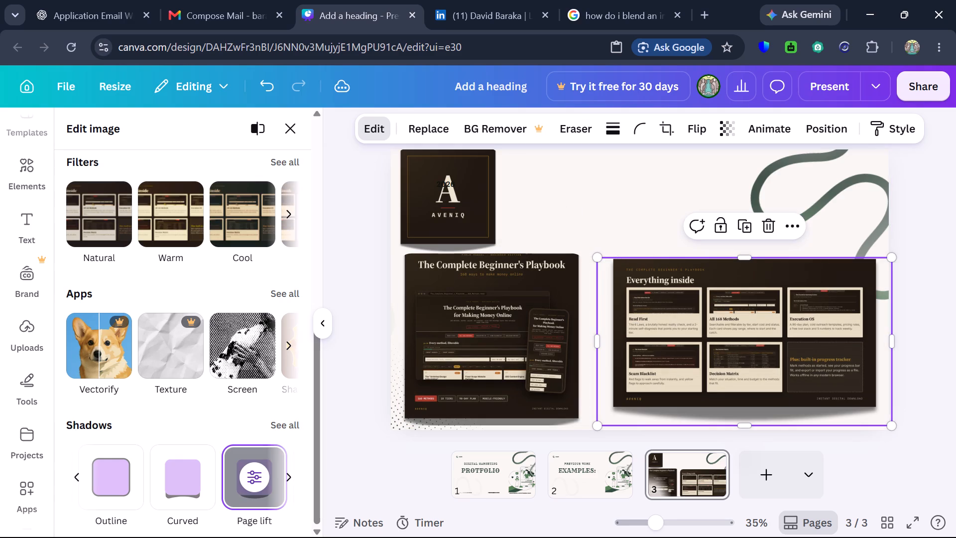
Increase the corner rounding of the "Everything inside" image to about 92.
left_click(719, 306)
left_click(637, 125)
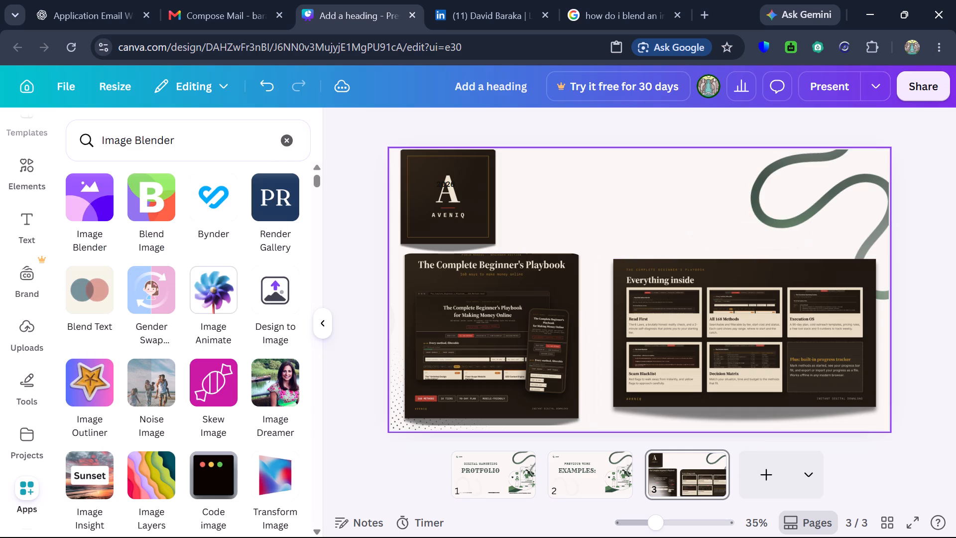
left_click(648, 279)
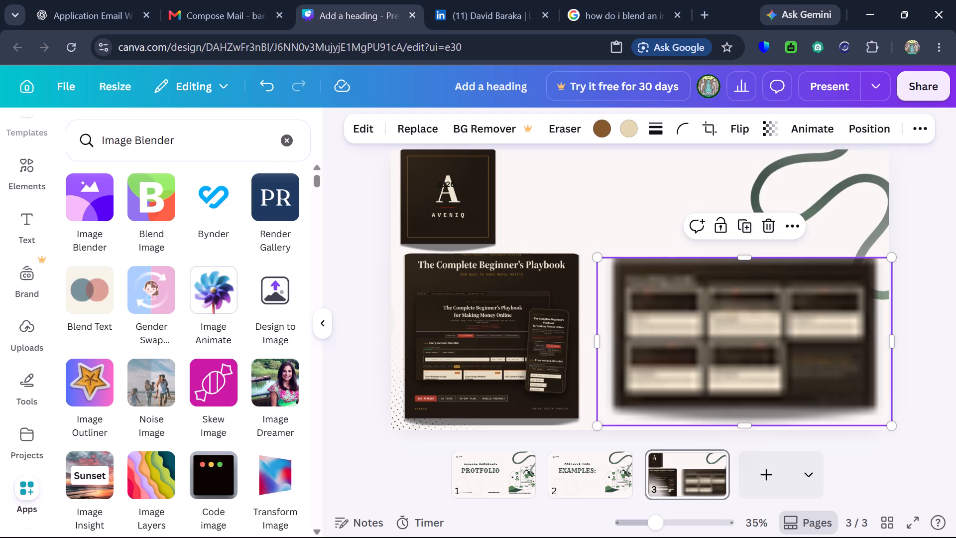
left_click(678, 135)
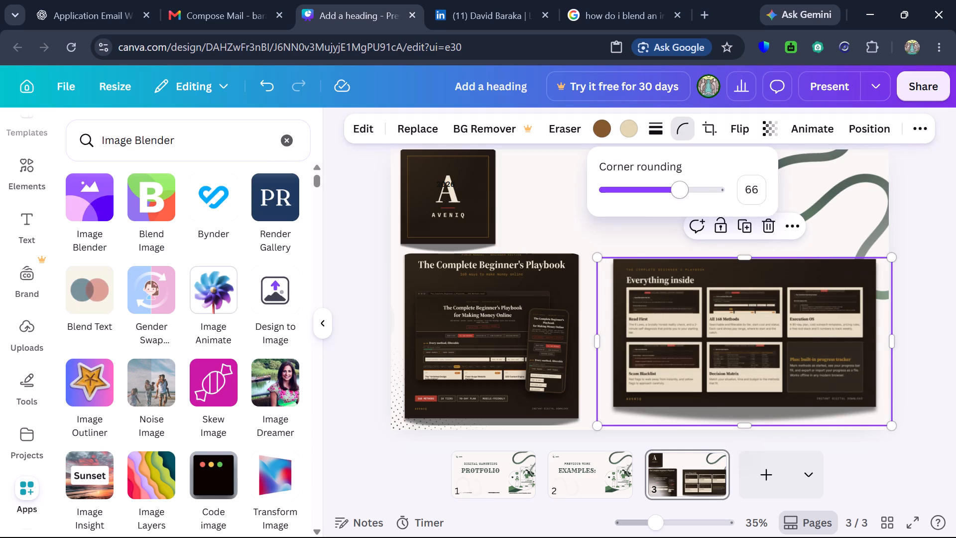
left_click_drag(689, 188, 714, 199)
left_click_drag(714, 199, 710, 204)
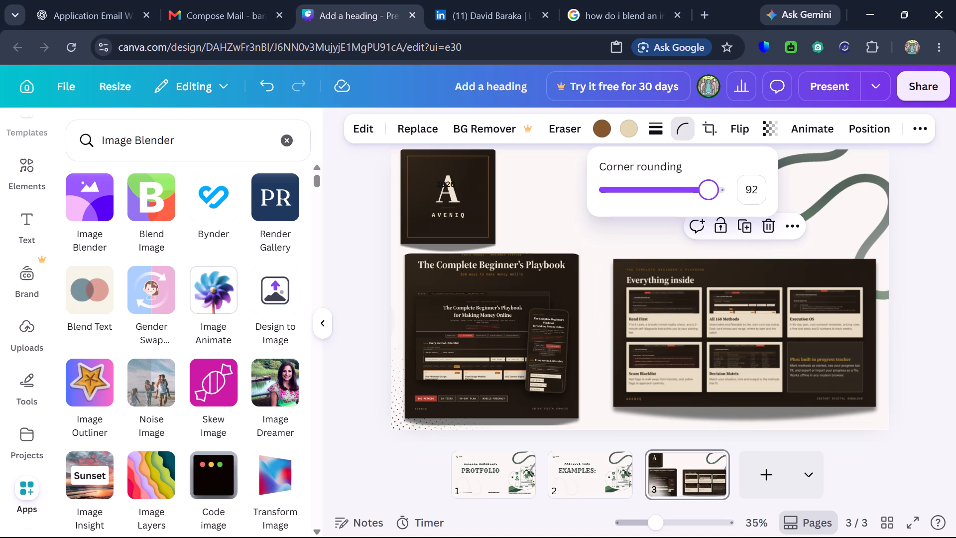
left_click_drag(710, 204, 707, 205)
left_click(544, 224)
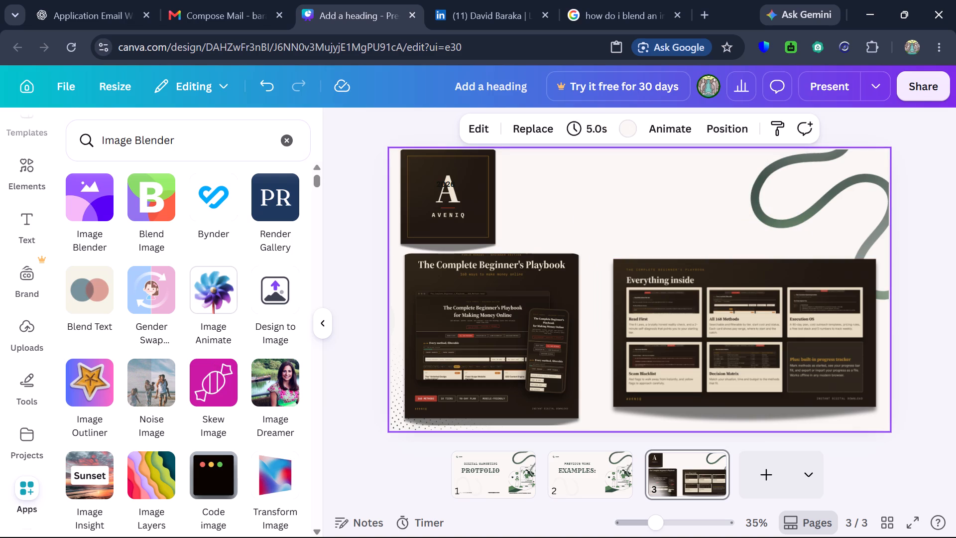
left_click(574, 227)
Browse the font combinations and add the "behind our BRAND" text design to page 3.
left_click(25, 220)
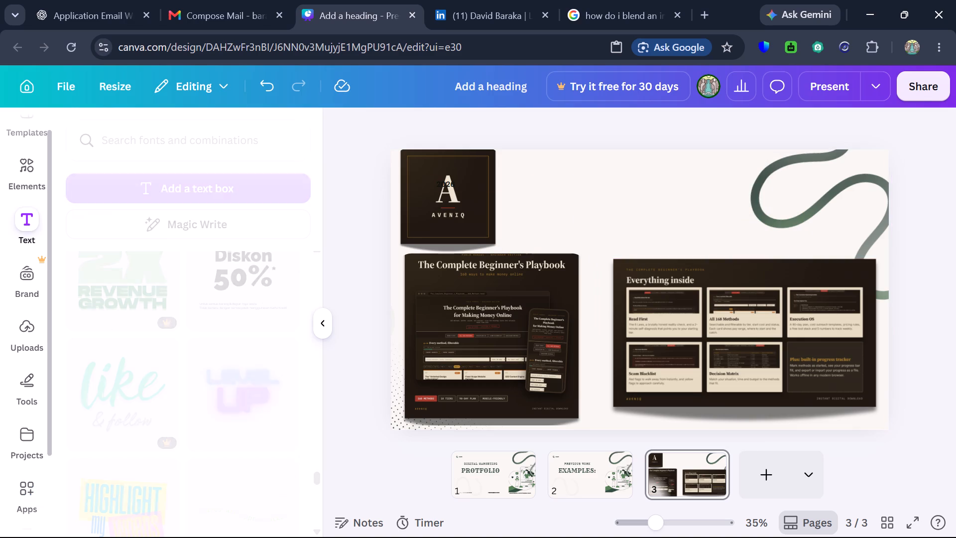
scroll(144, 203, "down", 3)
scroll(155, 344, "down", 2)
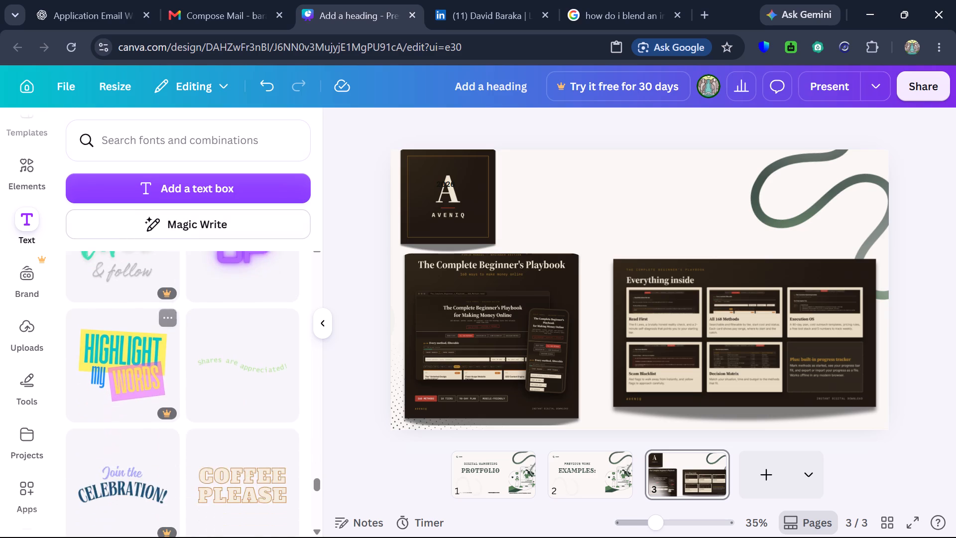
scroll(149, 324, "down", 8)
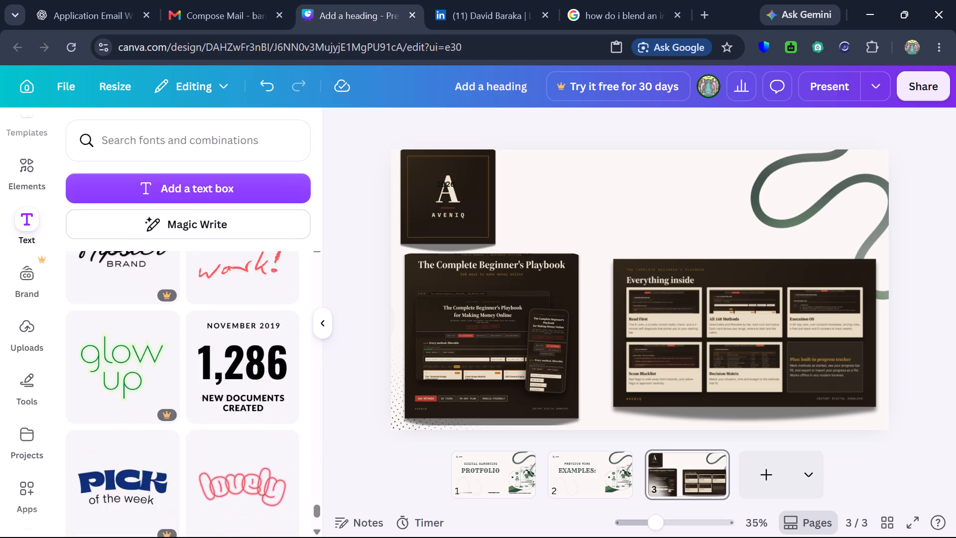
scroll(139, 331, "down", 1)
scroll(138, 333, "up", 1)
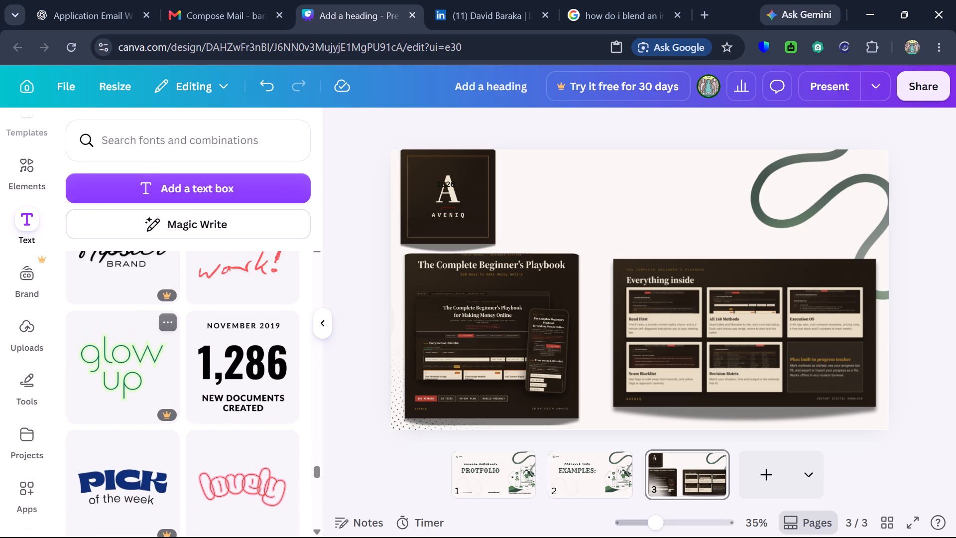
scroll(133, 327, "down", 4)
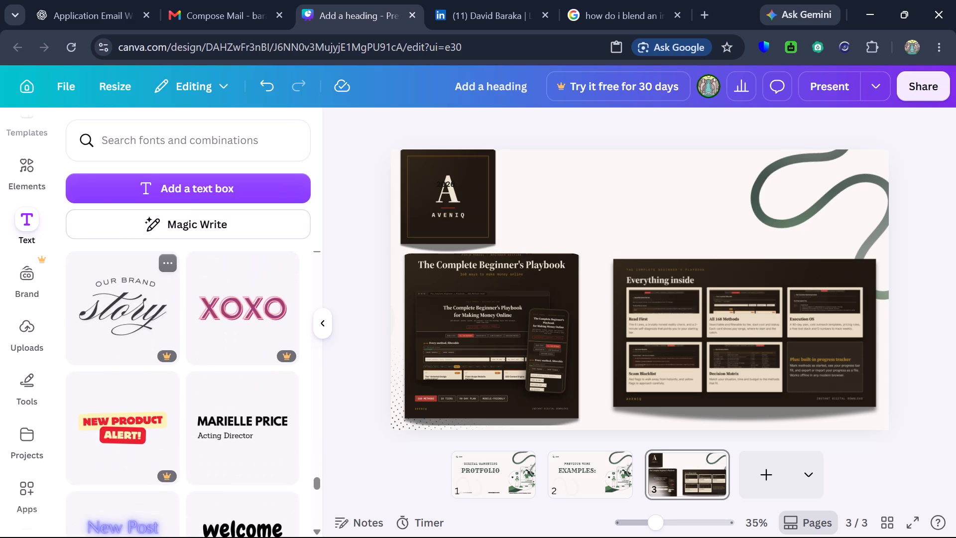
scroll(133, 327, "down", 4)
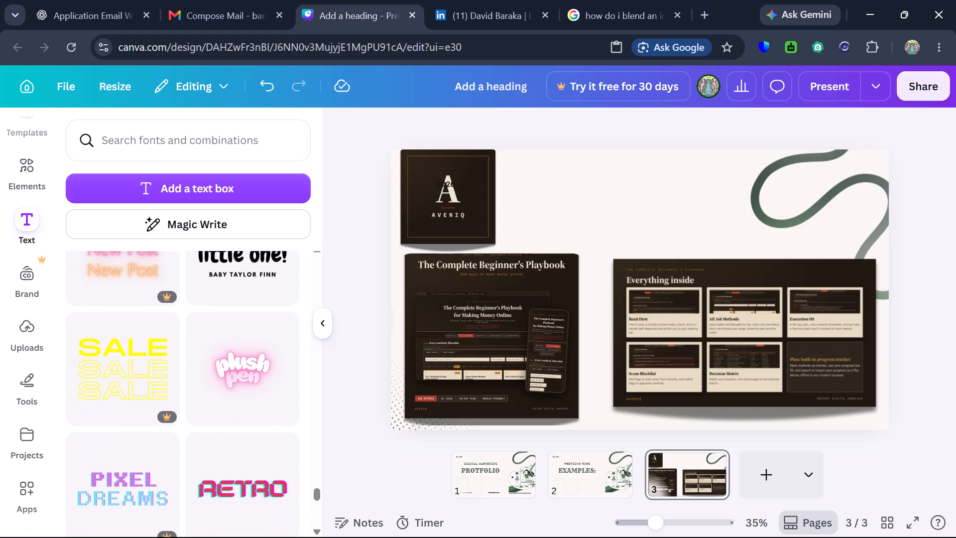
scroll(133, 327, "down", 5)
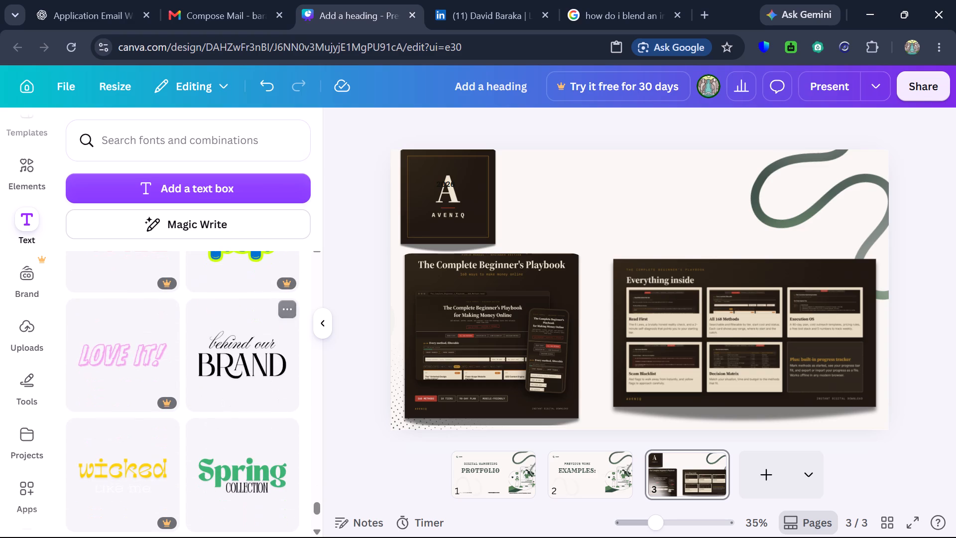
left_click(224, 357)
Shrink the "behind our BRAND" text group and place it in the empty space beside the Aveniq logo, above the preview images.
left_click_drag(649, 317, 637, 281)
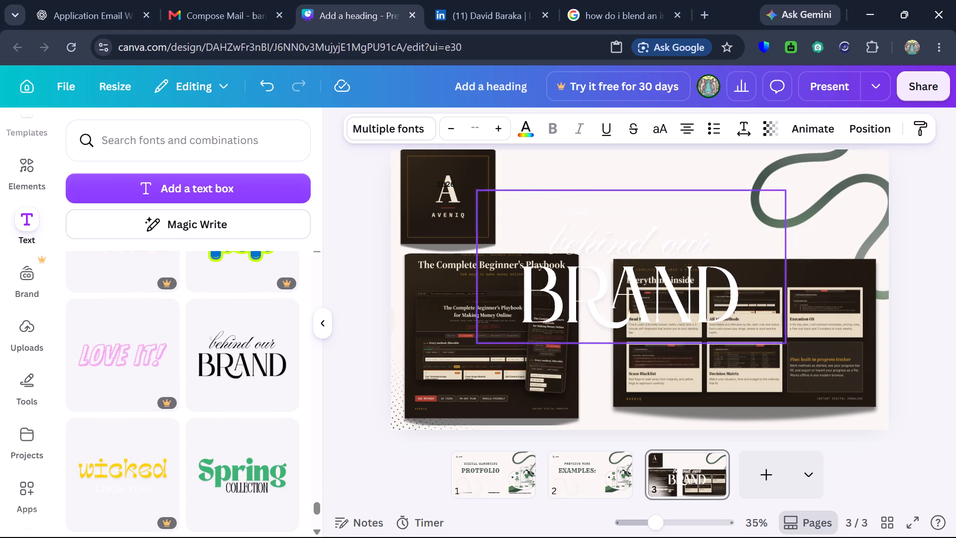
left_click_drag(637, 281, 633, 242)
left_click_drag(780, 287, 704, 197)
left_click_drag(560, 177, 596, 198)
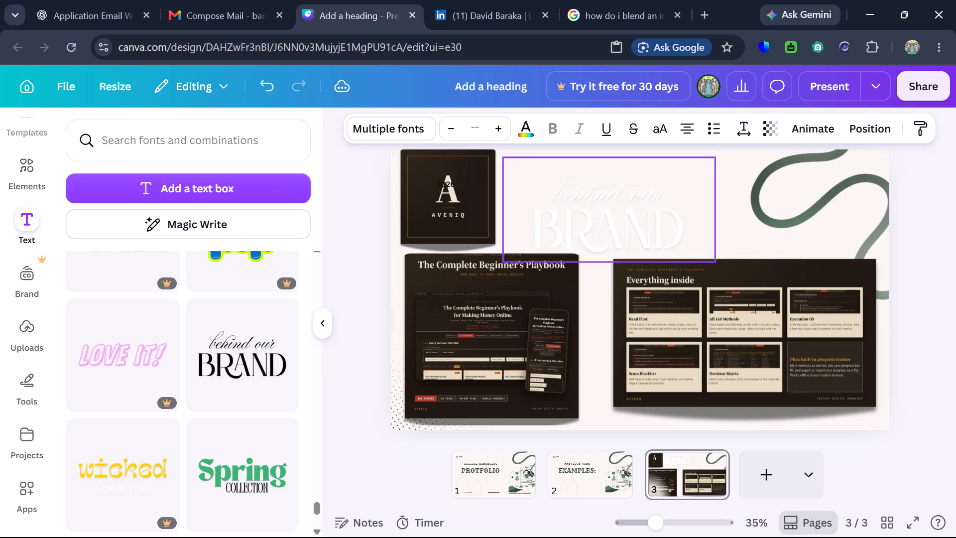
left_click_drag(596, 198, 592, 189)
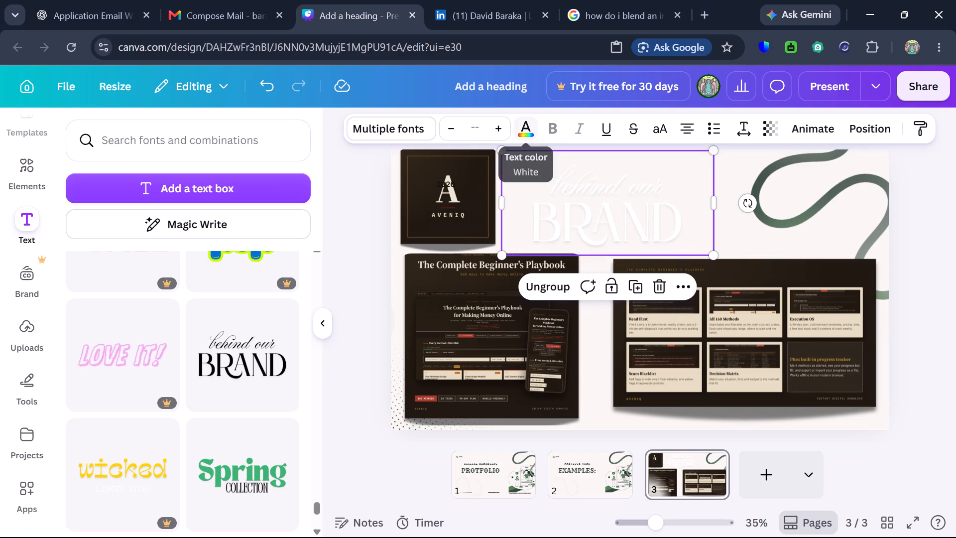
Recolour the "behind our BRAND" text group to the photo colour Dark gray brown, #231b14.
left_click(521, 123)
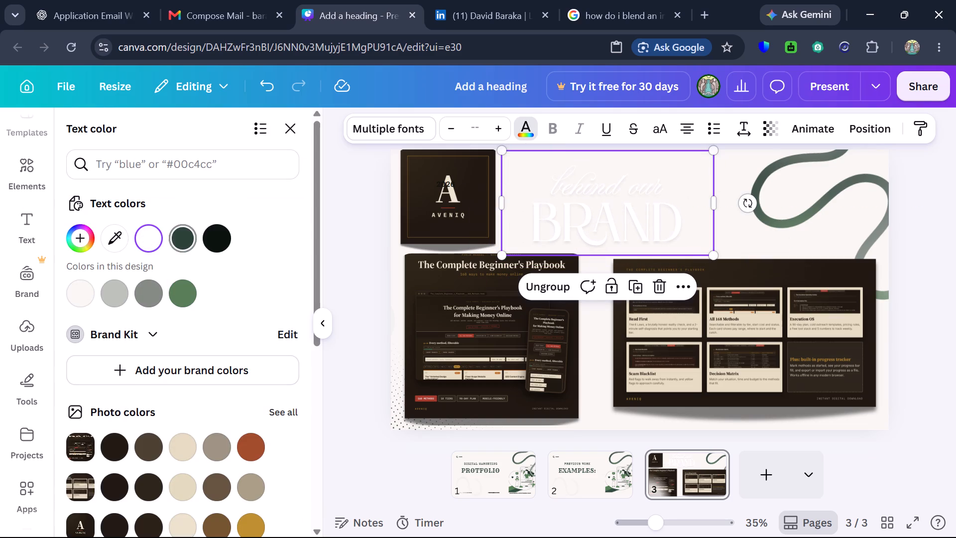
left_click(217, 244)
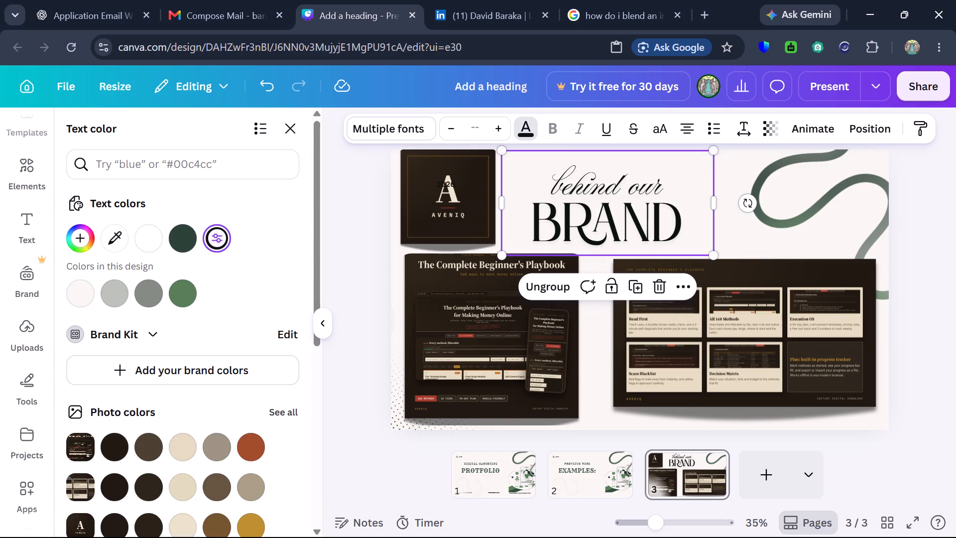
scroll(147, 361, "down", 1)
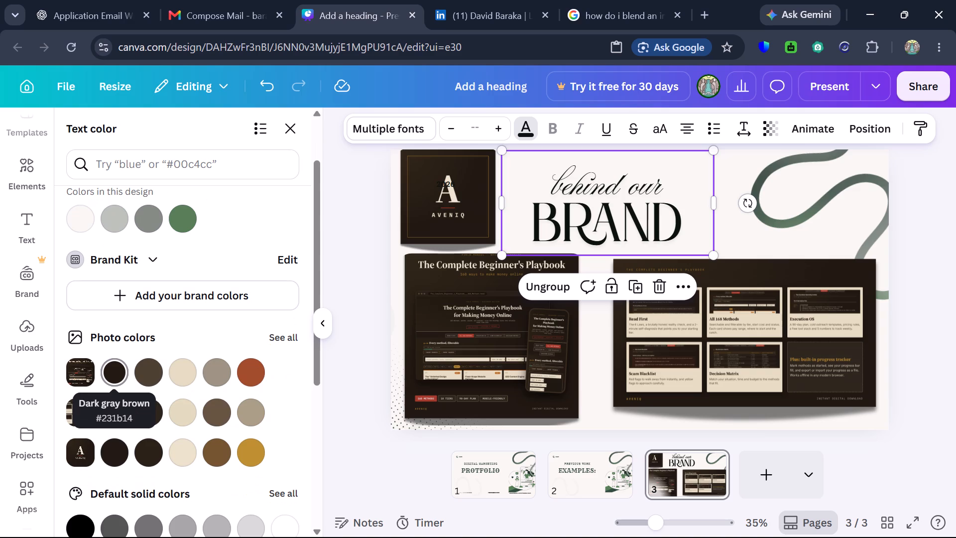
left_click(103, 366)
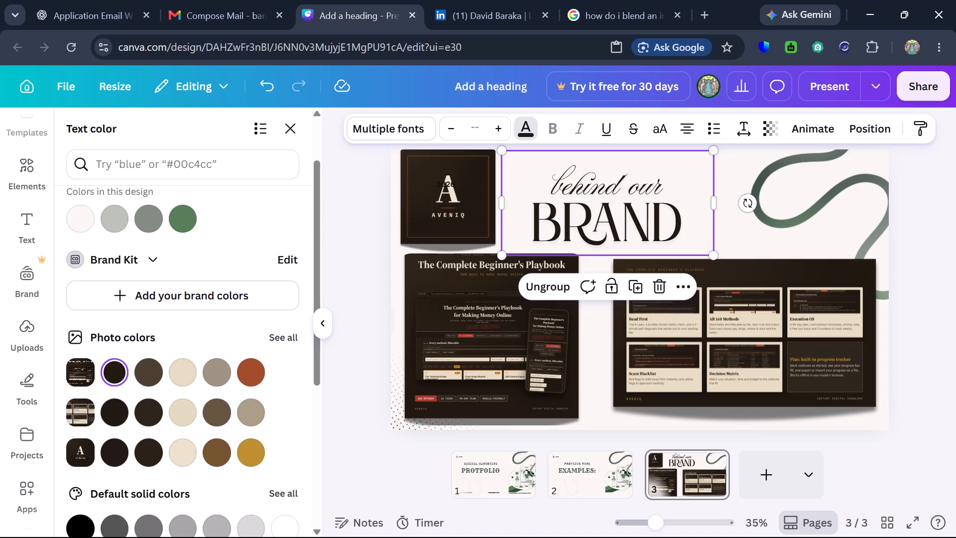
Delete the words "behind our" from the script line above BRAND.
left_click(631, 218)
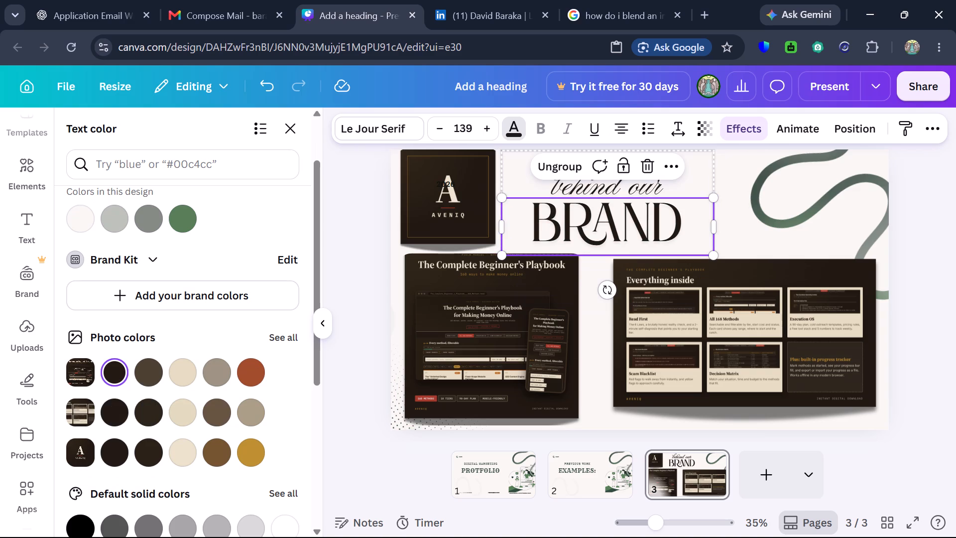
left_click(615, 198)
left_click(538, 174)
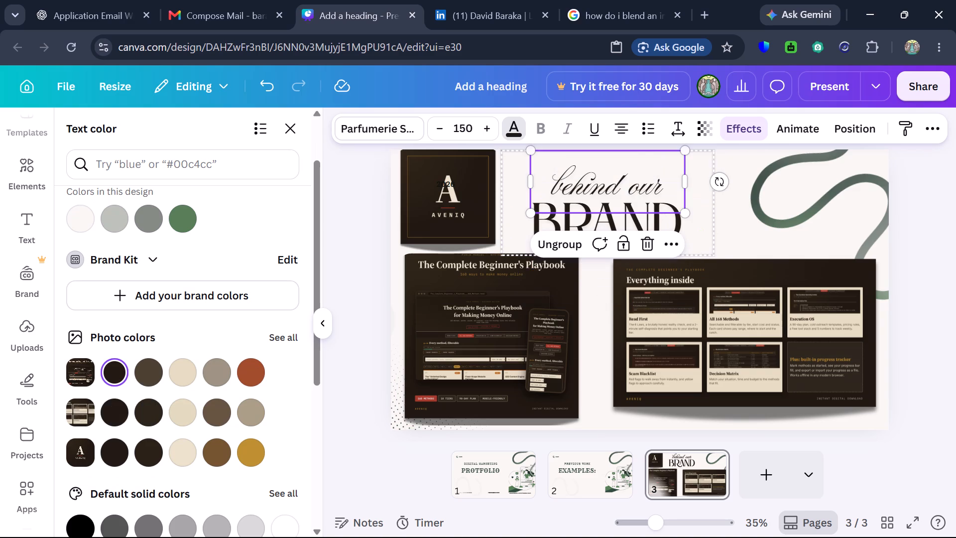
double_click(579, 178)
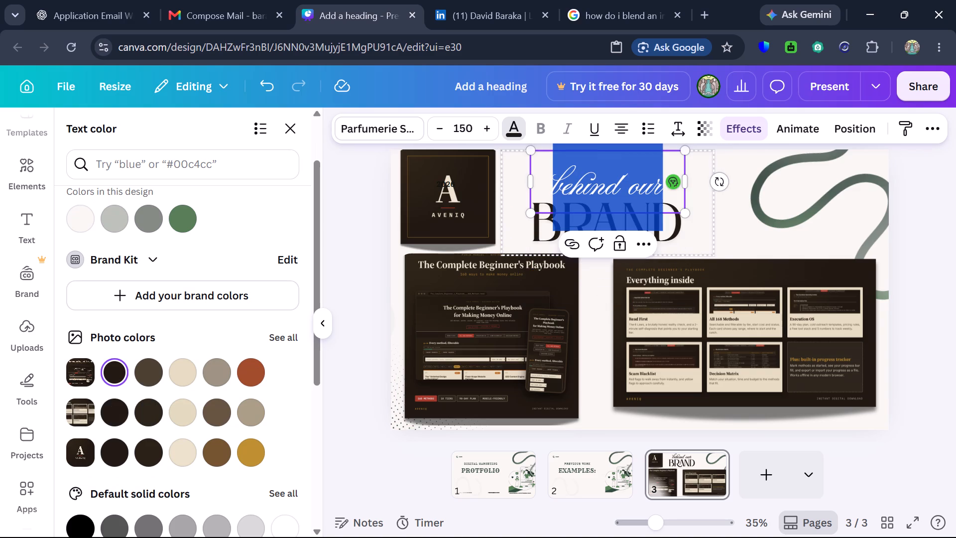
key("Delete")
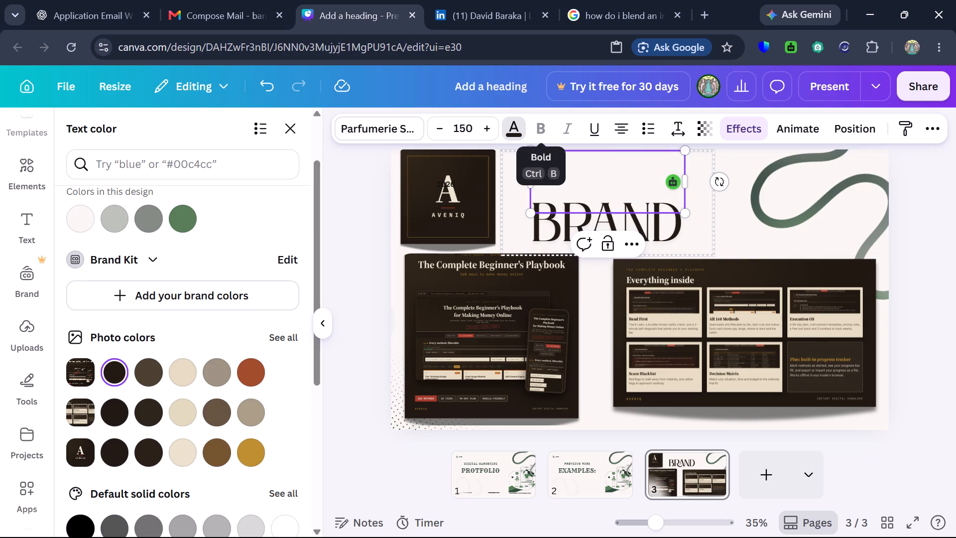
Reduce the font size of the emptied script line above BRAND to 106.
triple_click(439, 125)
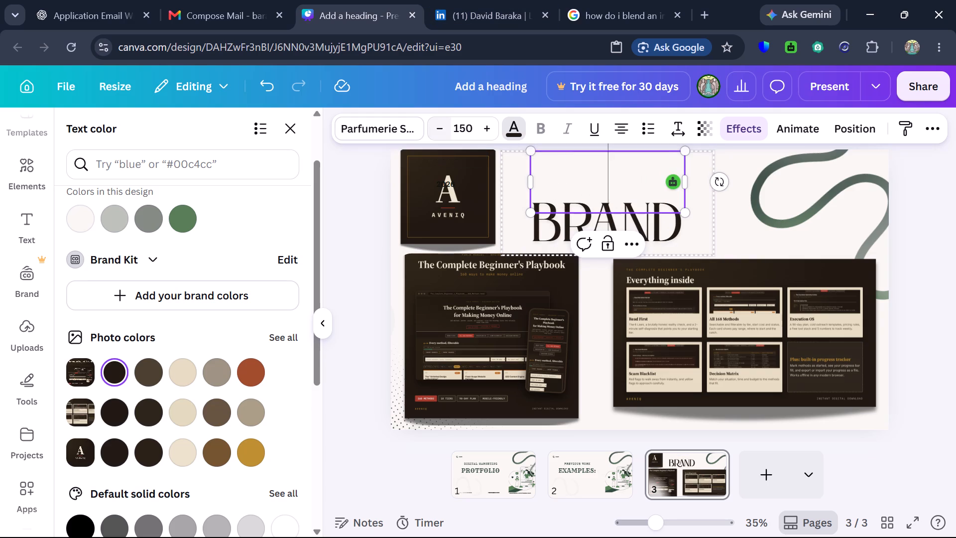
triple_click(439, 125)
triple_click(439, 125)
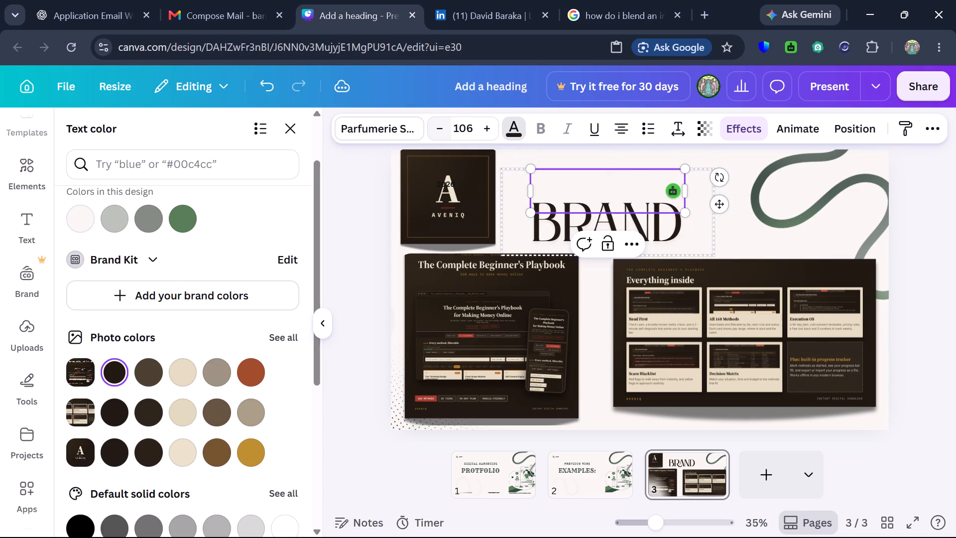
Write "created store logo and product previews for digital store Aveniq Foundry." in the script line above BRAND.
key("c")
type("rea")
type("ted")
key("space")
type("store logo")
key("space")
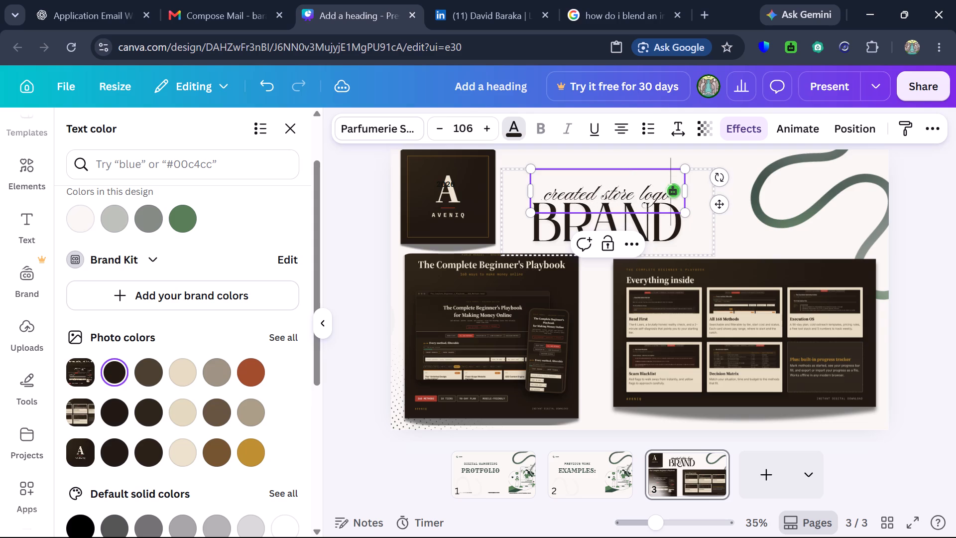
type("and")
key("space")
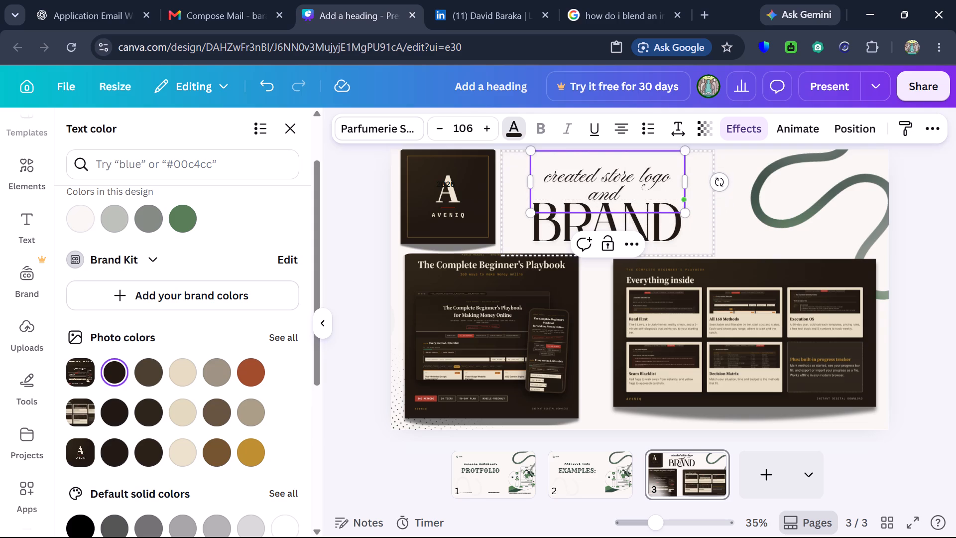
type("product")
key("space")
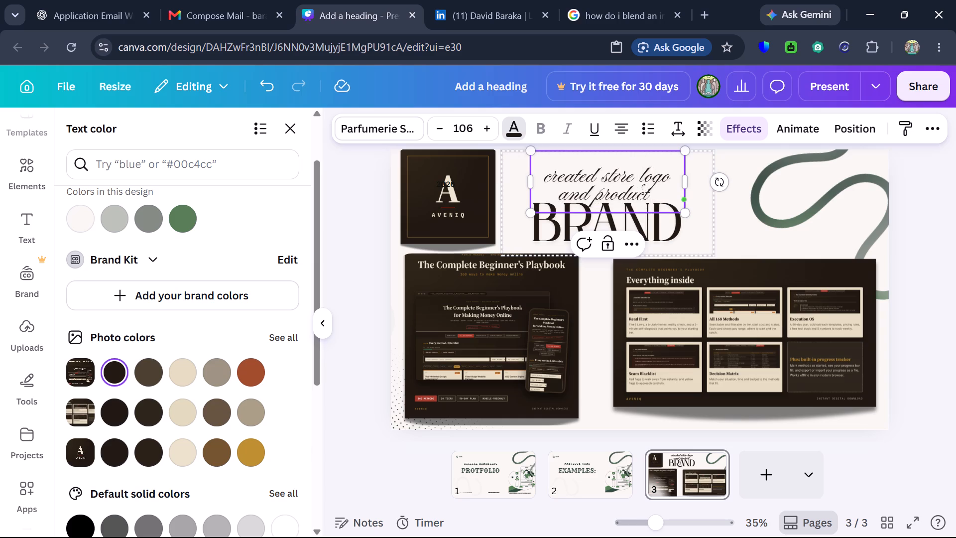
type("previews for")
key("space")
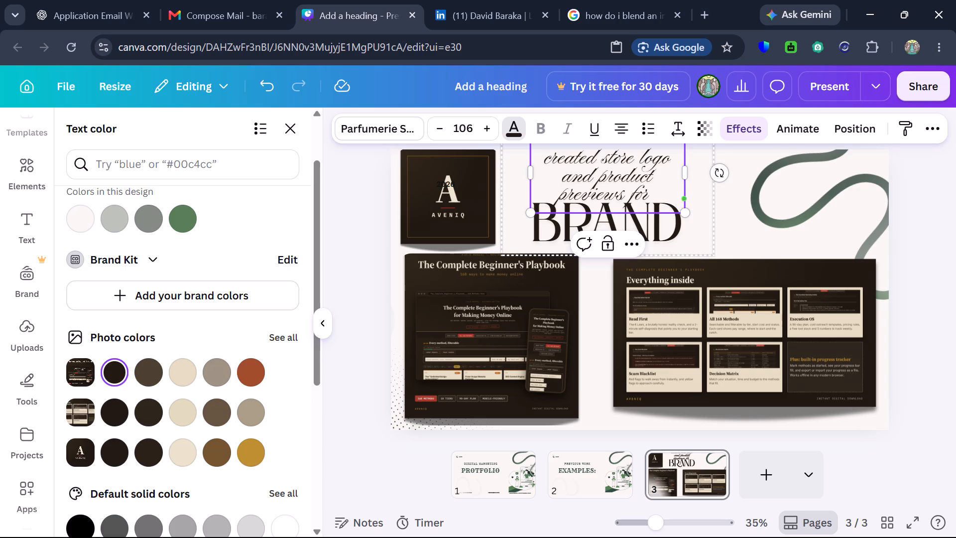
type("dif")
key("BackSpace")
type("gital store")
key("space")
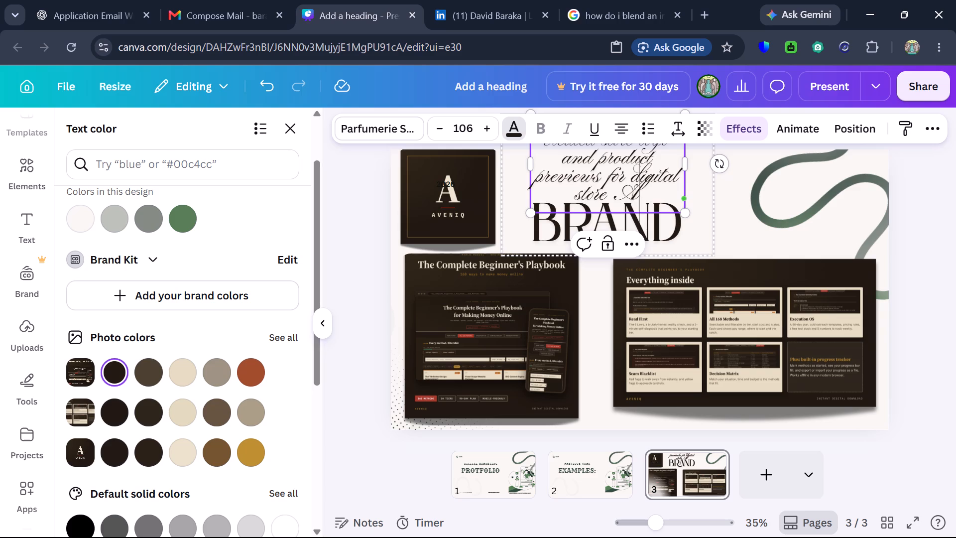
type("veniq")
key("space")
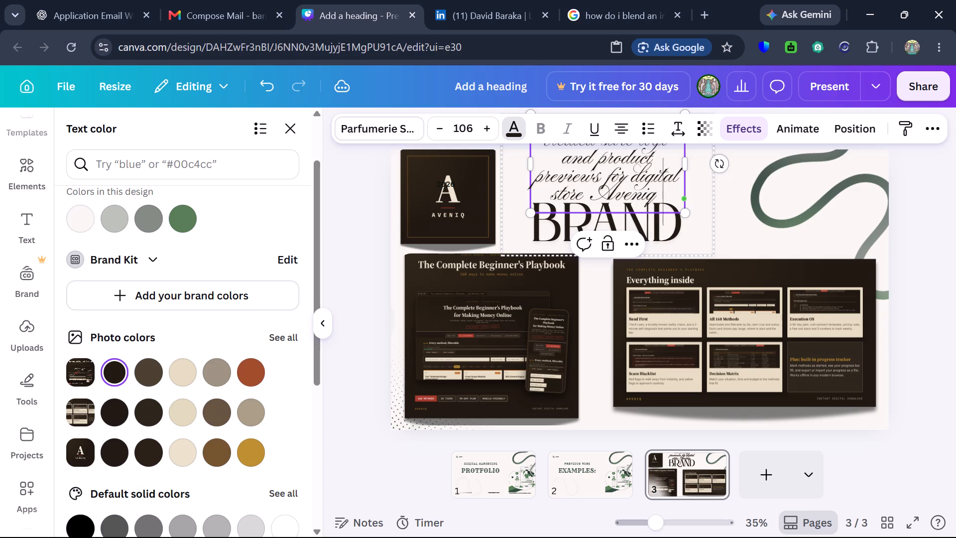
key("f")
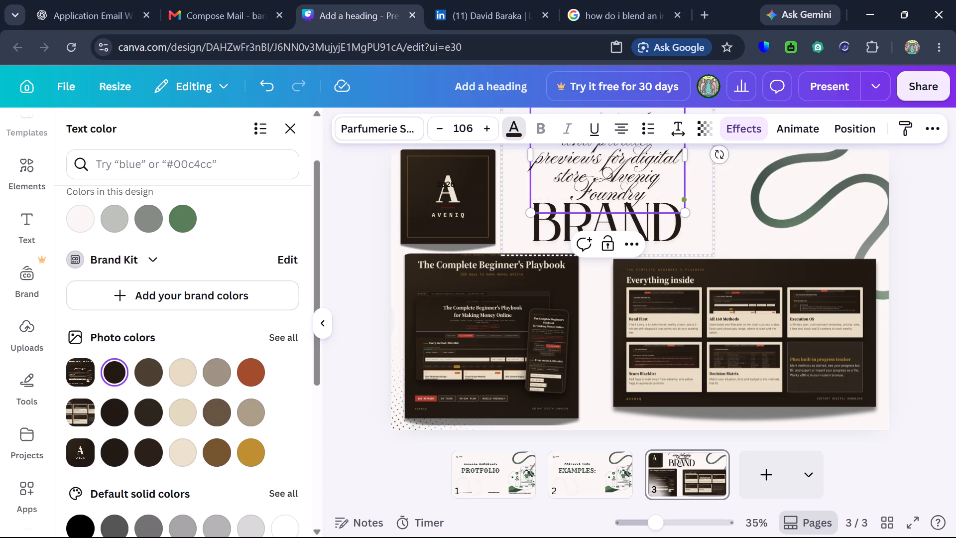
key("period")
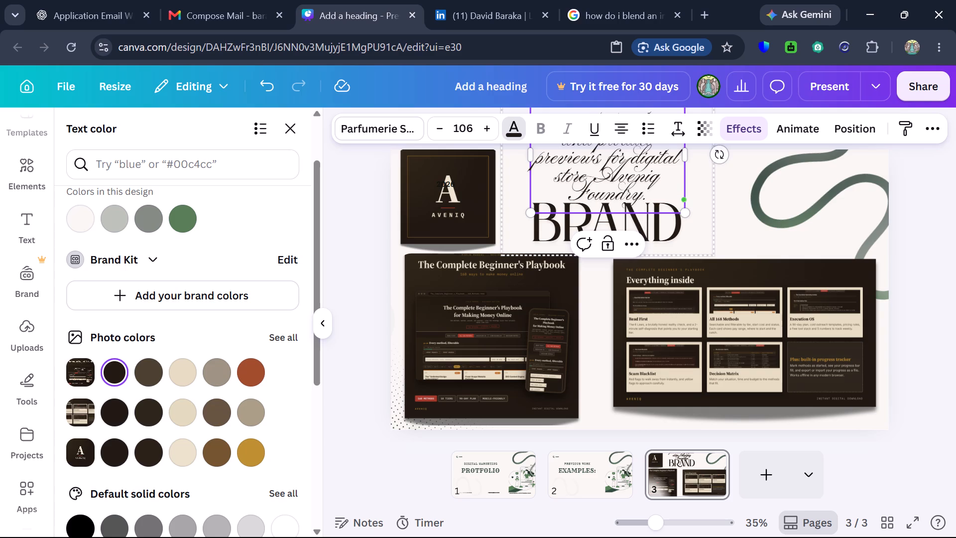
Delete the large BRAND text from the text group on page 3.
left_click(573, 219)
left_click(546, 221)
key("BackSpace")
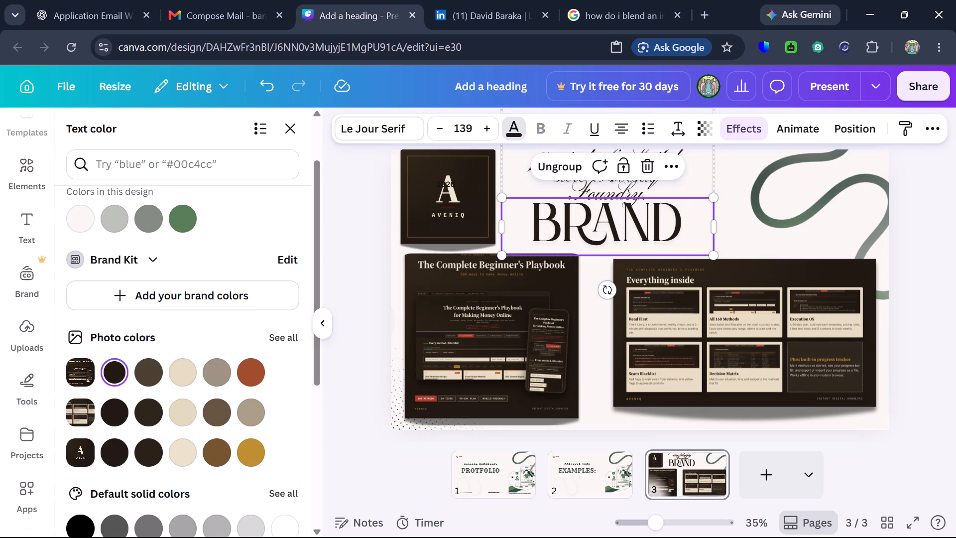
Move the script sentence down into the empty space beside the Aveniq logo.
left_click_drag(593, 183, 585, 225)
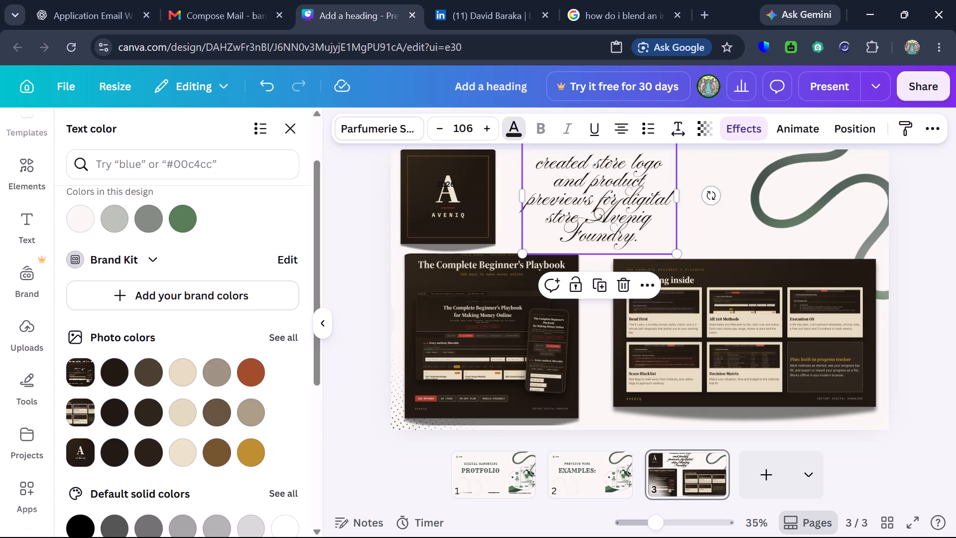
Delete the whole script sentence and clear its text box from page 3.
left_click(574, 158)
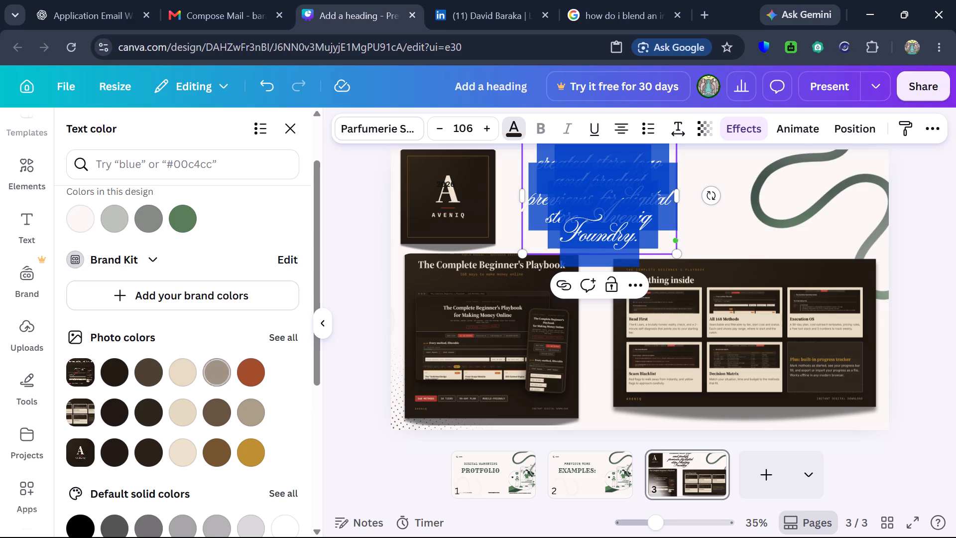
scroll(220, 366, "down", 6)
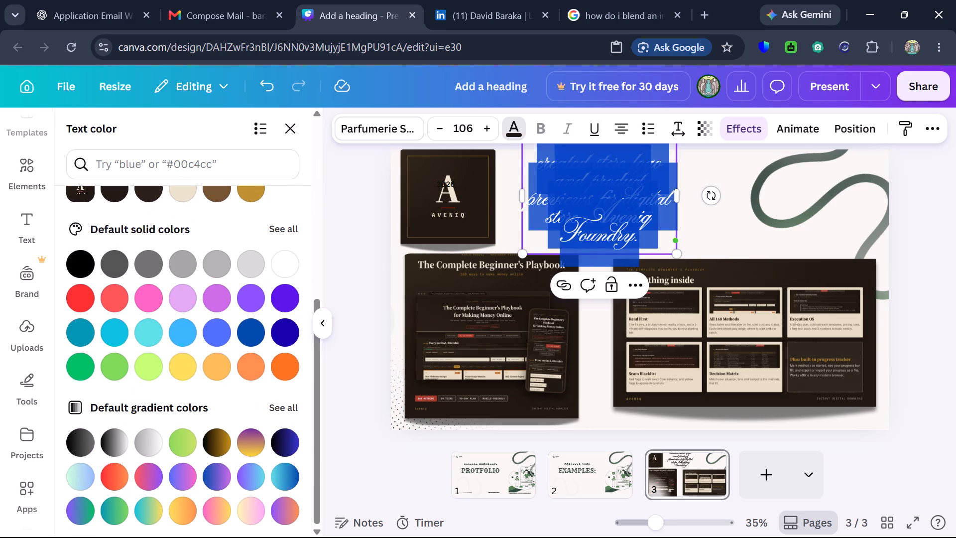
key("BackSpace")
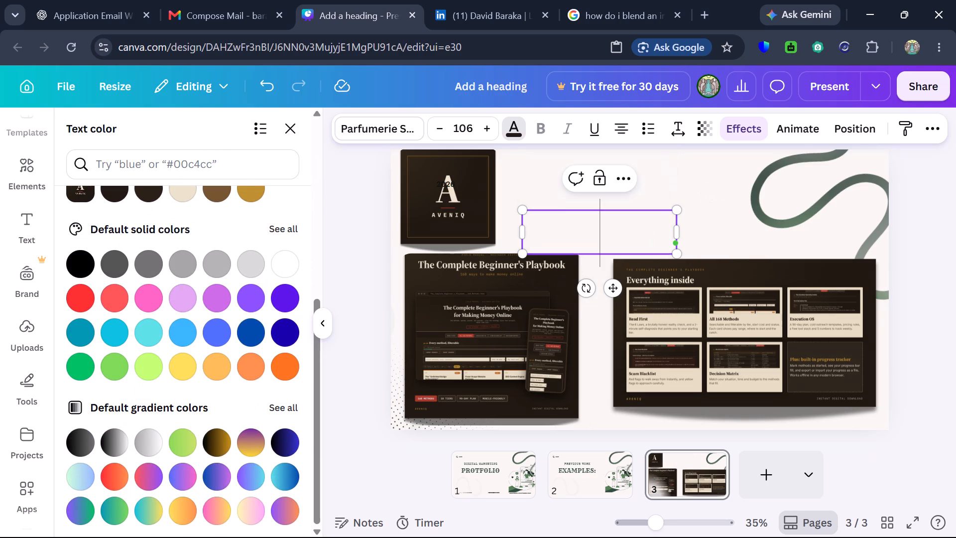
key("BackSpace")
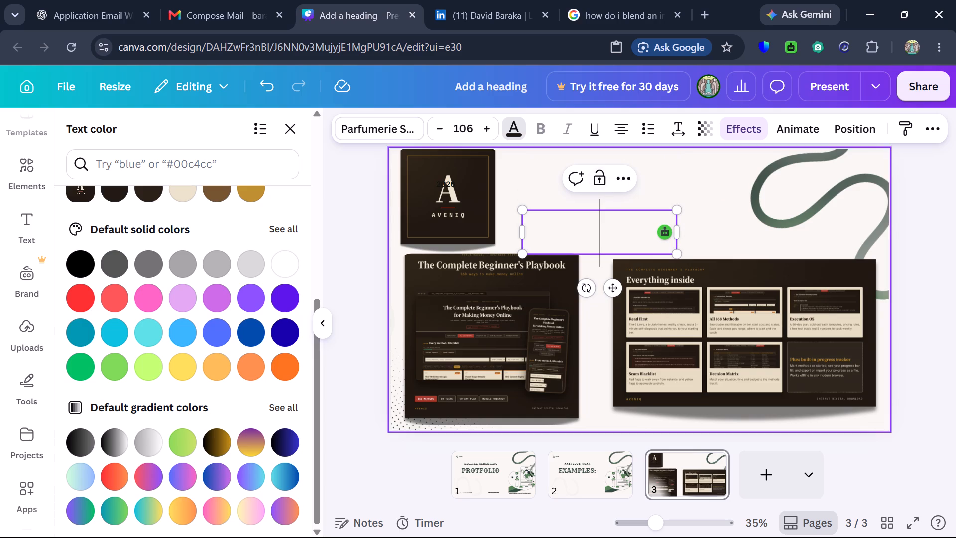
left_click(610, 238)
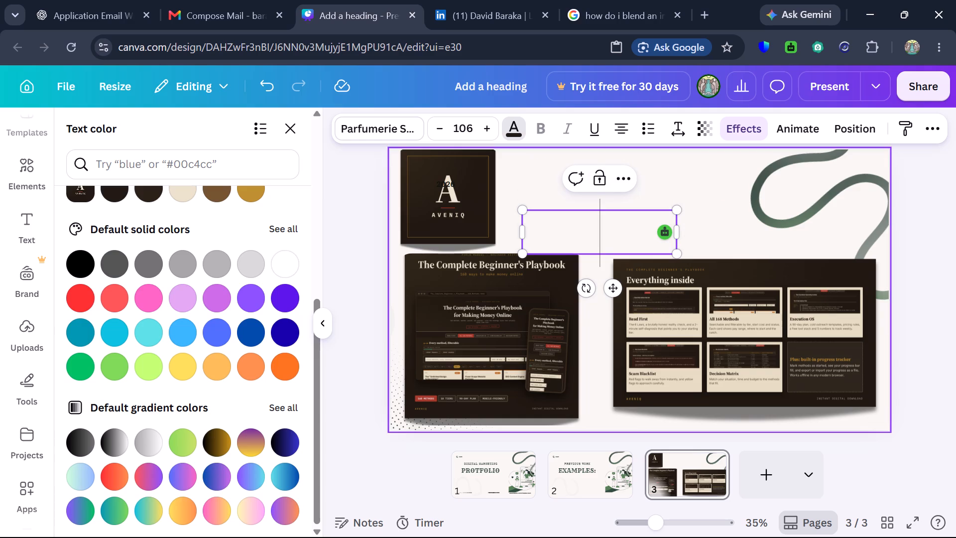
double_click(681, 206)
left_click(647, 217)
left_click(666, 193)
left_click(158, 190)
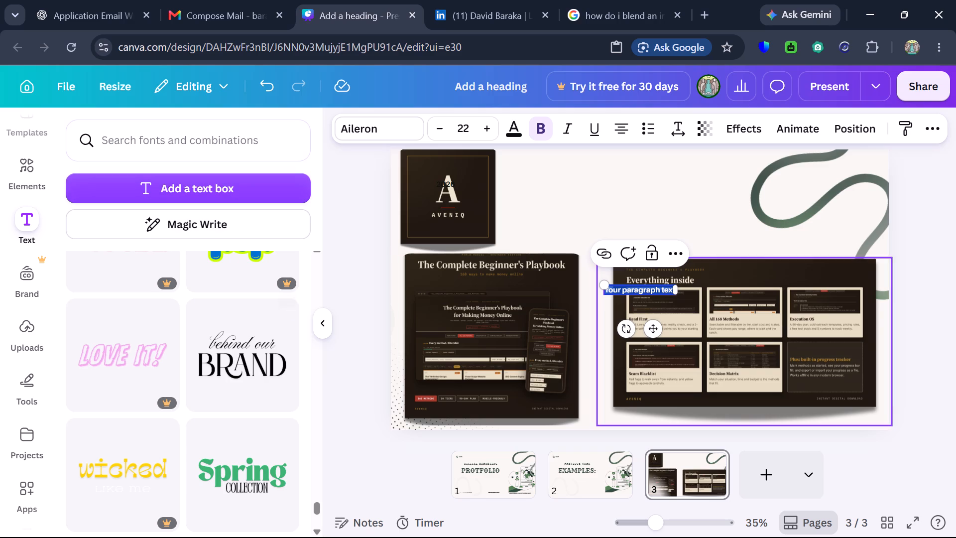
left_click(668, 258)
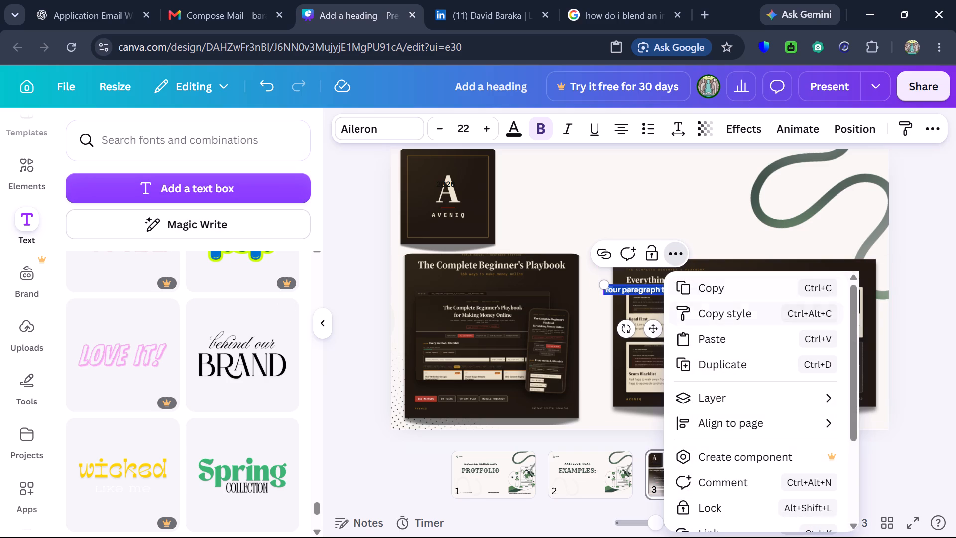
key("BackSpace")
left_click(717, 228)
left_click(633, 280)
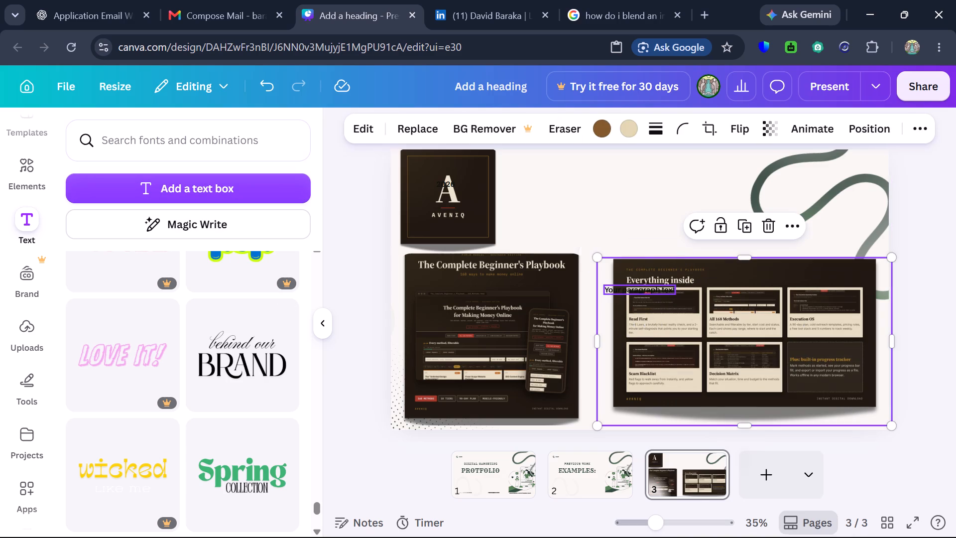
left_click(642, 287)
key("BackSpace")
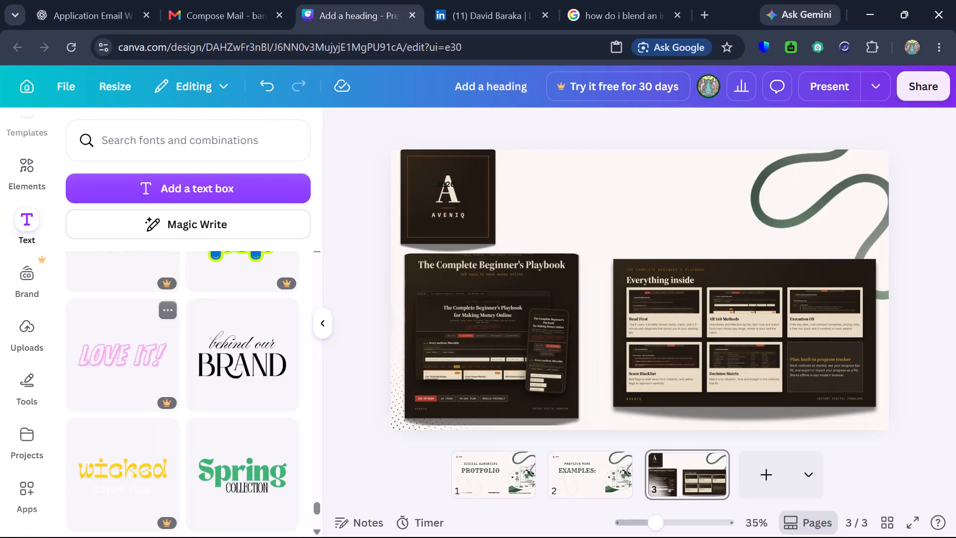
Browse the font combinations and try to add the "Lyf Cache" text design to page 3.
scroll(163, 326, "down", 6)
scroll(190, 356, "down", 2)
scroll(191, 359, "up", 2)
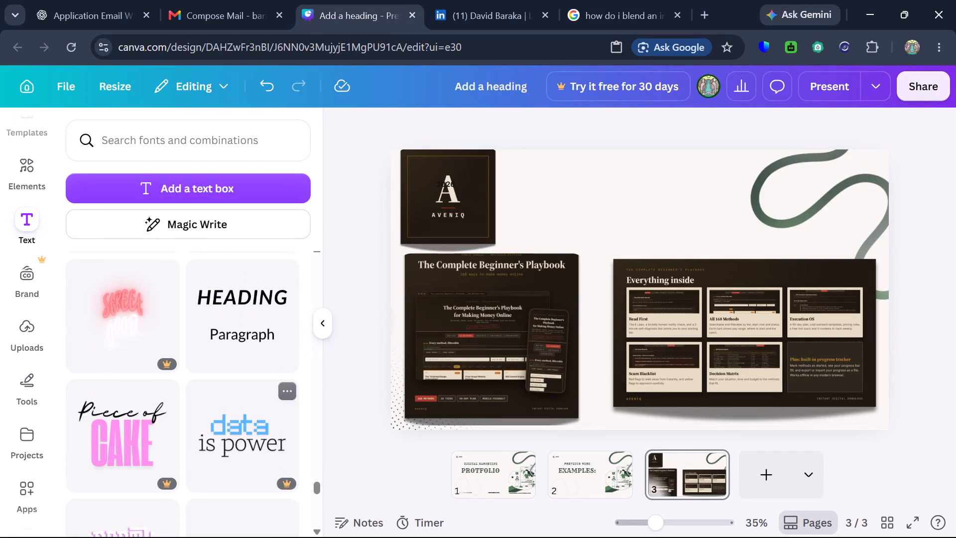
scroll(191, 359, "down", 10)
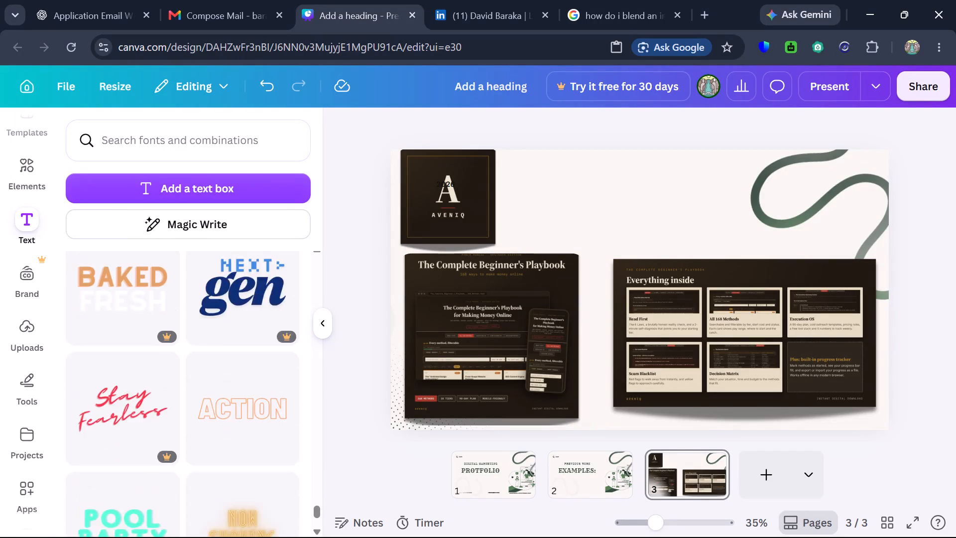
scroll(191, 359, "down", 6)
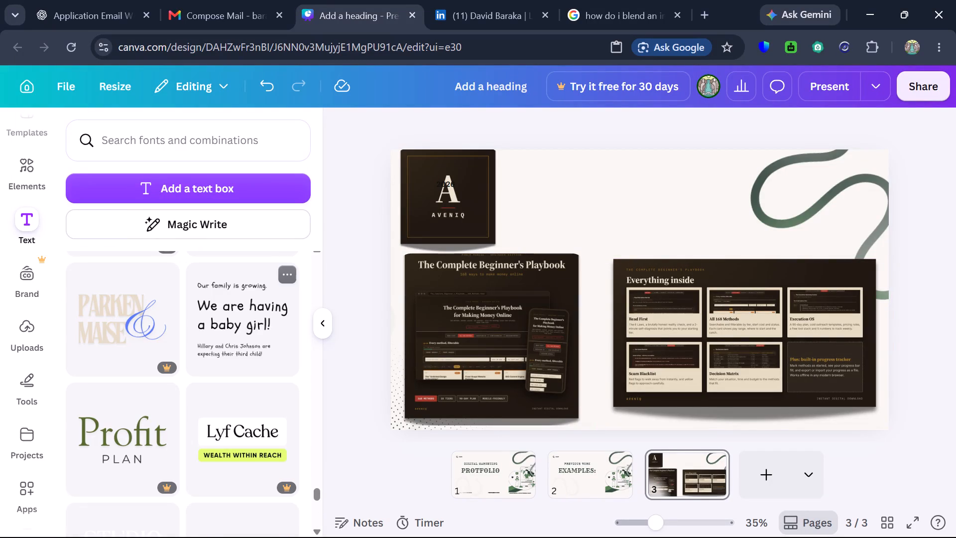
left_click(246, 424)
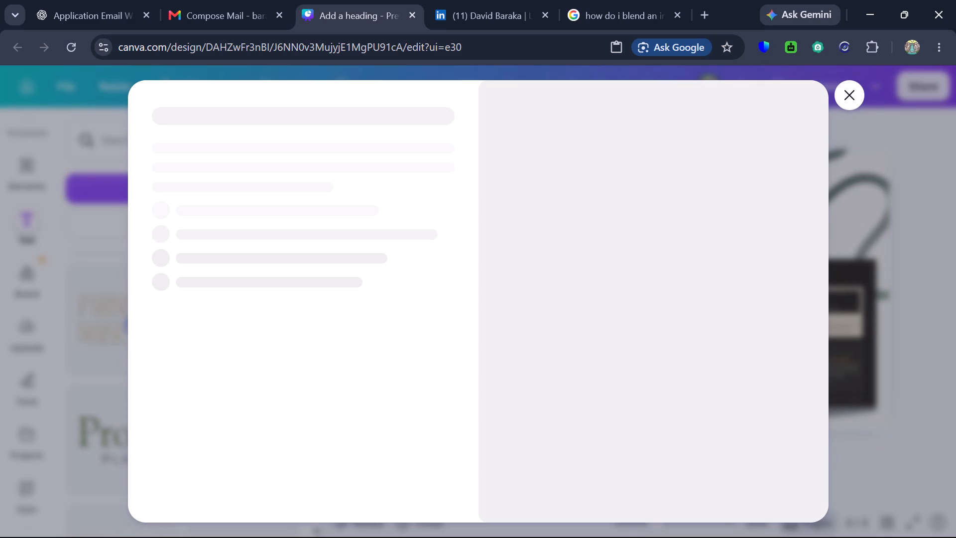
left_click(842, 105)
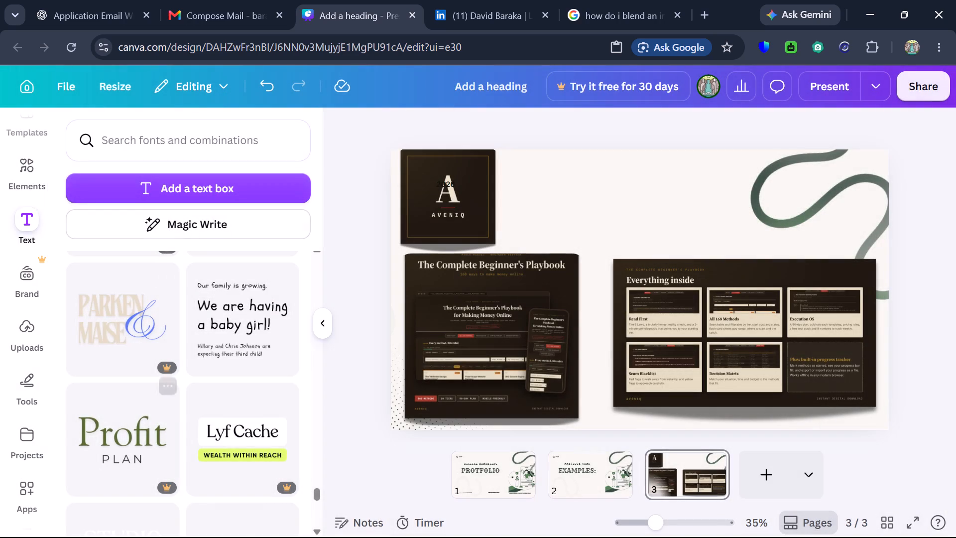
Look through more font combinations for a text style suited to page 3's caption.
scroll(160, 395, "down", 4)
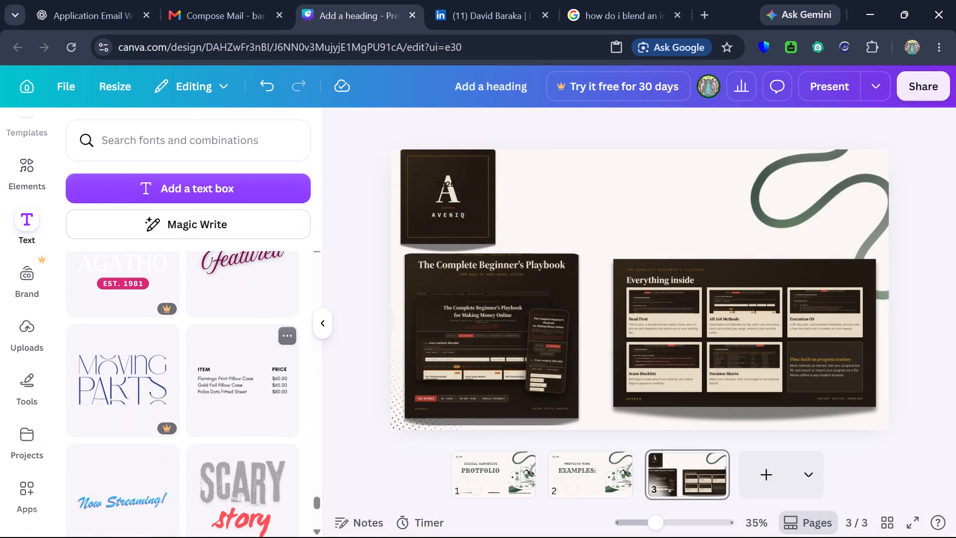
scroll(213, 361, "down", 7)
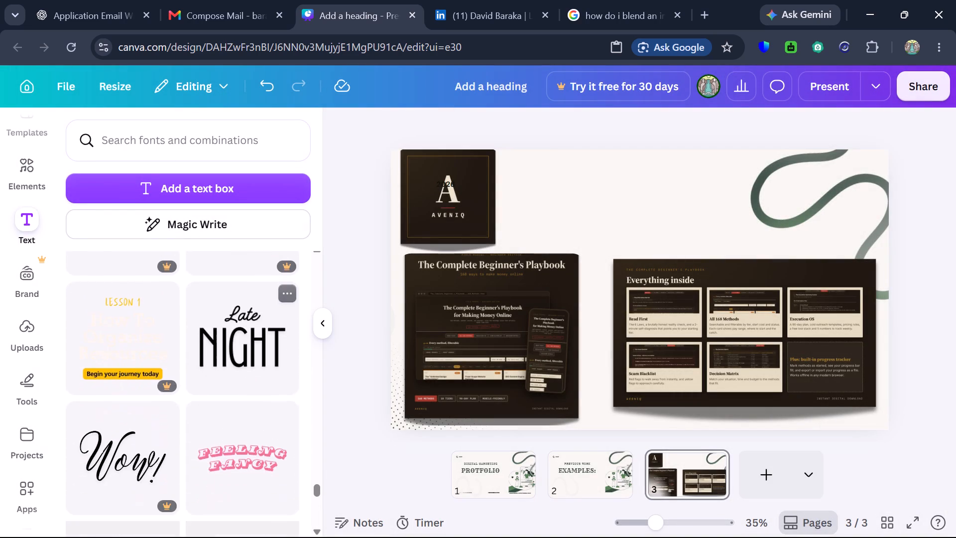
scroll(216, 368, "down", 4)
scroll(216, 368, "up", 7)
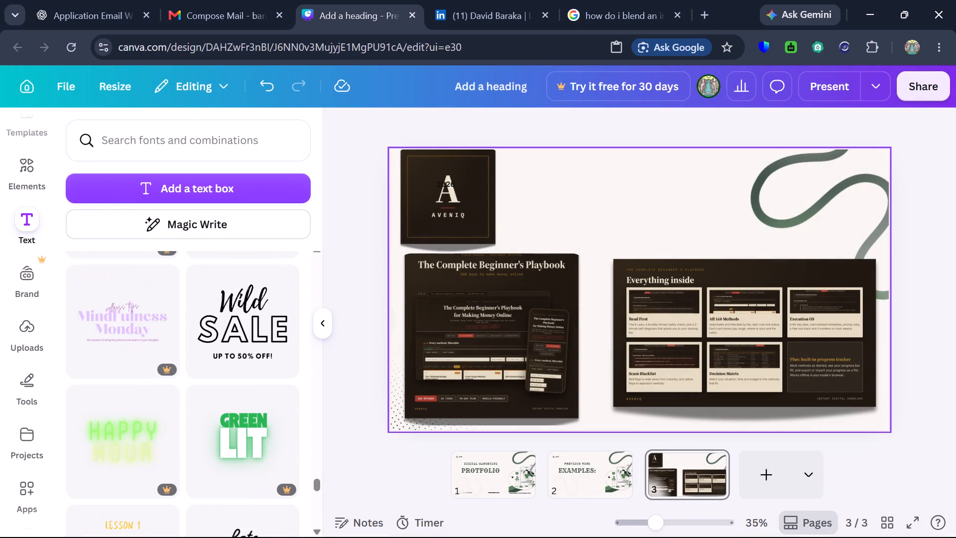
Add a new text box to page 3 and place it in the empty space between the Aveniq logo and the green curve.
left_click(572, 215)
left_click(283, 199)
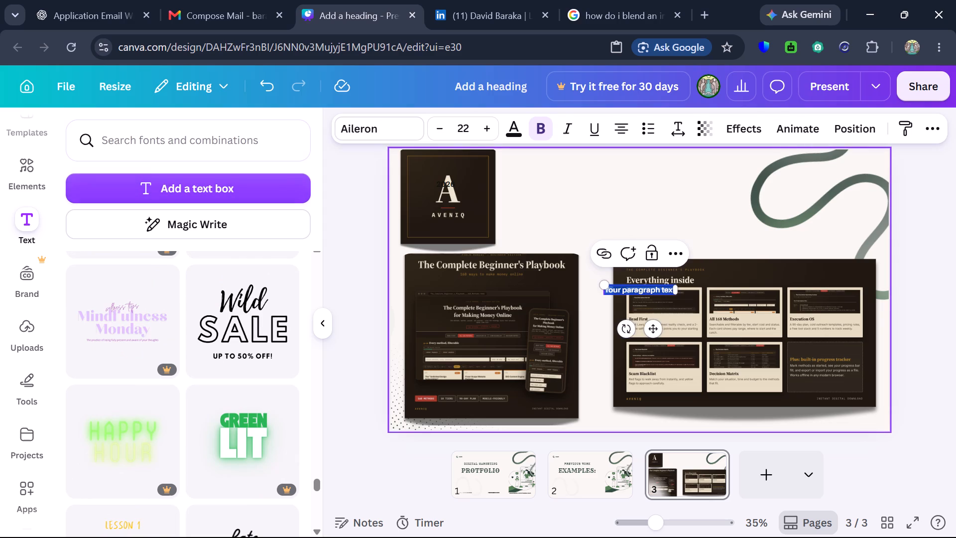
left_click_drag(615, 289, 610, 287)
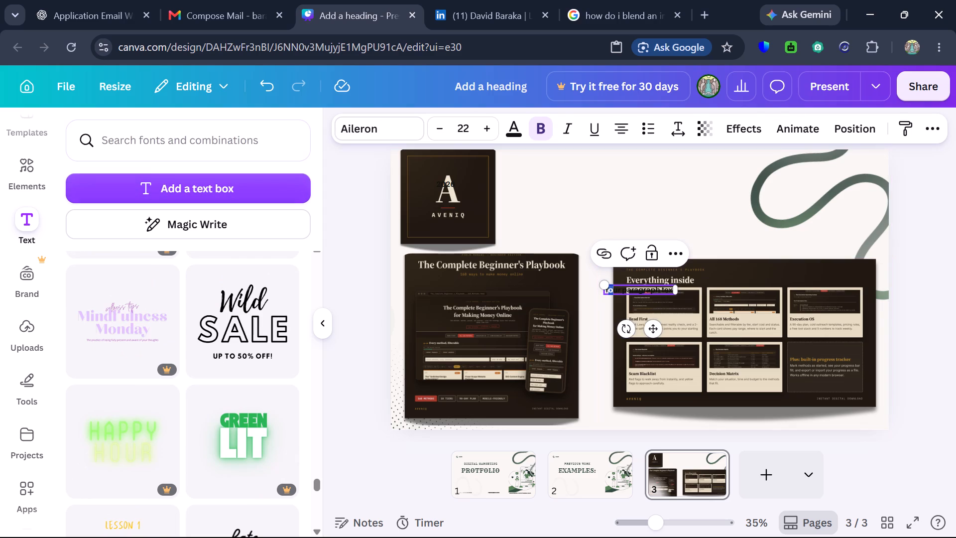
left_click_drag(610, 287, 609, 285)
left_click_drag(639, 283, 615, 190)
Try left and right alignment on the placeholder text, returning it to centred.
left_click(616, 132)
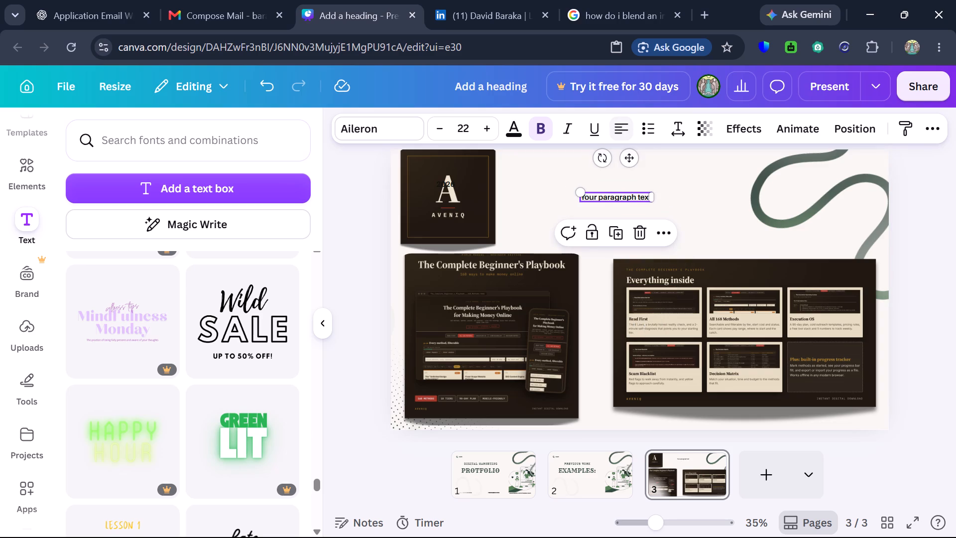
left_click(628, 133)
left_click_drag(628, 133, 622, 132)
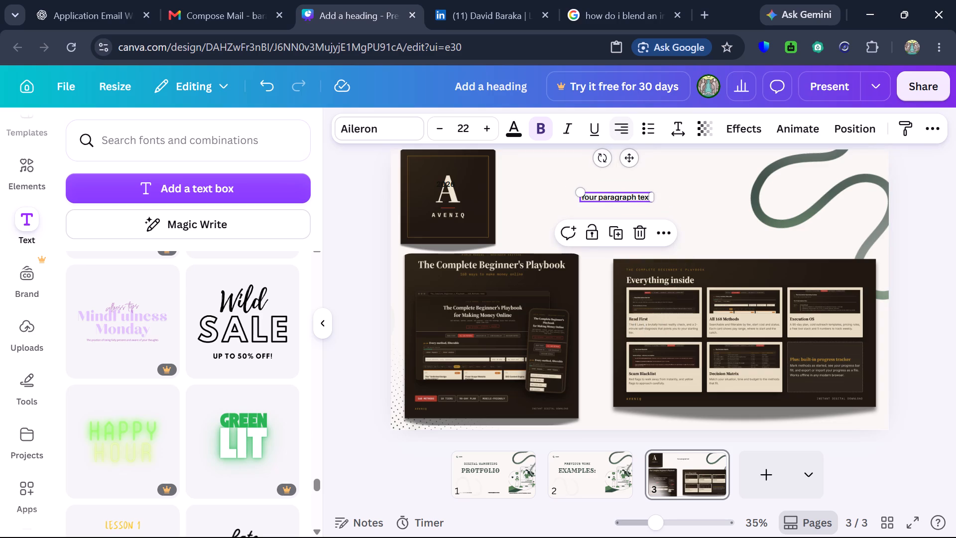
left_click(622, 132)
Widen the new text box slightly so the whole placeholder text fits on one line, keeping it bold.
left_click_drag(653, 201, 676, 225)
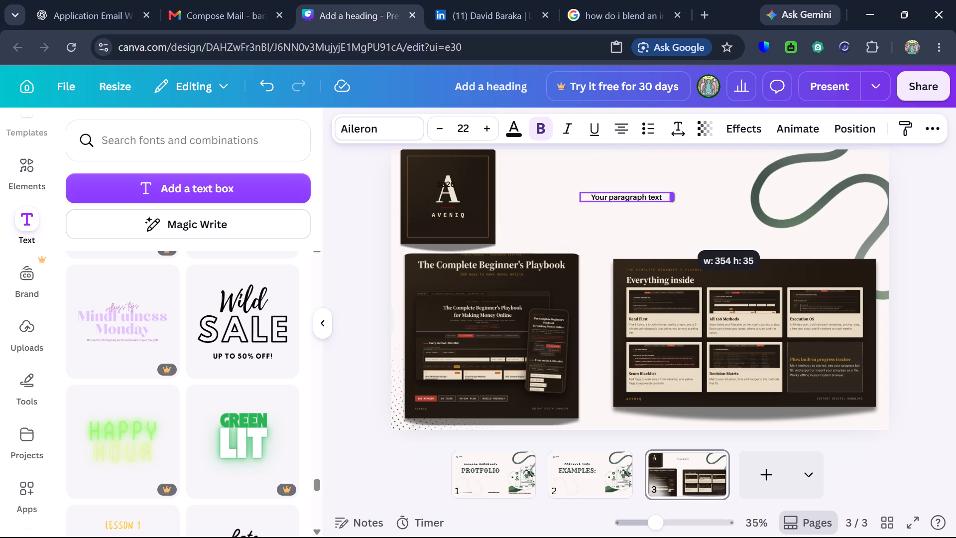
left_click_drag(676, 225, 666, 216)
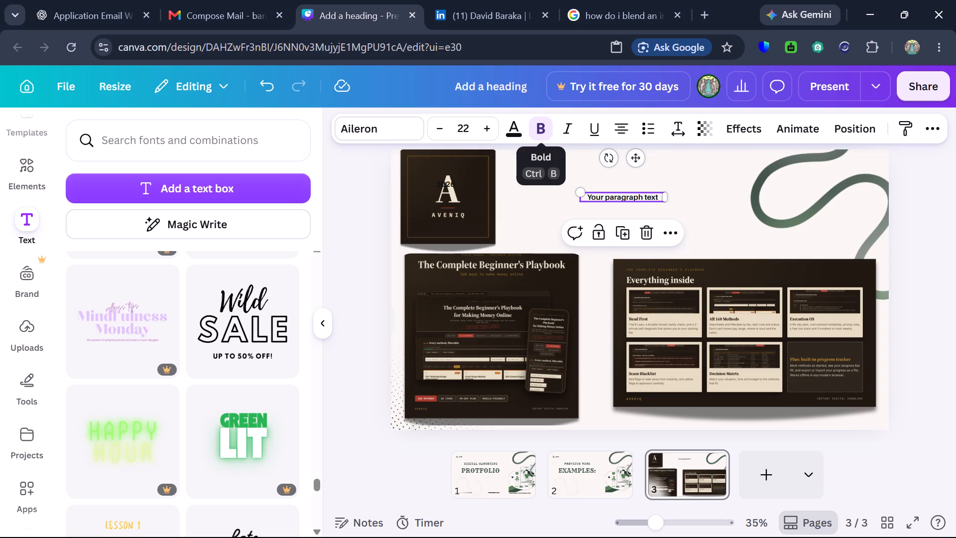
left_click(540, 134)
left_click(540, 134)
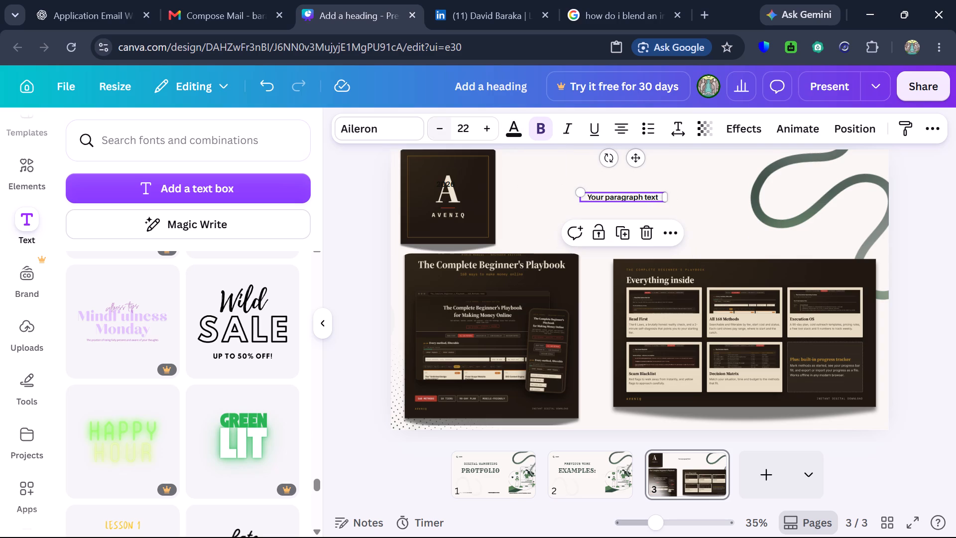
Try the Special Elite and Anton fonts on the placeholder text, settling on Shrikhand.
left_click(406, 127)
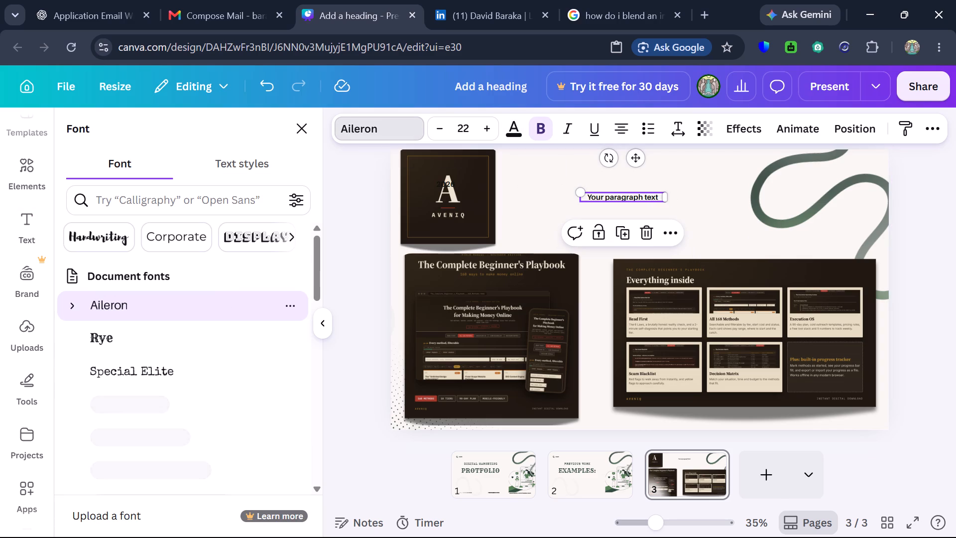
left_click(128, 369)
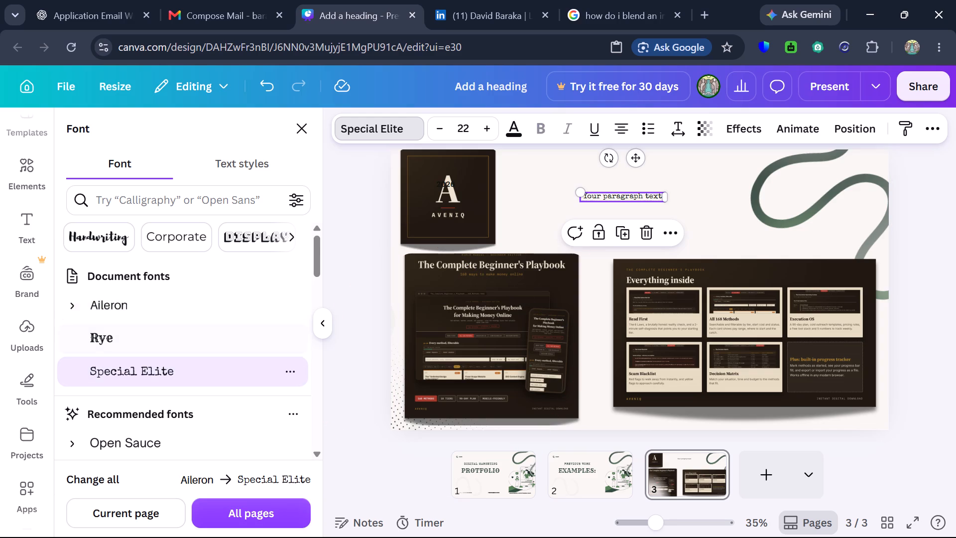
scroll(121, 378, "down", 3)
left_click(121, 311)
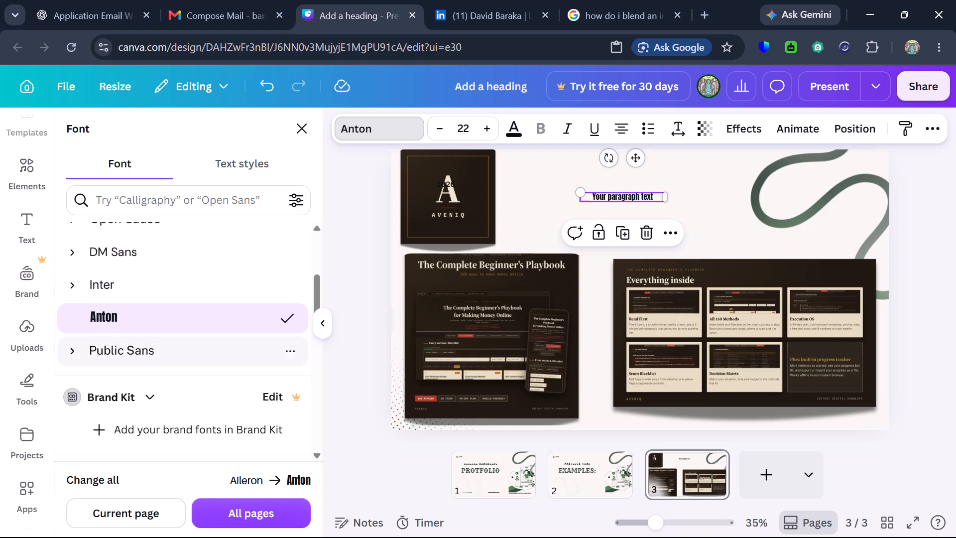
scroll(108, 345, "down", 6)
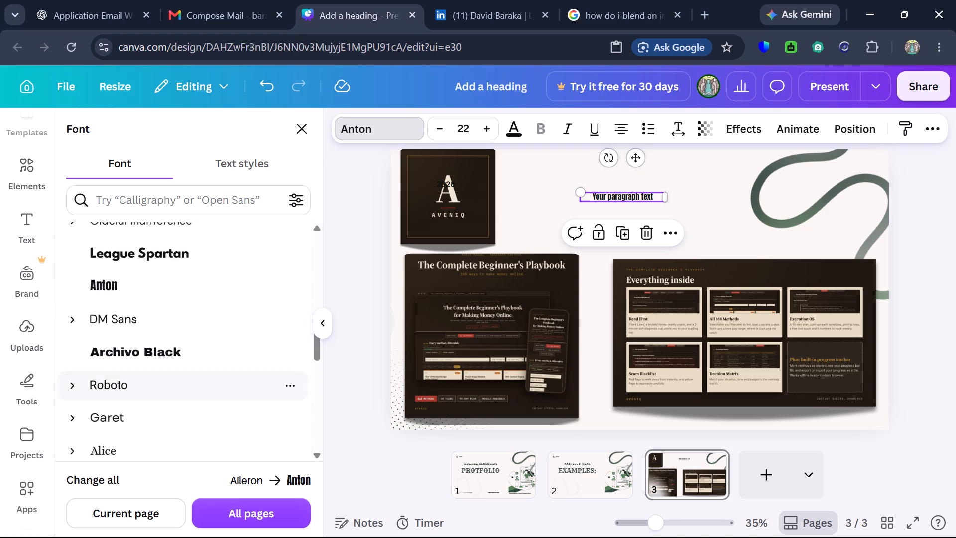
scroll(130, 385, "down", 4)
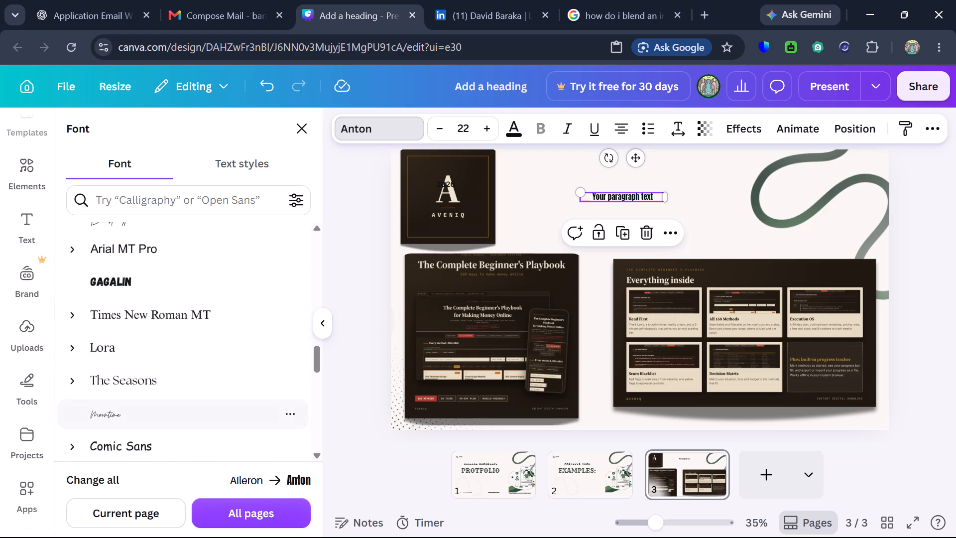
scroll(126, 401, "down", 1)
left_click(126, 395)
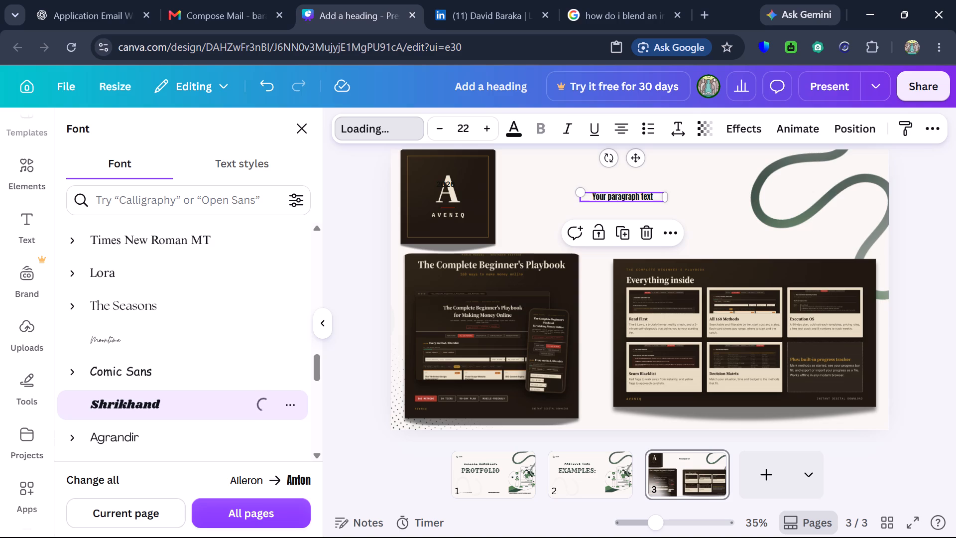
Enlarge the placeholder text to a font size of about 34.2 and shift it slightly toward the Aveniq logo.
left_click(627, 201)
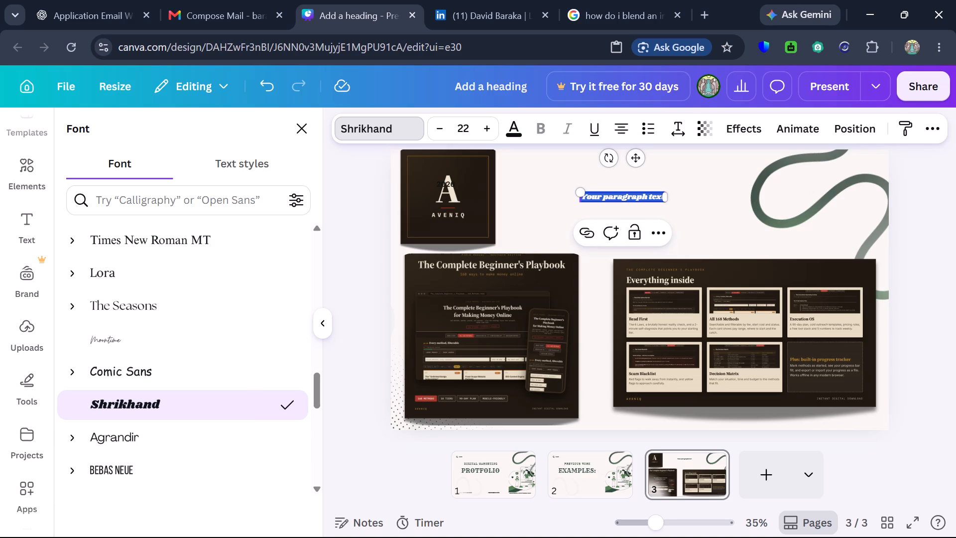
left_click(665, 200)
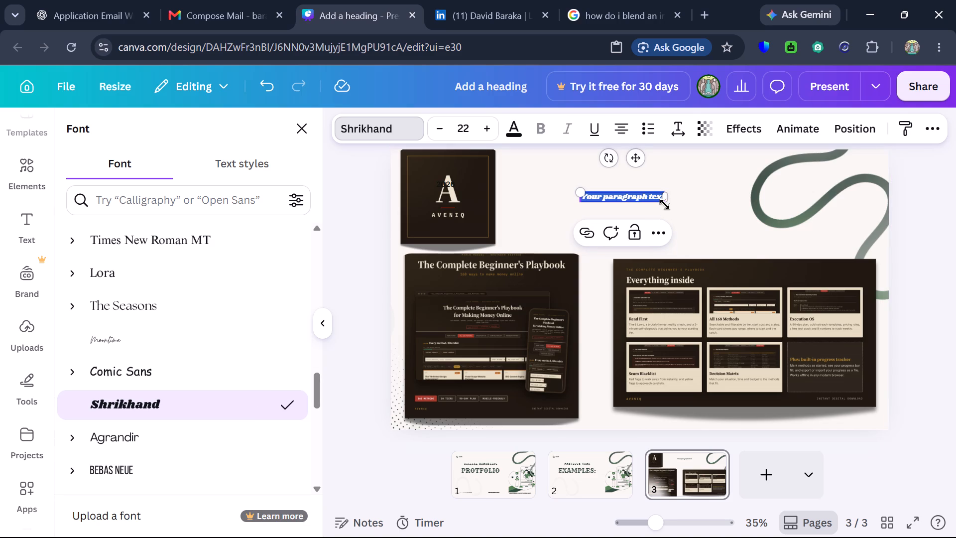
left_click_drag(665, 204, 701, 254)
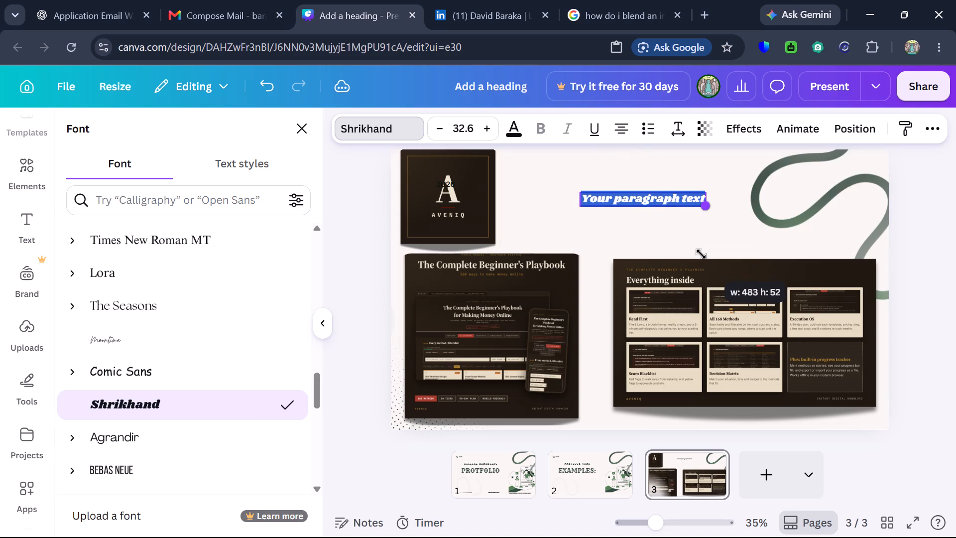
left_click_drag(701, 254, 707, 258)
left_click(659, 193)
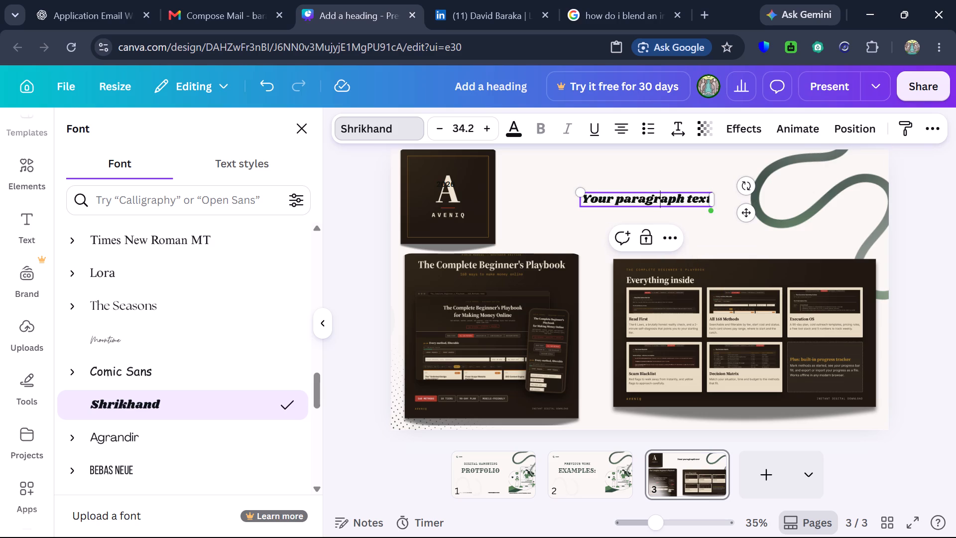
left_click_drag(644, 189, 617, 187)
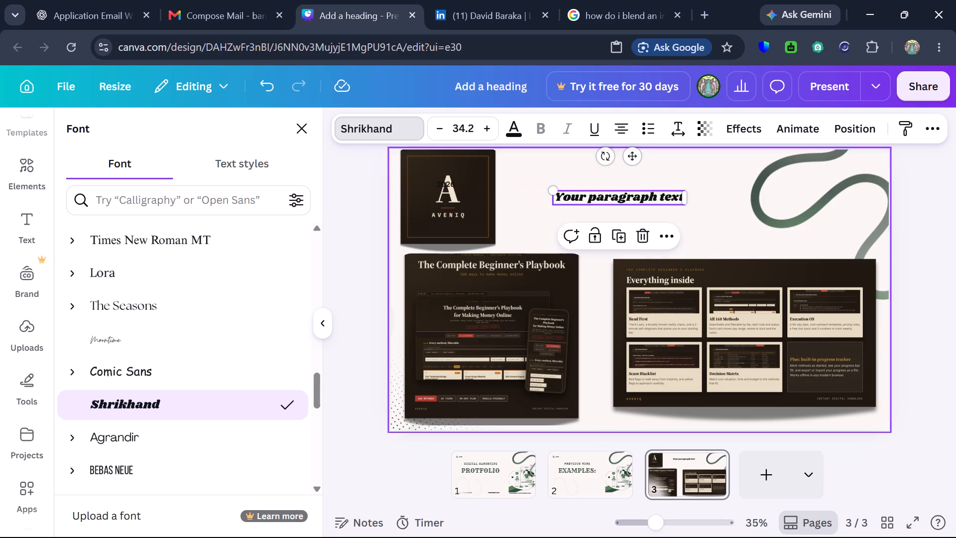
Replace the placeholder text with "Created store logo and product previews".
left_click(604, 188)
key("BackSpace")
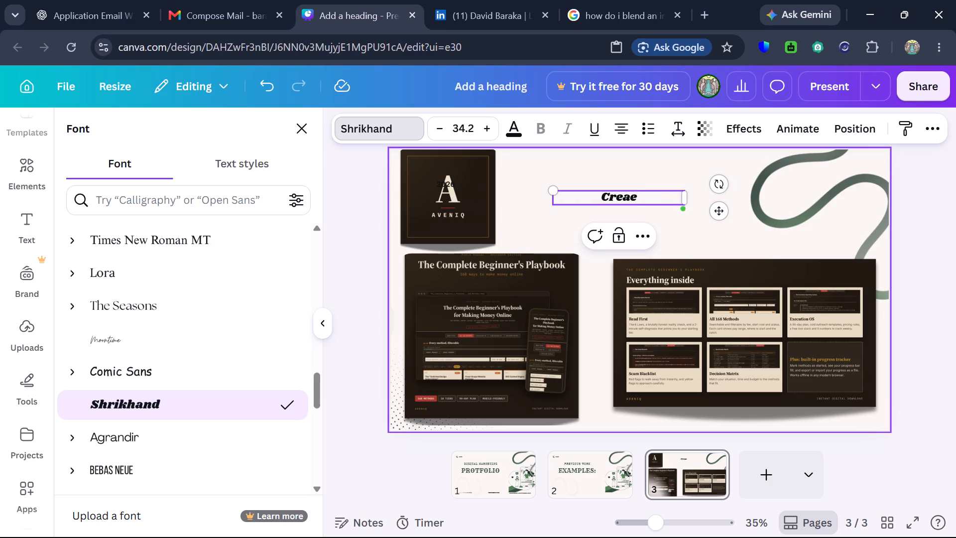
key("BackSpace")
type("ted")
key("space")
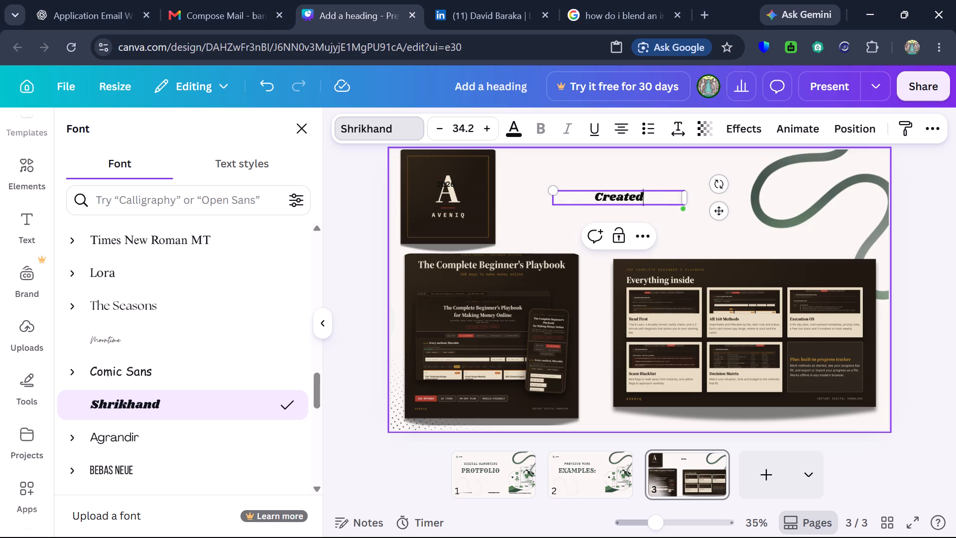
type("store logo and")
key("space")
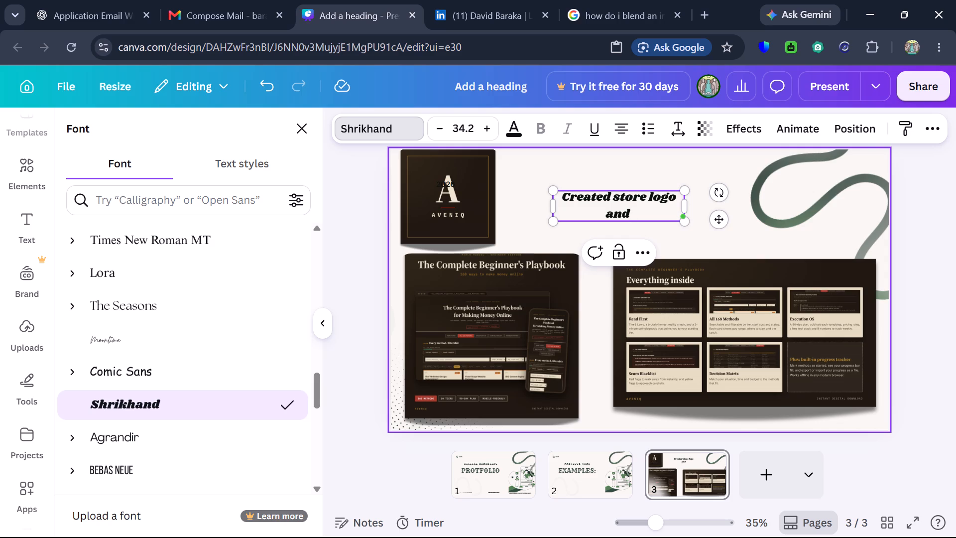
type("product")
key("space")
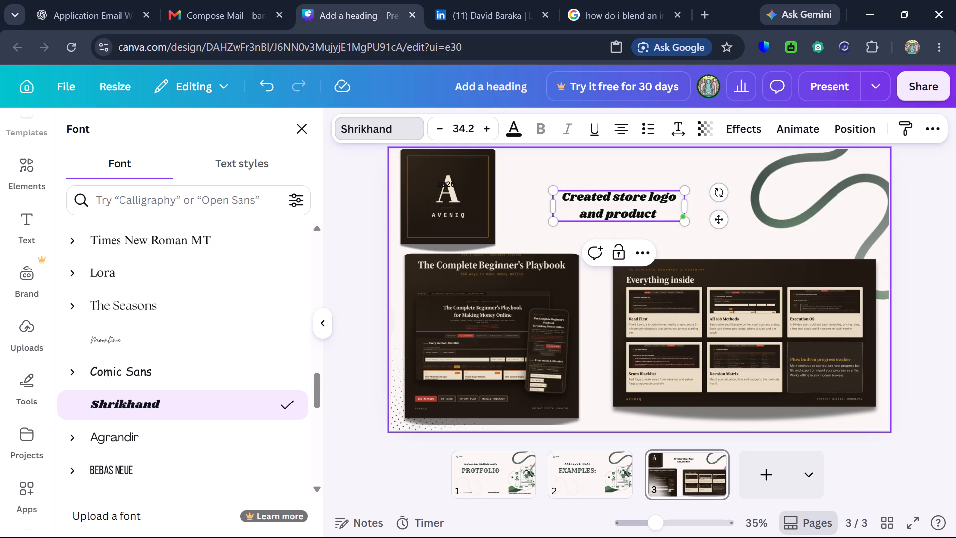
type("preview")
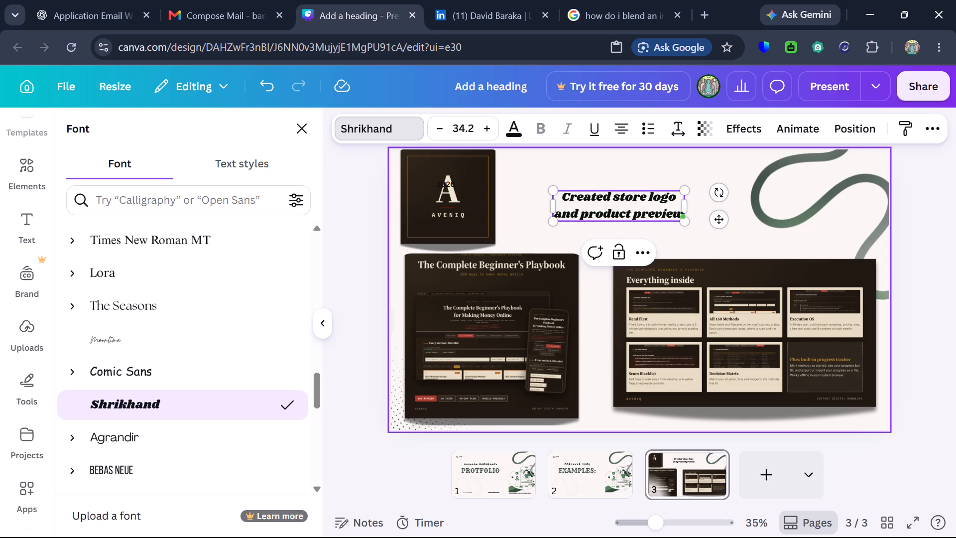
key("BackSpace")
type("ws")
key("space")
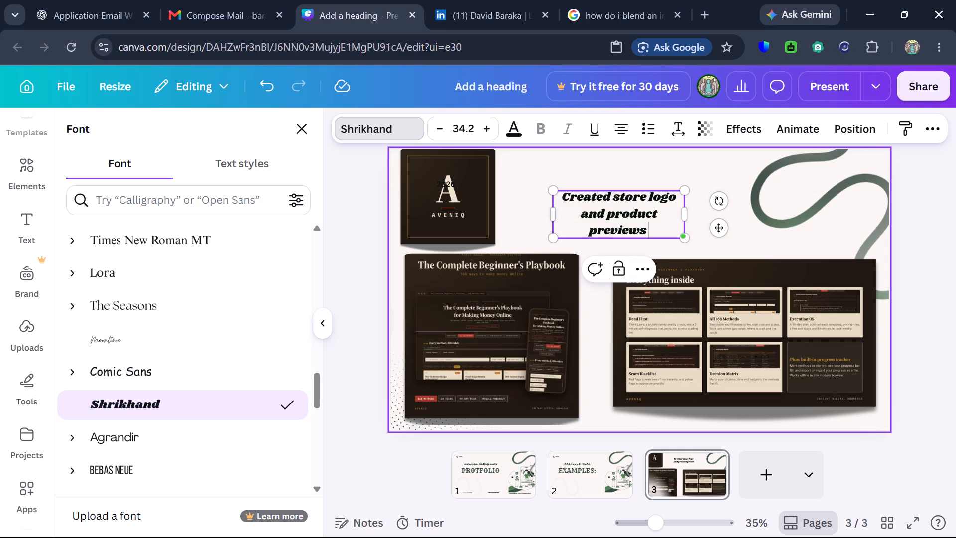
Complete the caption with "for digital store Aveniq Foundry".
type("for digital sore")
key("space")
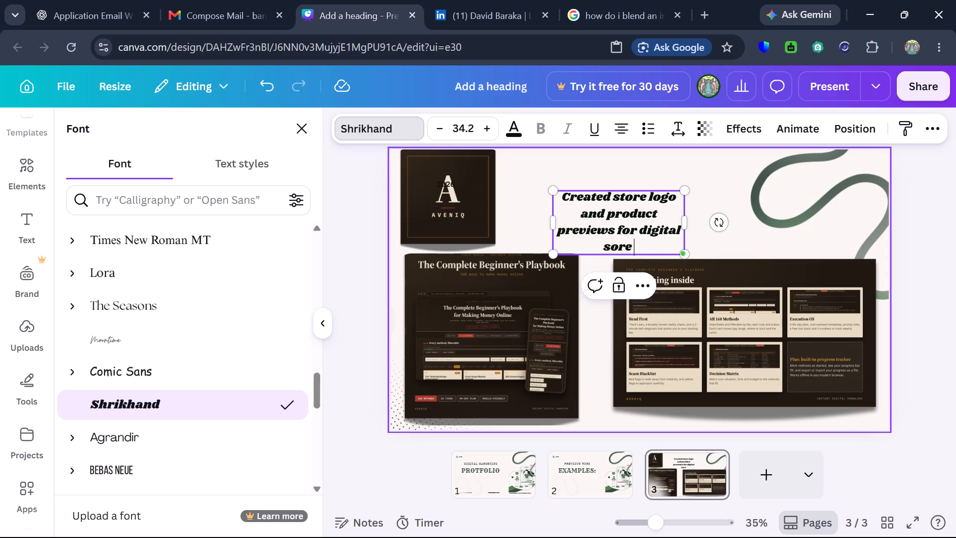
key("BackSpace")
key("BackSpace")
key("BackSpace")
key("BackSpace")
type("tore")
key("space")
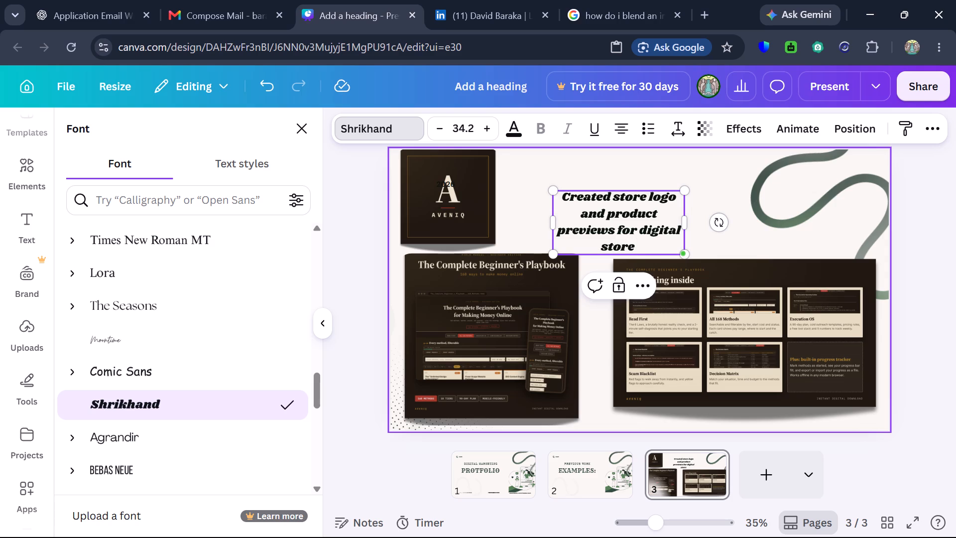
type("vw")
key("BackSpace")
key("e")
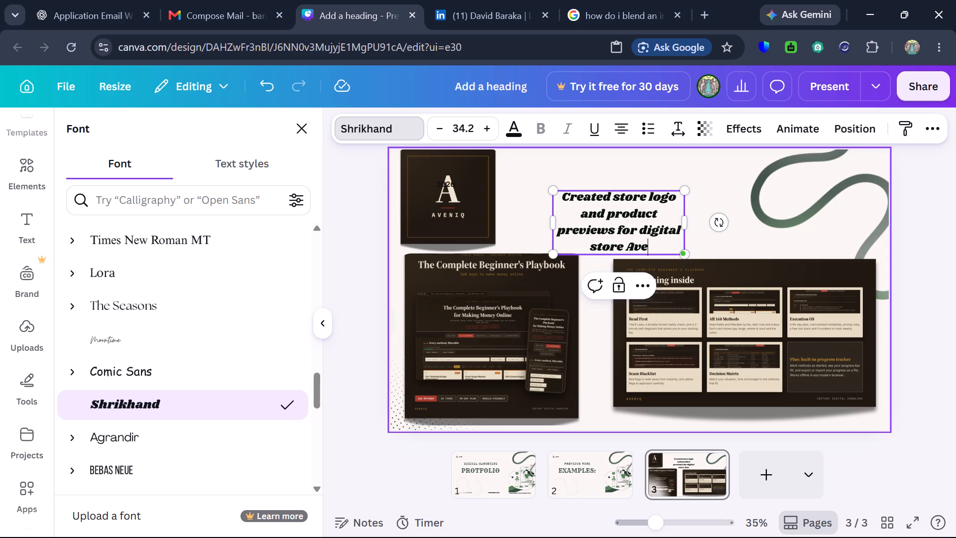
key("n")
type("iq")
key("space")
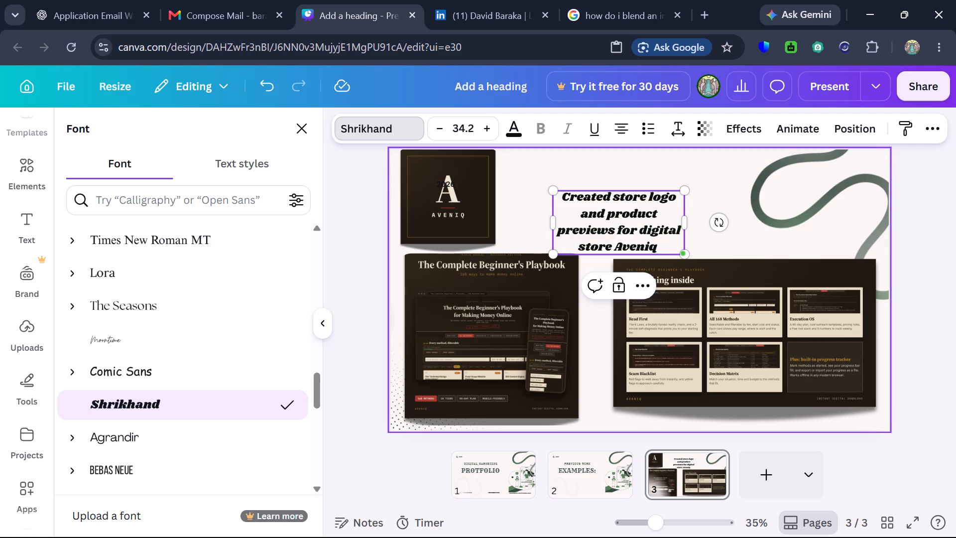
type("ounf")
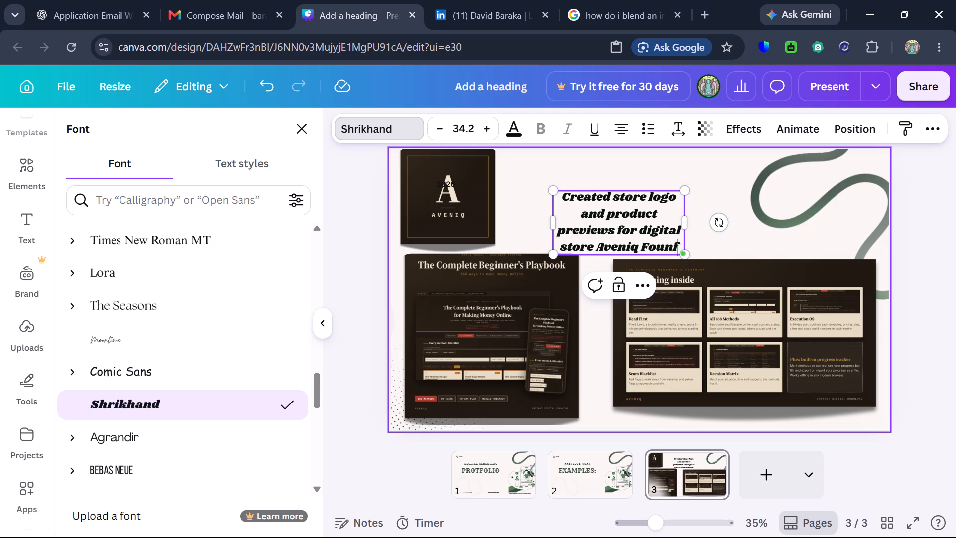
key("BackSpace")
type("dr")
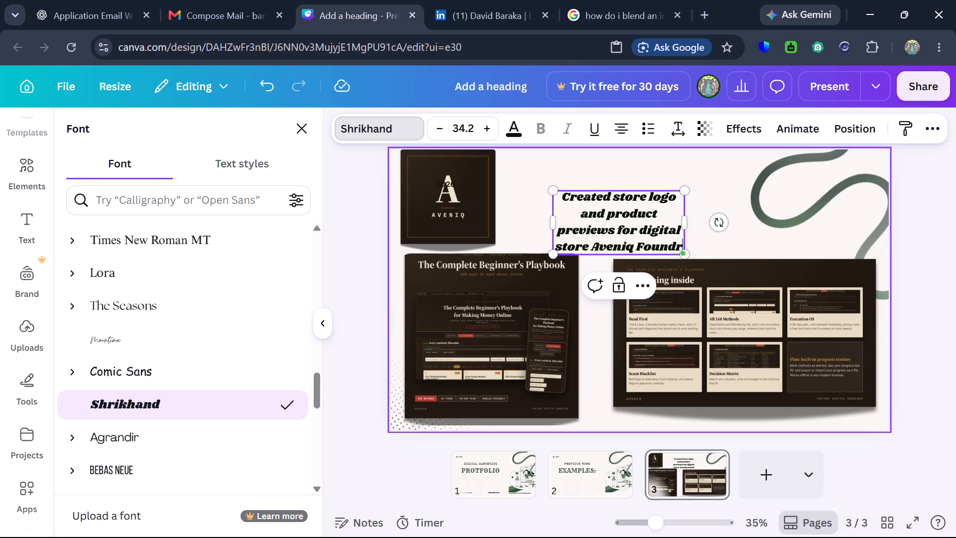
key("y")
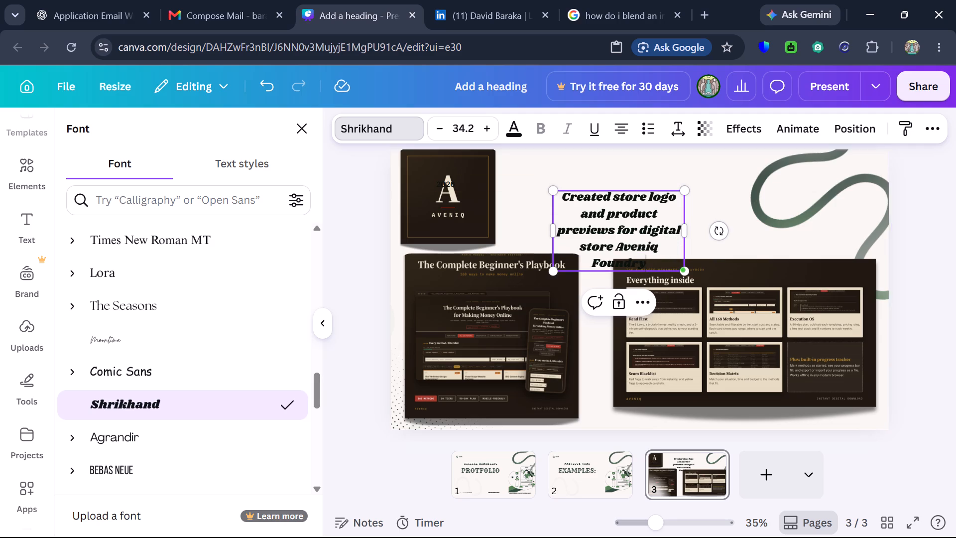
Move the caption up toward the page's top edge, clear of the two product preview images.
left_click_drag(611, 187, 601, 156)
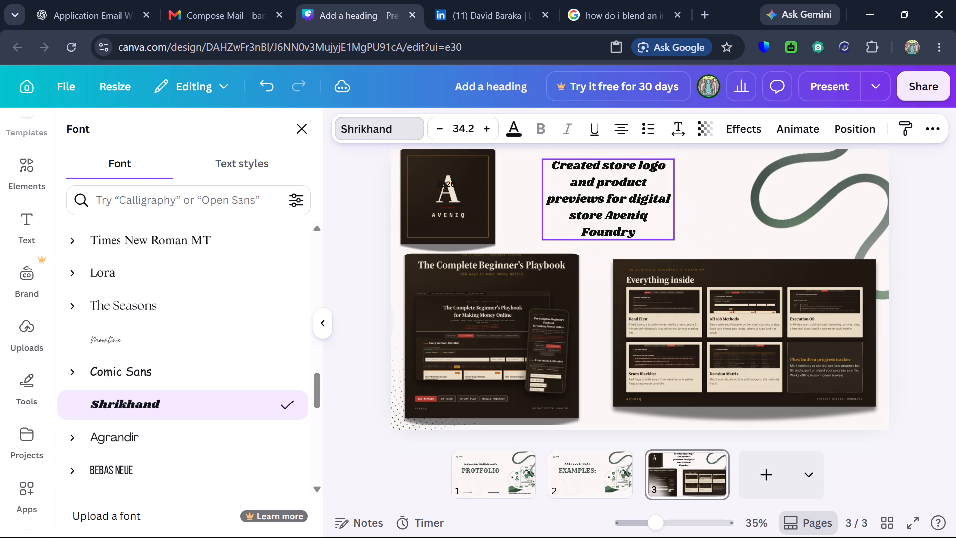
Reposition the caption flush with page 3's top edge, between the Aveniq logo and the green curve.
left_click_drag(601, 156, 597, 154)
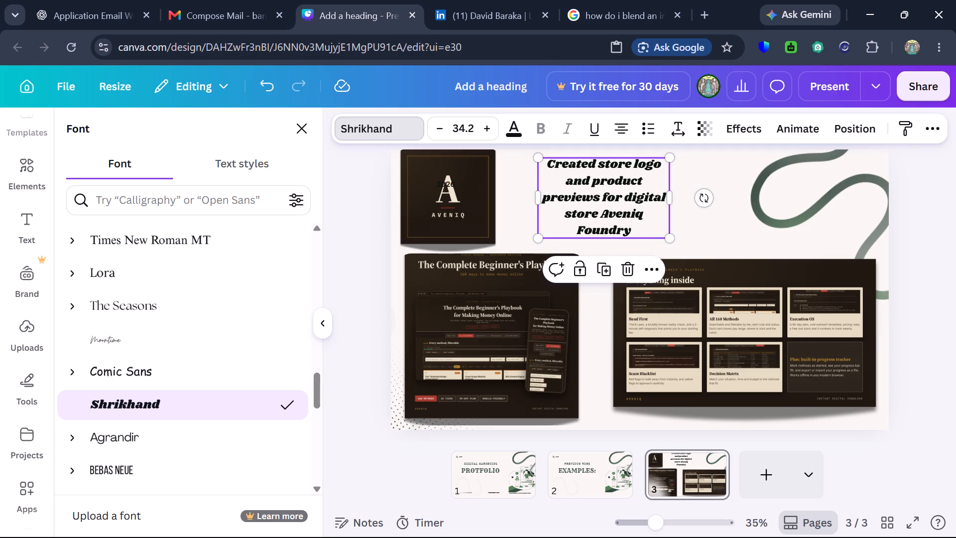
left_click(696, 226)
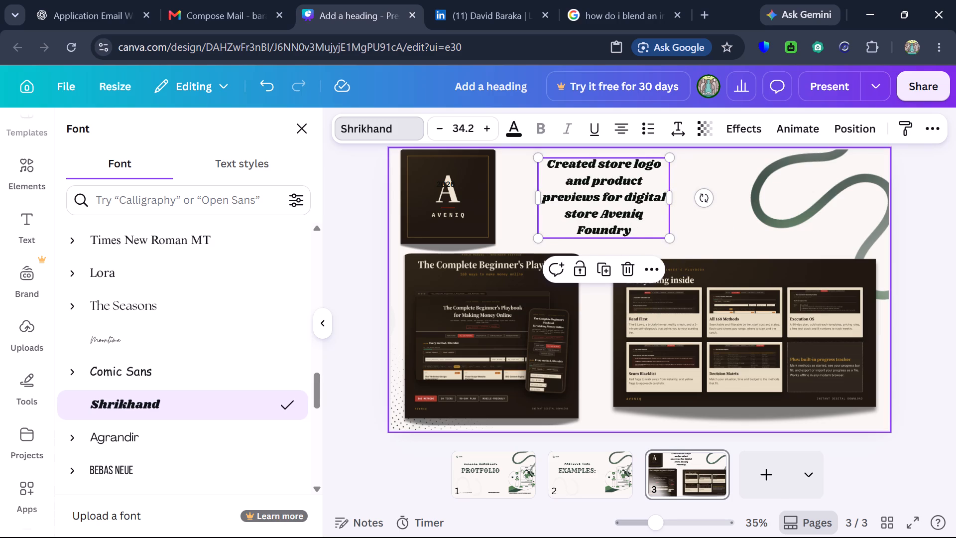
left_click_drag(598, 194, 594, 189)
left_click_drag(603, 196, 605, 191)
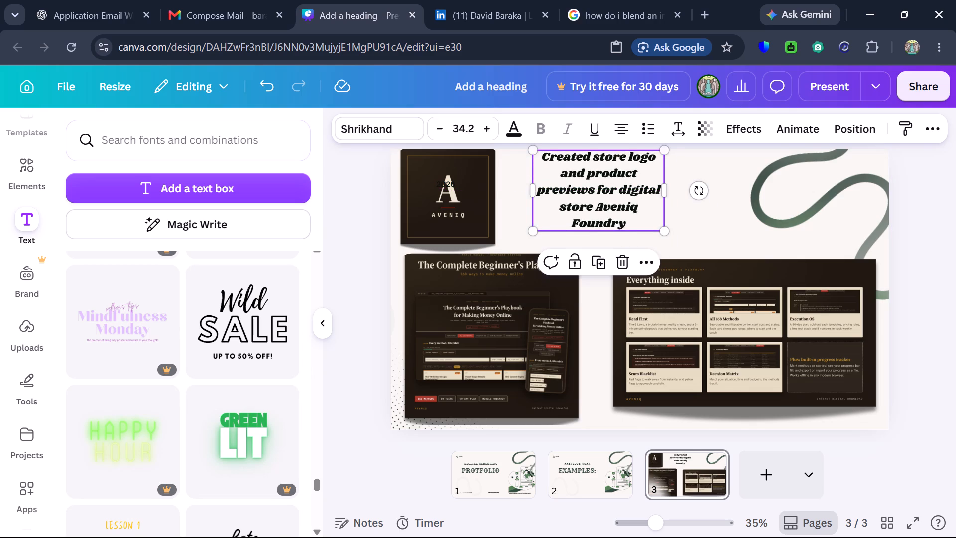
left_click_drag(605, 191, 623, 205)
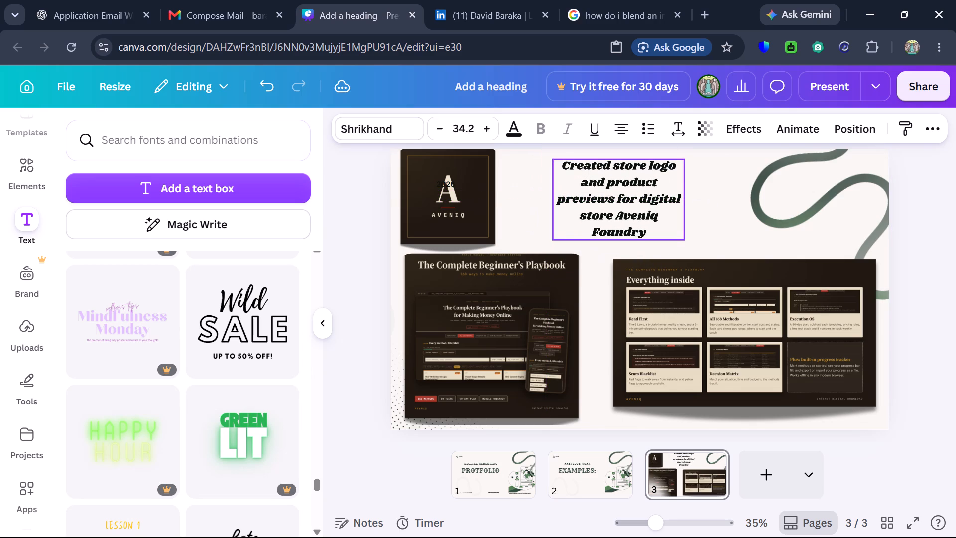
left_click_drag(623, 205, 630, 201)
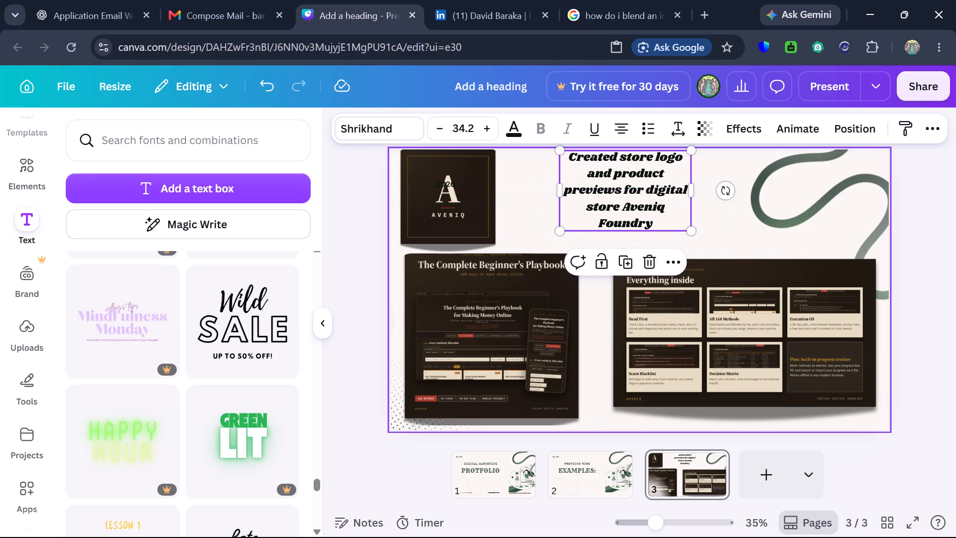
Add a paragraph text box to page 3 and open the link entry for part of its placeholder text.
left_click(619, 239)
left_click(197, 179)
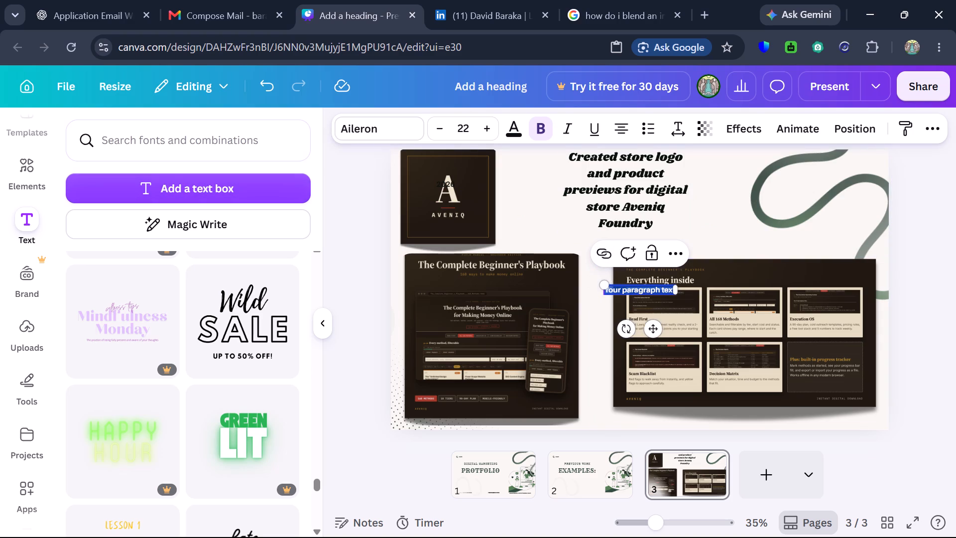
left_click_drag(641, 288, 627, 249)
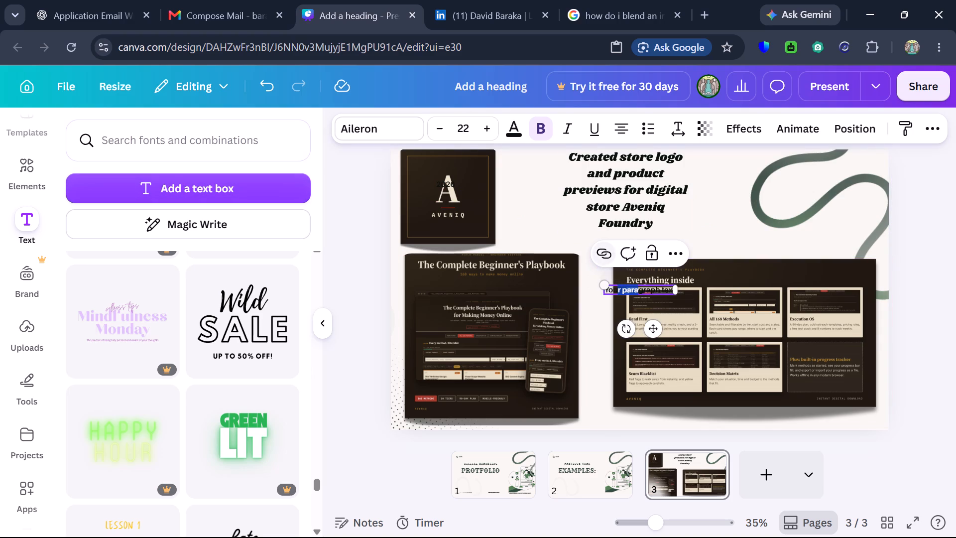
left_click(605, 251)
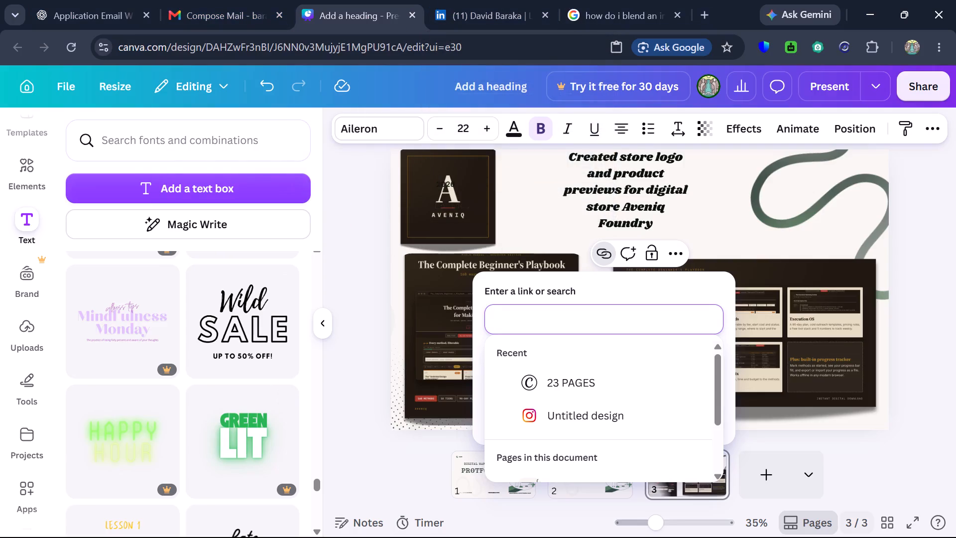
Switch to Photos and close the three open playbook image previews: cover, features and what's inside.
left_click(870, 0)
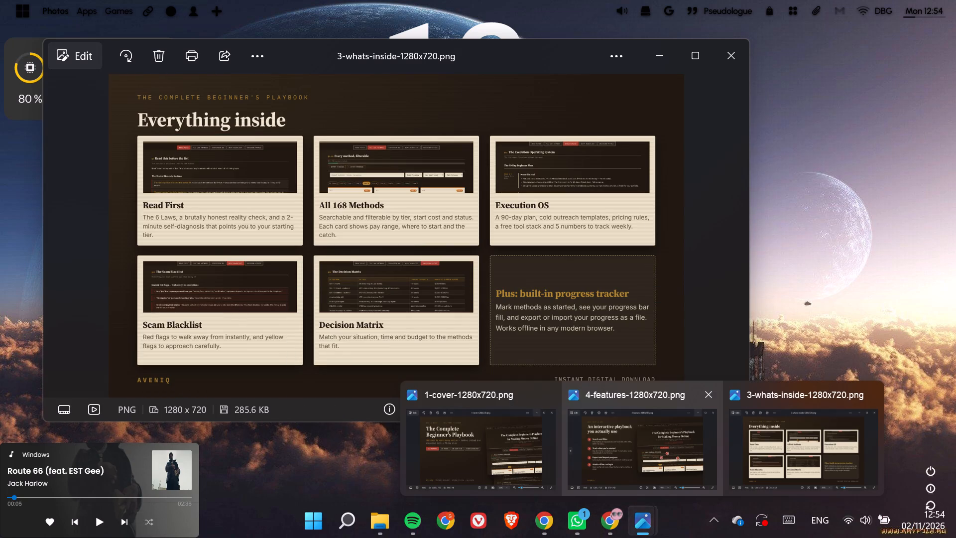
double_click(703, 393)
left_click(782, 404)
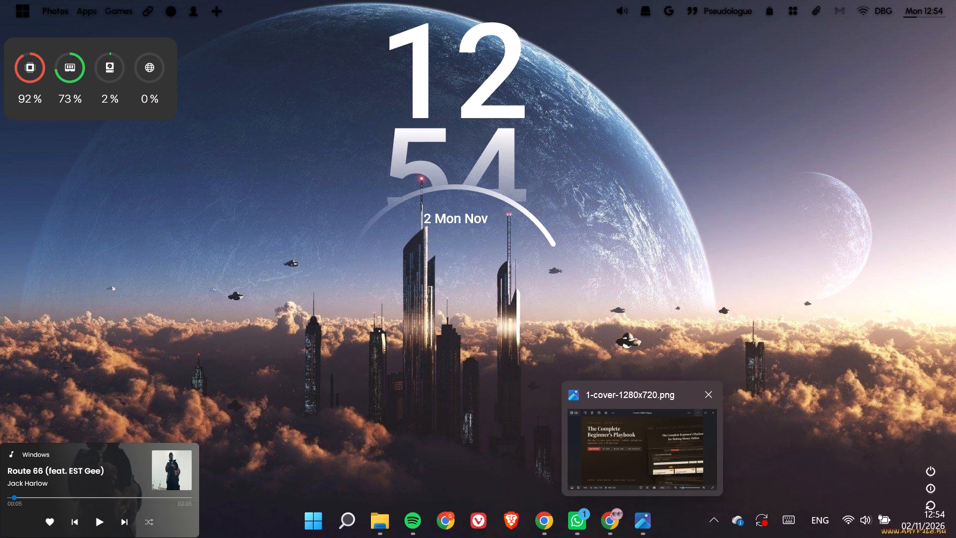
left_click(708, 401)
Copy the store link from the Payhip dashboard in the other Chrome window and return to the Canva design.
left_click(643, 522)
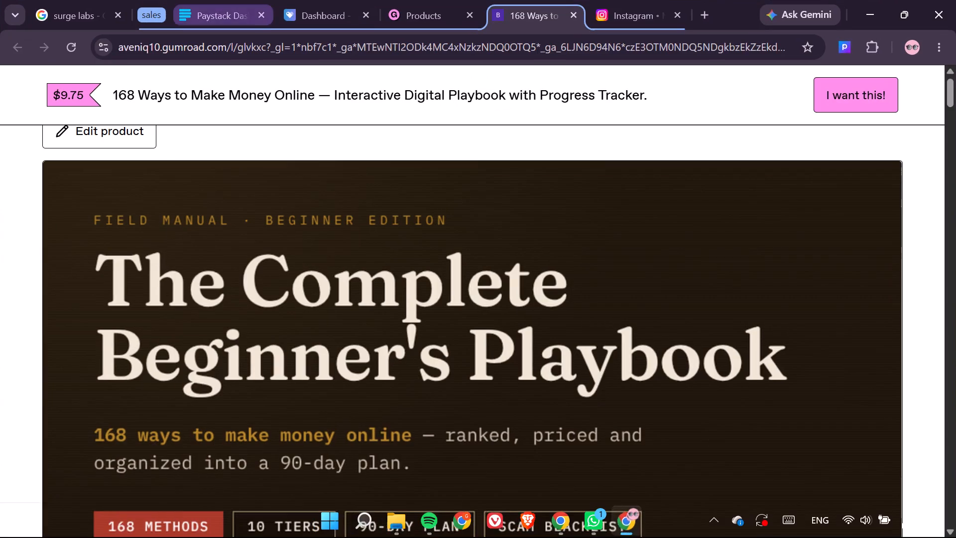
left_click(302, 0)
scroll(540, 323, "down", 3)
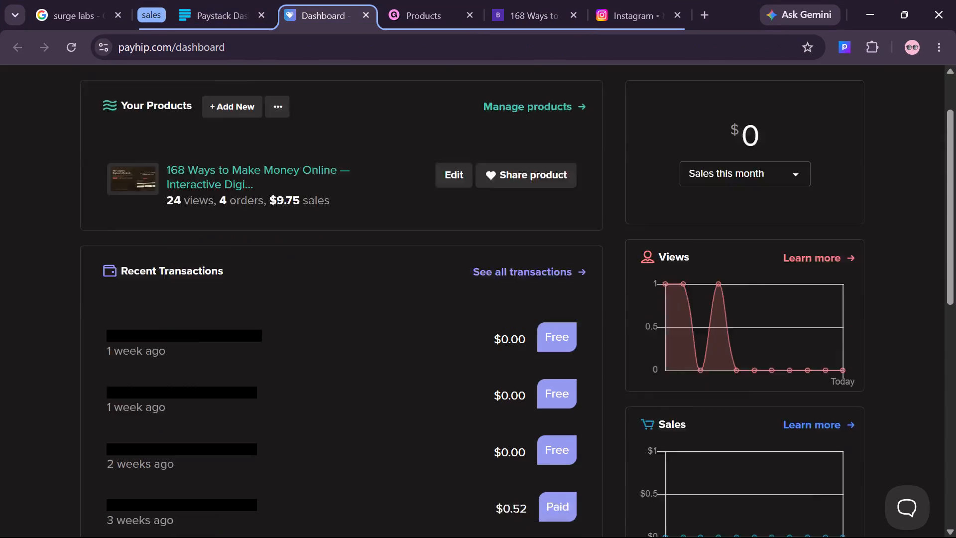
scroll(540, 323, "down", 2)
scroll(554, 365, "down", 1)
right_click(710, 342)
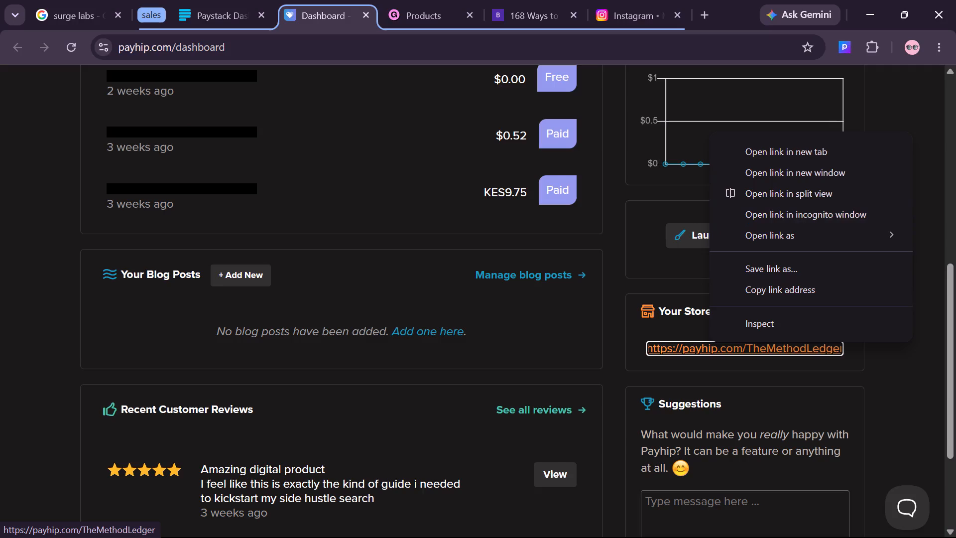
left_click(750, 293)
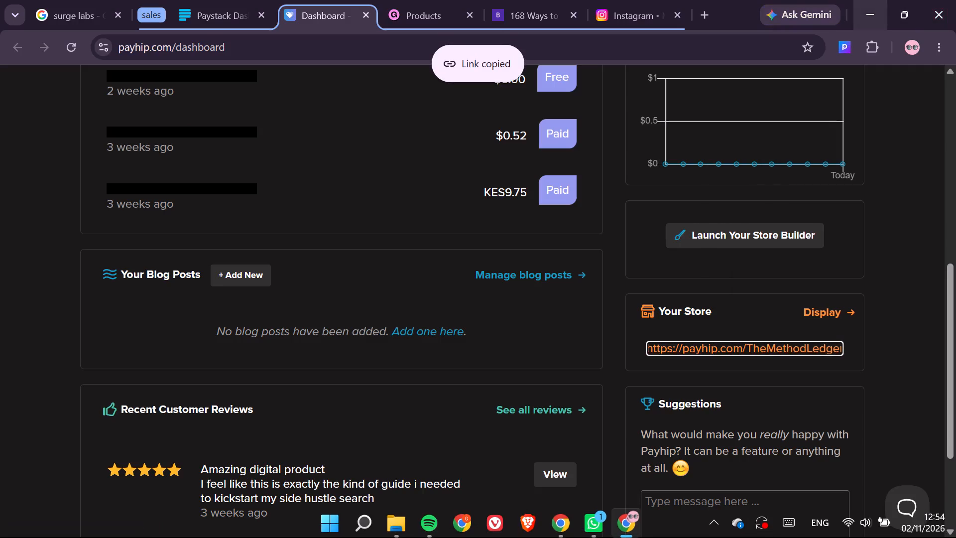
left_click(869, 15)
left_click(547, 514)
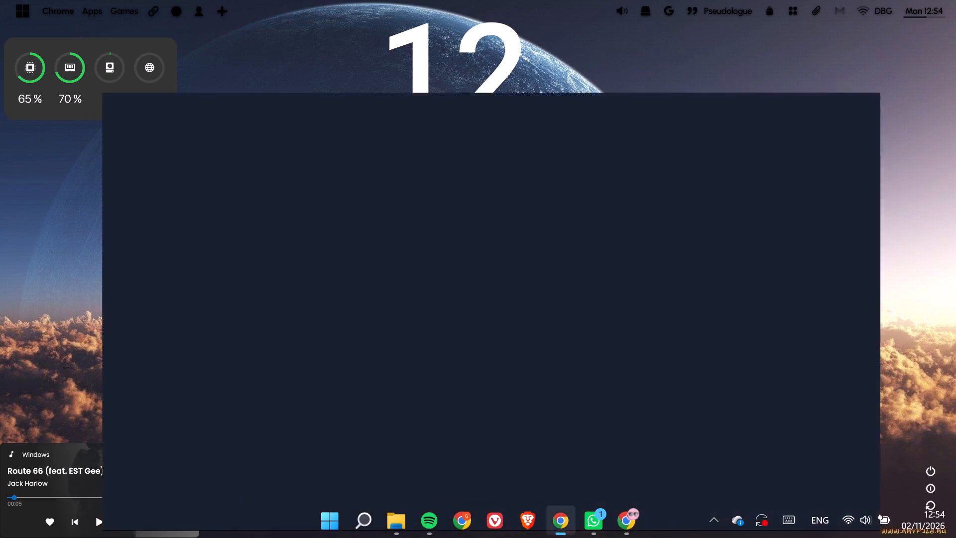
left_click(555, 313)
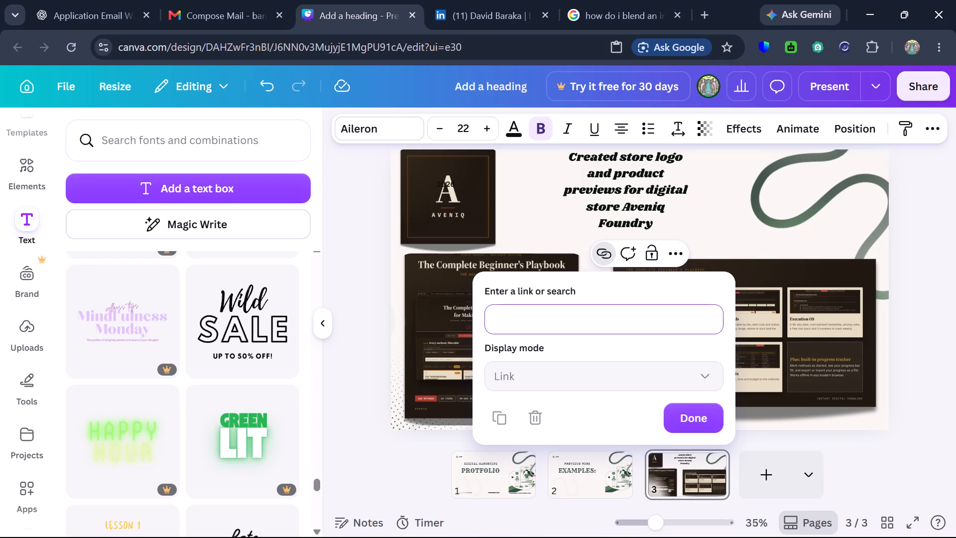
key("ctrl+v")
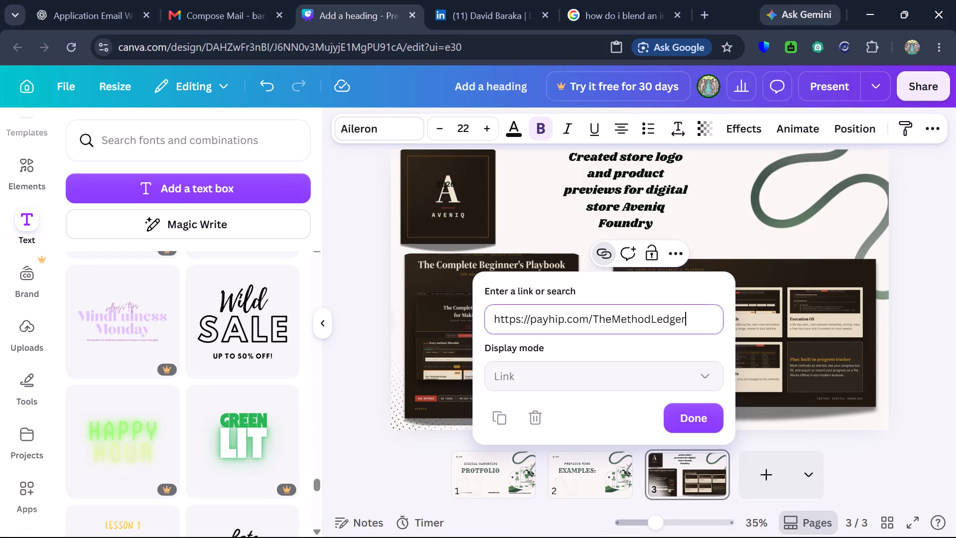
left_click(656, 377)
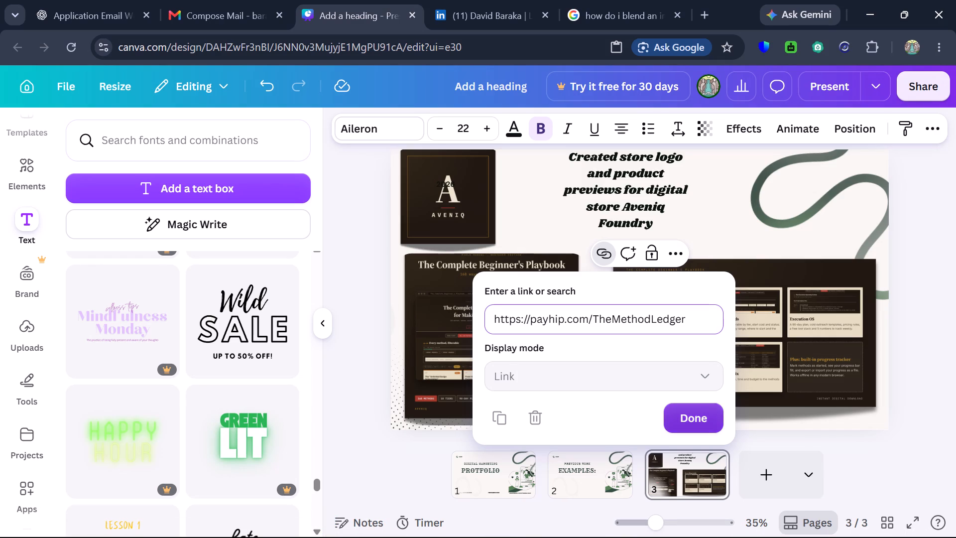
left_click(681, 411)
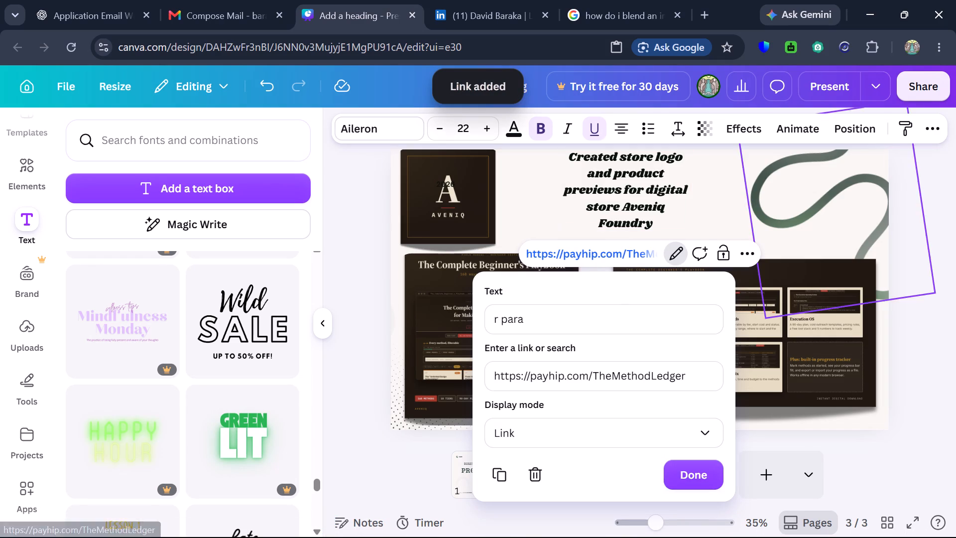
Move the placeholder text directly beneath the caption and clear its wording.
left_click(731, 209)
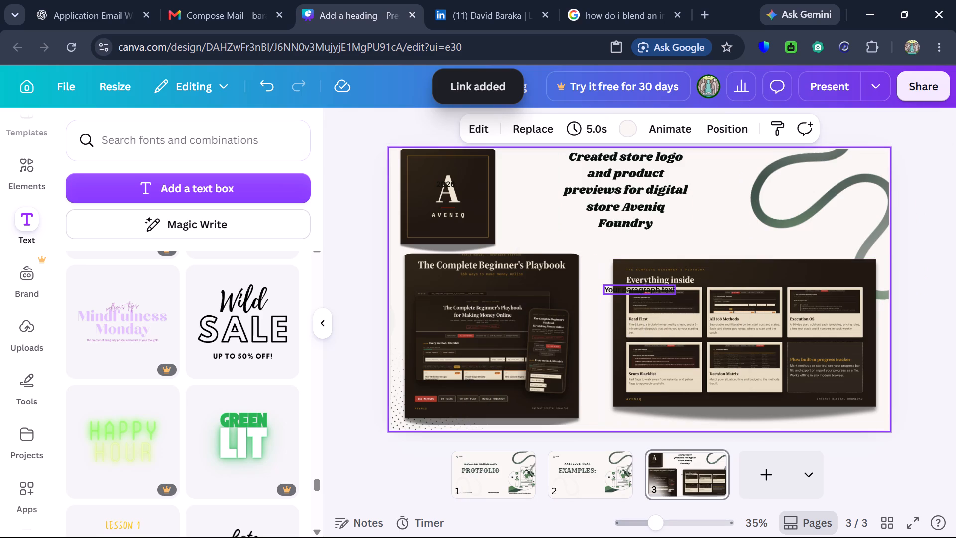
left_click_drag(644, 289, 626, 243)
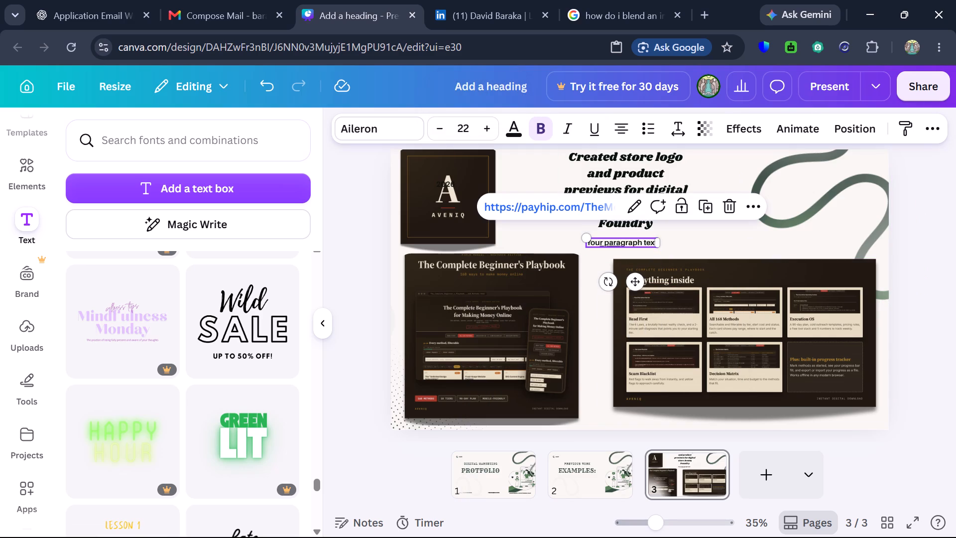
left_click(626, 243)
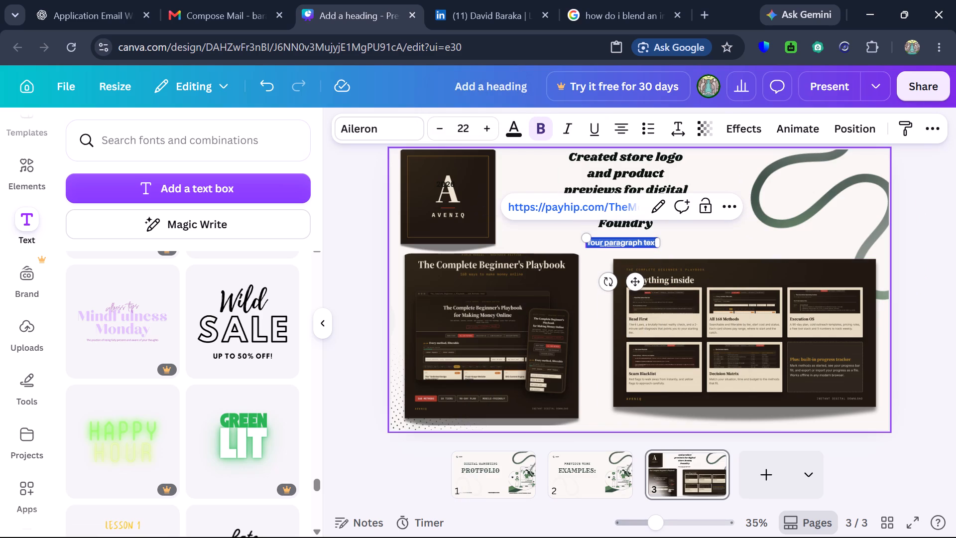
key("BackSpace")
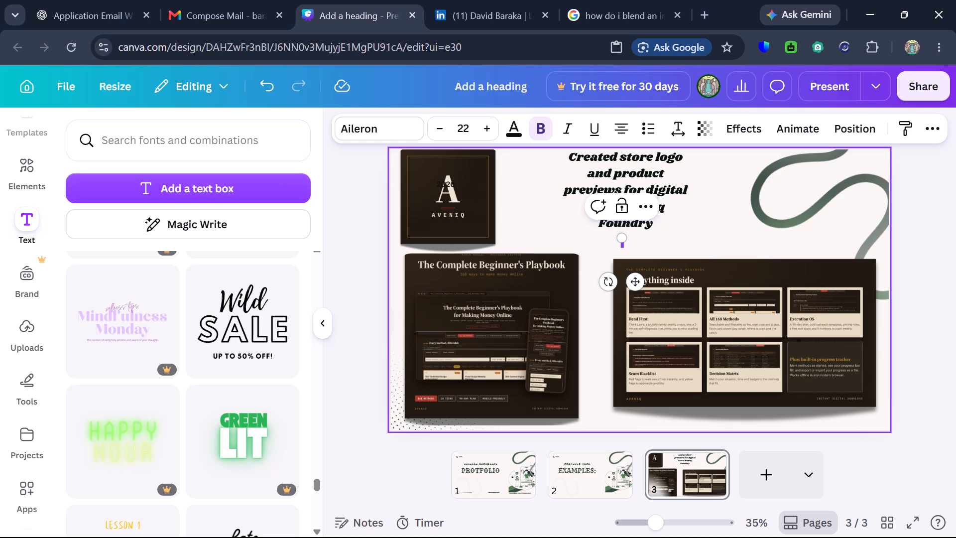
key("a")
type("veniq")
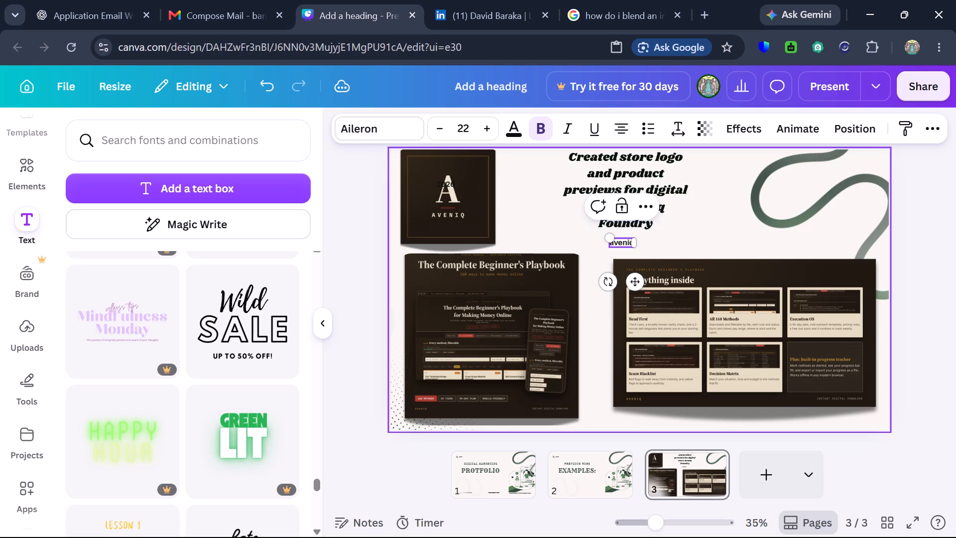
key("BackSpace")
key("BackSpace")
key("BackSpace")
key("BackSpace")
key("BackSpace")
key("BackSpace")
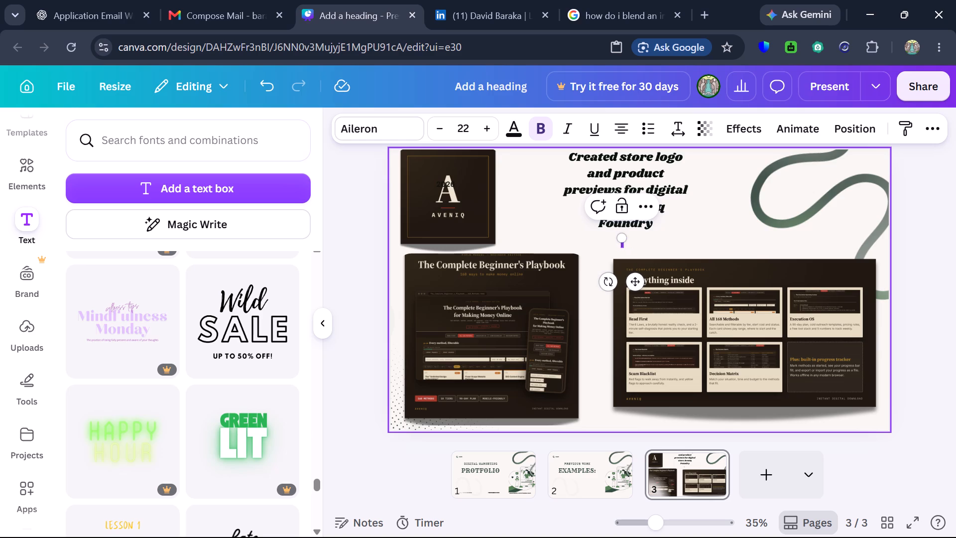
key("ctrl+v")
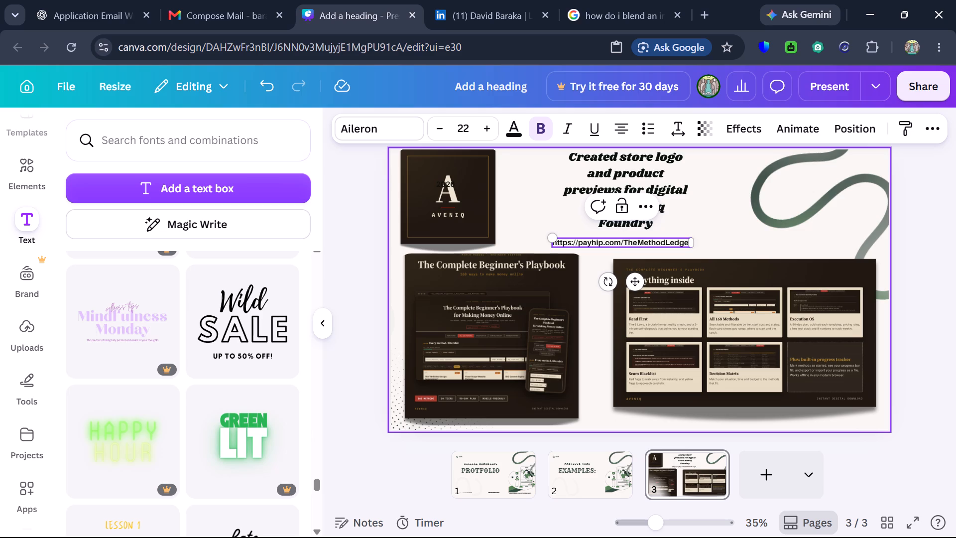
left_click(718, 229)
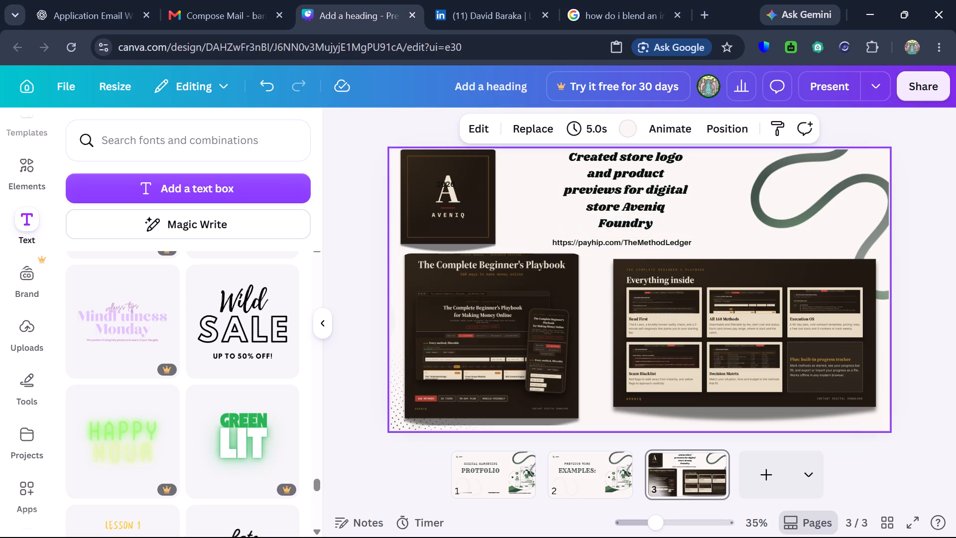
left_click(646, 242)
left_click(707, 227)
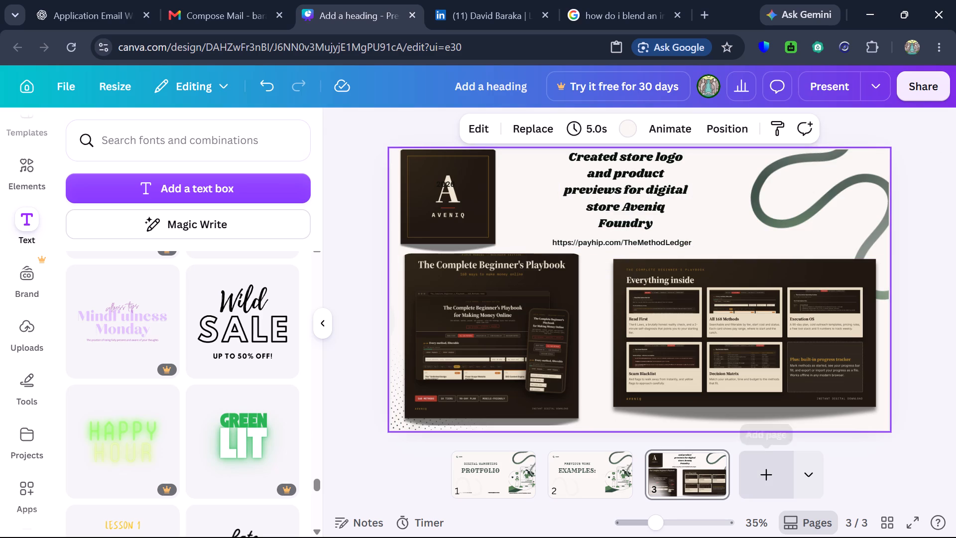
Add a blank fourth page to the presentation.
left_click(765, 473)
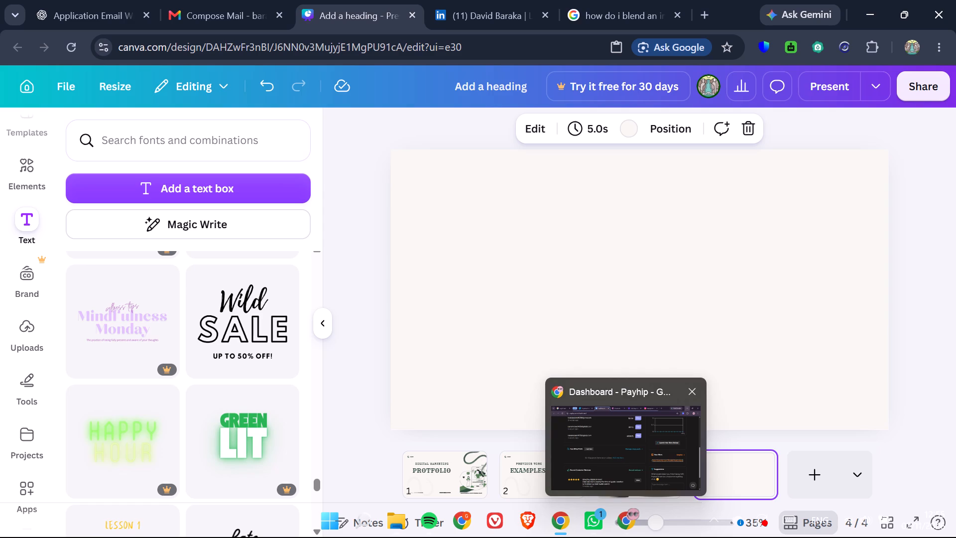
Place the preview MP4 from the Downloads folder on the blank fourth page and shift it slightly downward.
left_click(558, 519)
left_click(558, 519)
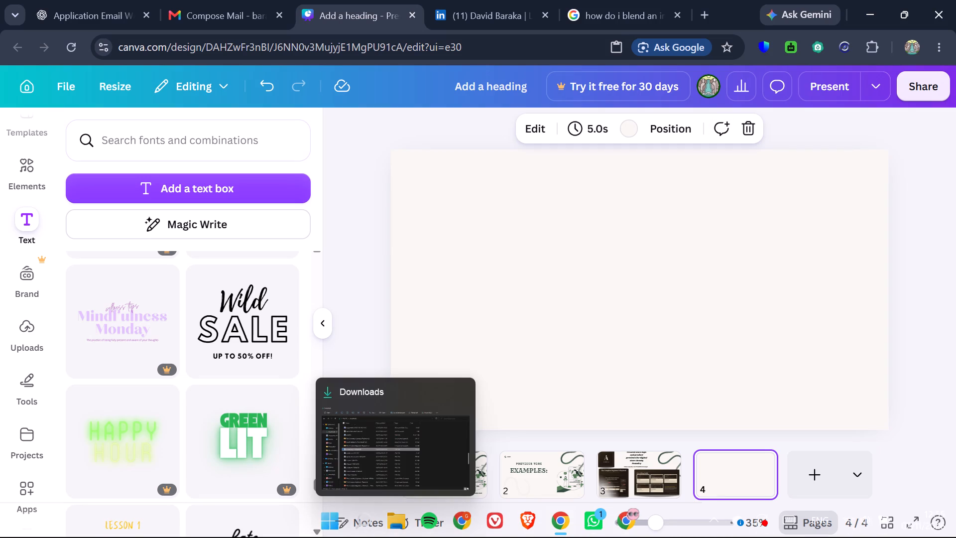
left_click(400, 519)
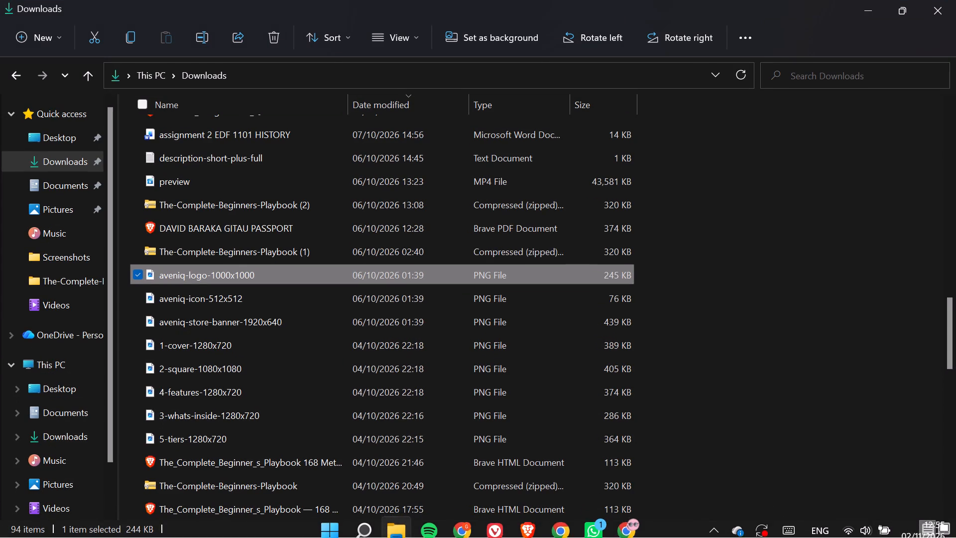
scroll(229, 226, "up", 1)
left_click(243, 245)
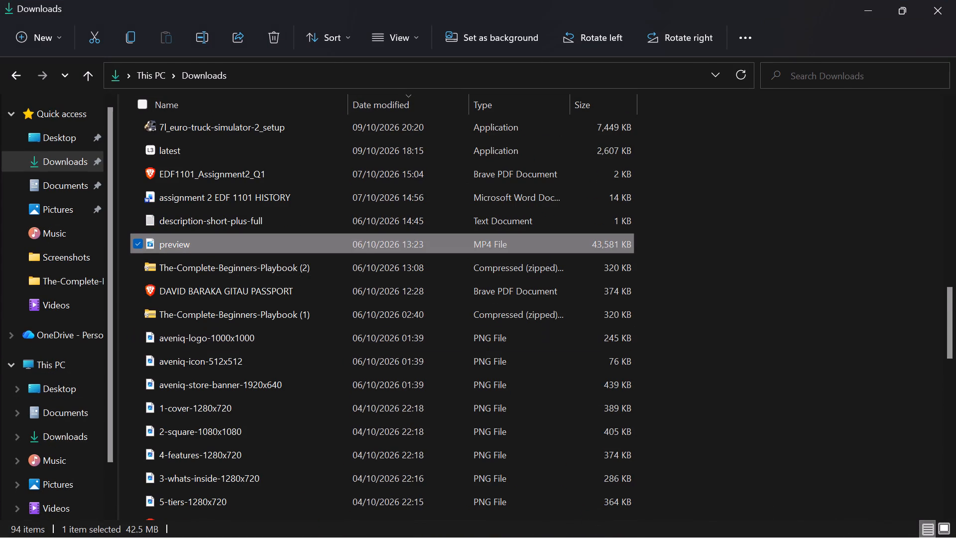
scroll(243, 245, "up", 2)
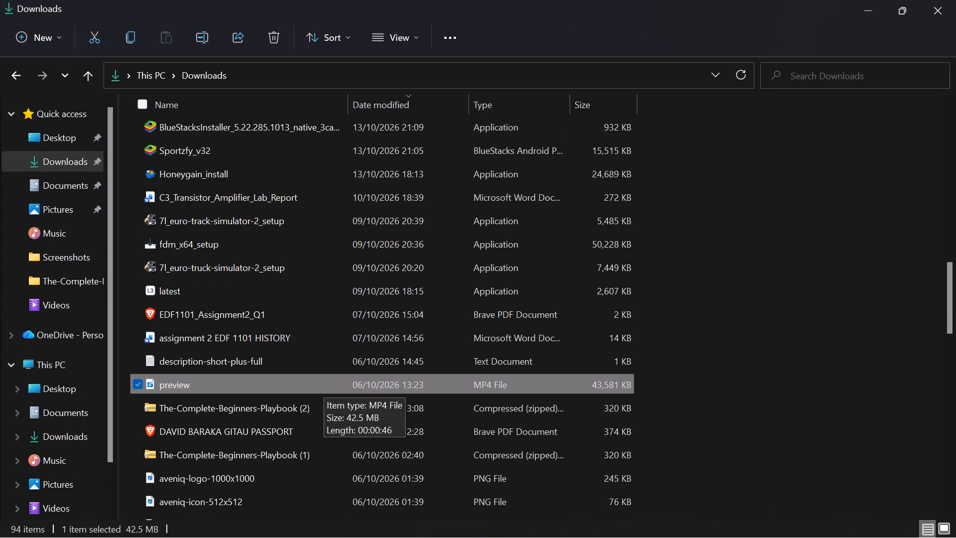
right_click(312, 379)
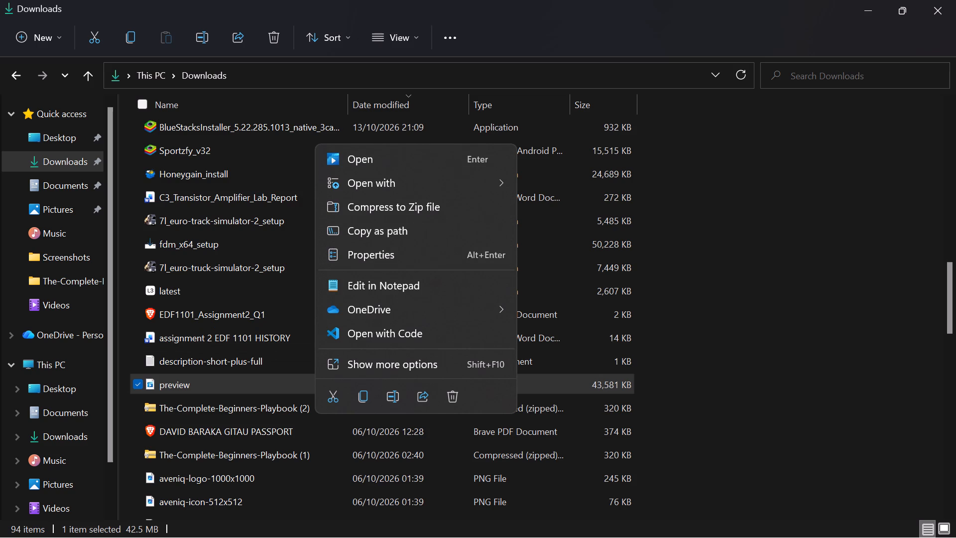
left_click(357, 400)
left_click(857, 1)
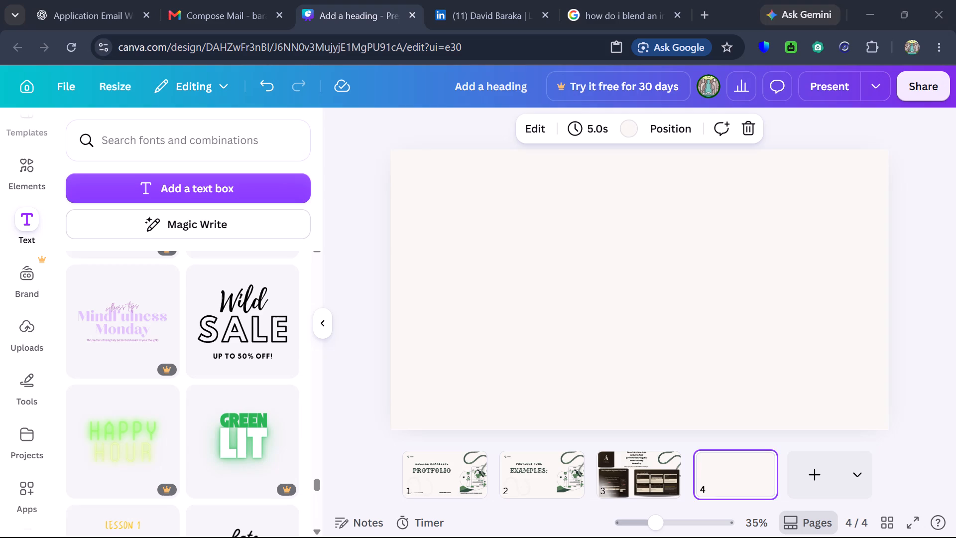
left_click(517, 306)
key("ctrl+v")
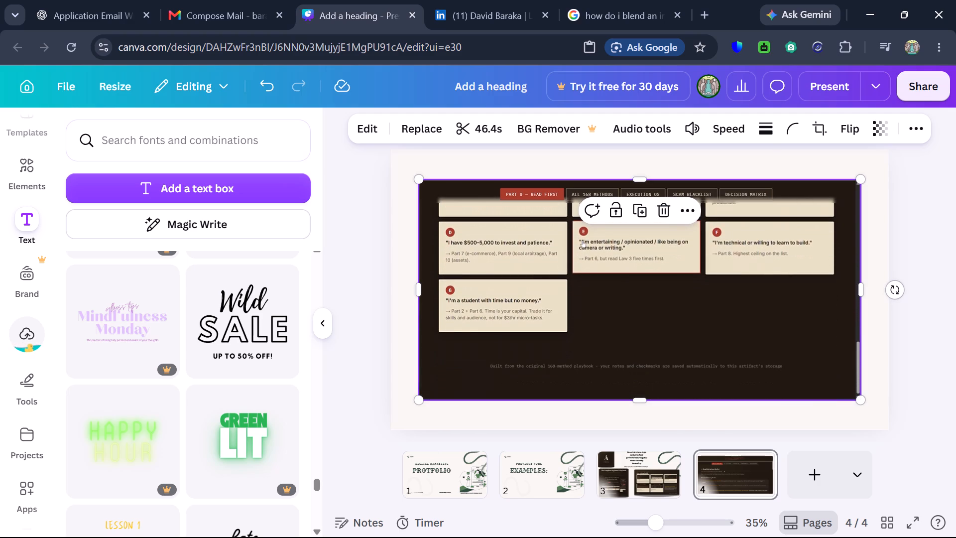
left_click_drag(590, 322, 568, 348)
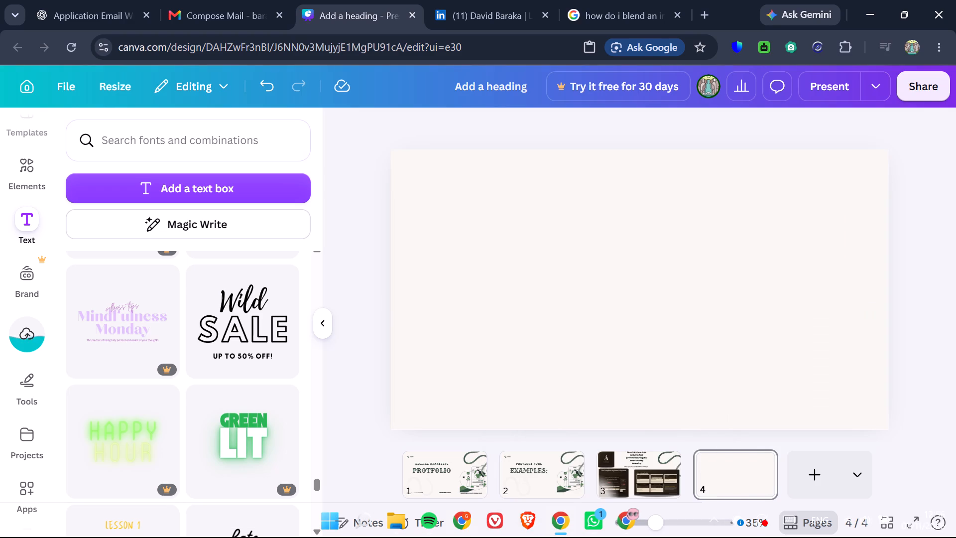
Play the 1015 (1) MP4 from the Downloads folder to check its content, and close the player.
left_click(398, 517)
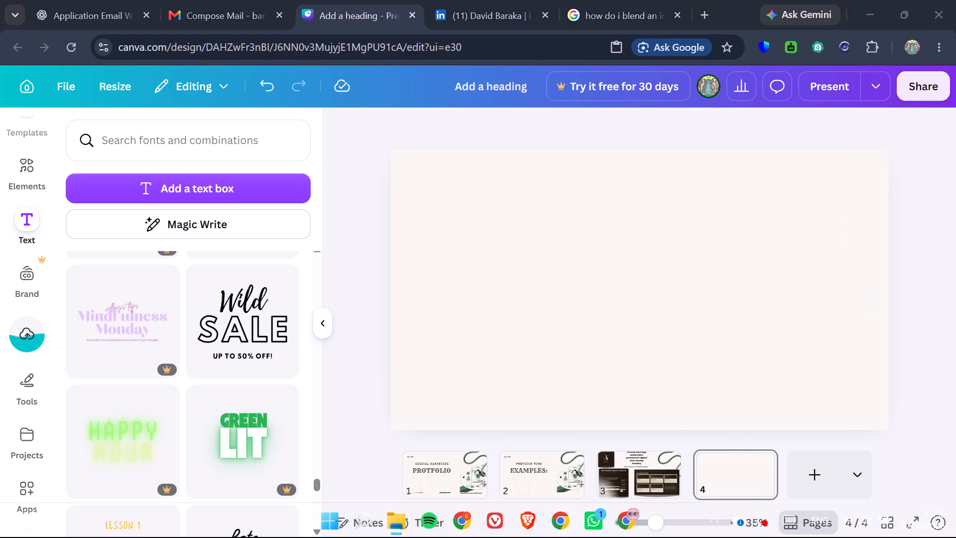
scroll(267, 224, "up", 6)
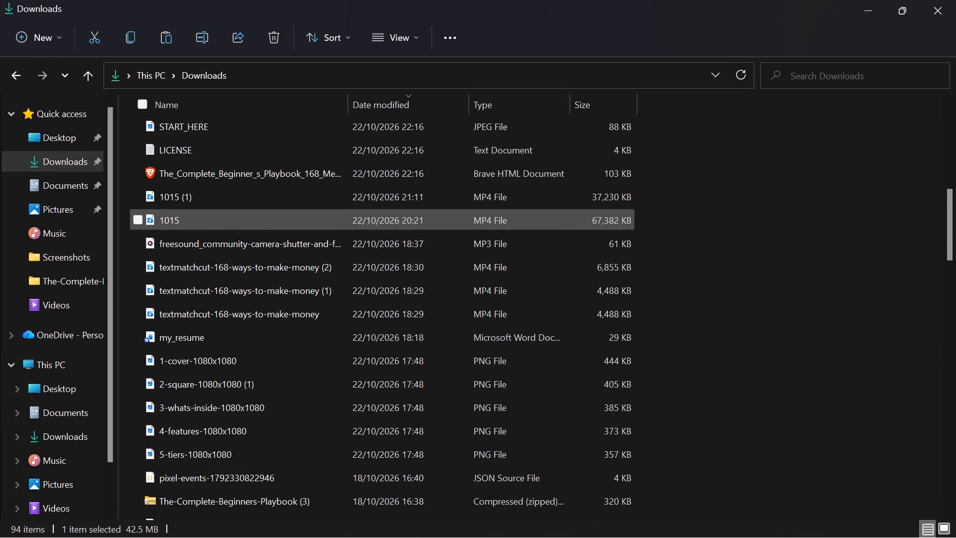
scroll(267, 125, "up", 3)
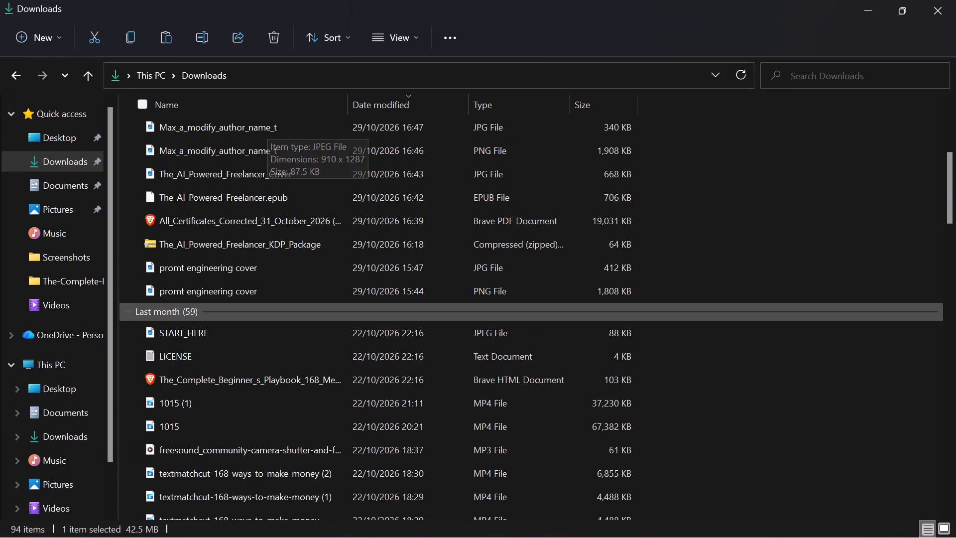
left_click(278, 402)
double_click(278, 402)
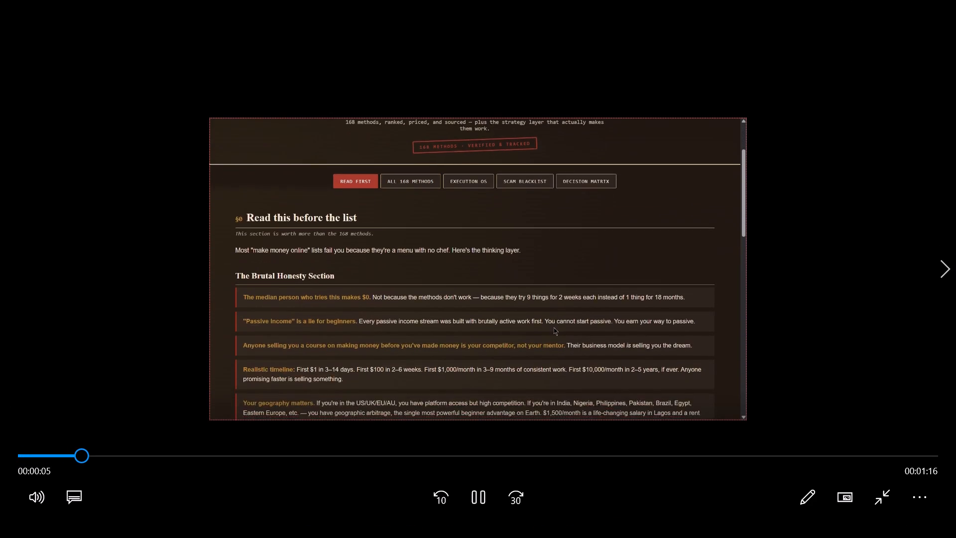
key("Escape")
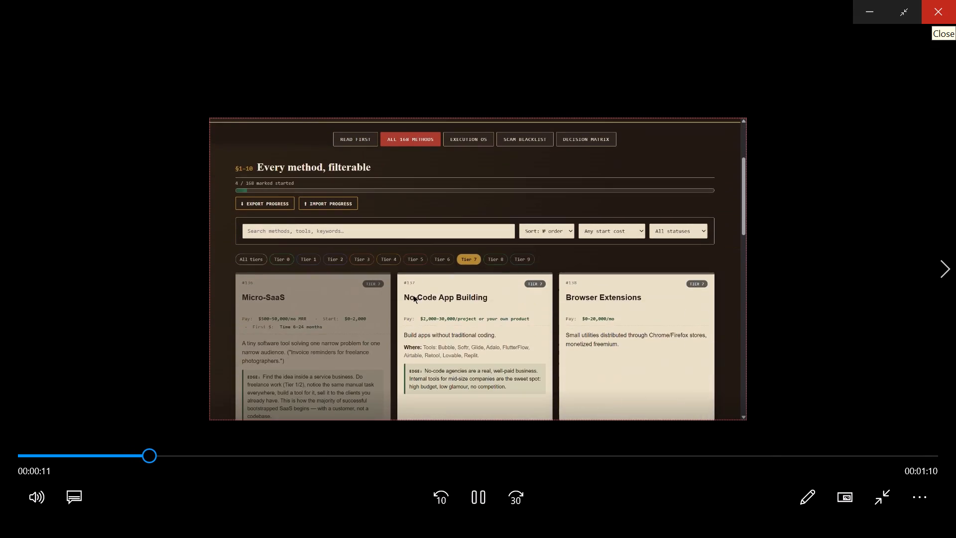
left_click(937, 11)
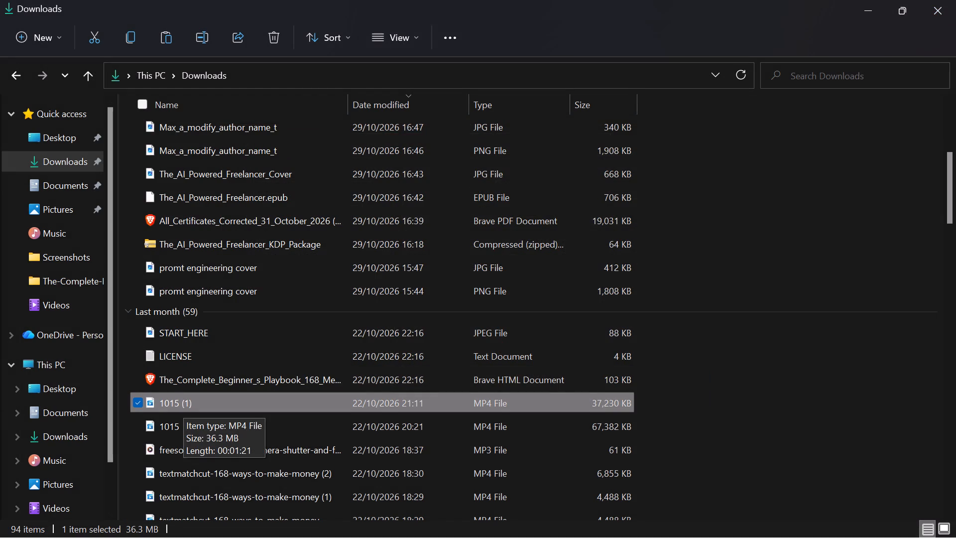
Play the textmatchcut-168-ways-to-make-money (2) and (1) MP4 clips from the Downloads folder to check their content.
scroll(177, 288, "up", 2)
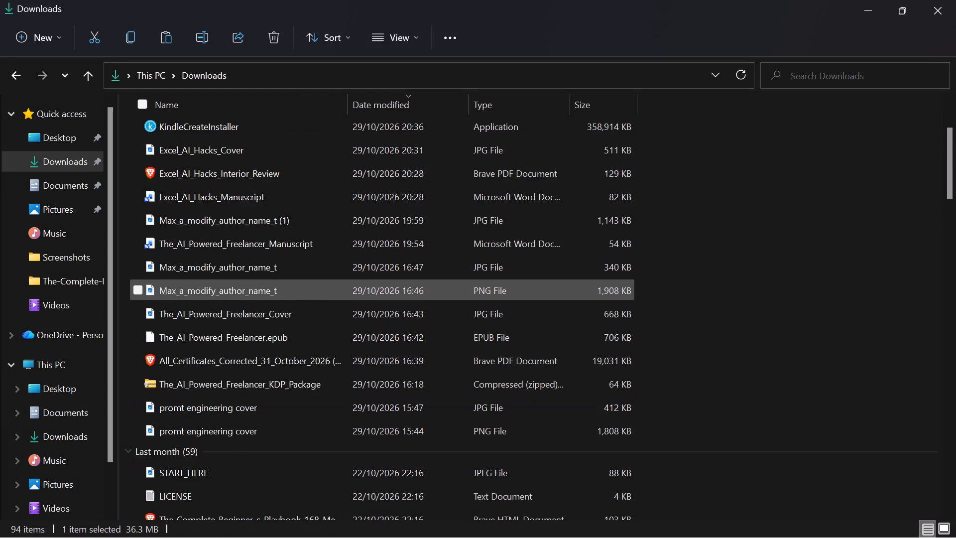
scroll(177, 288, "up", 2)
scroll(177, 288, "down", 4)
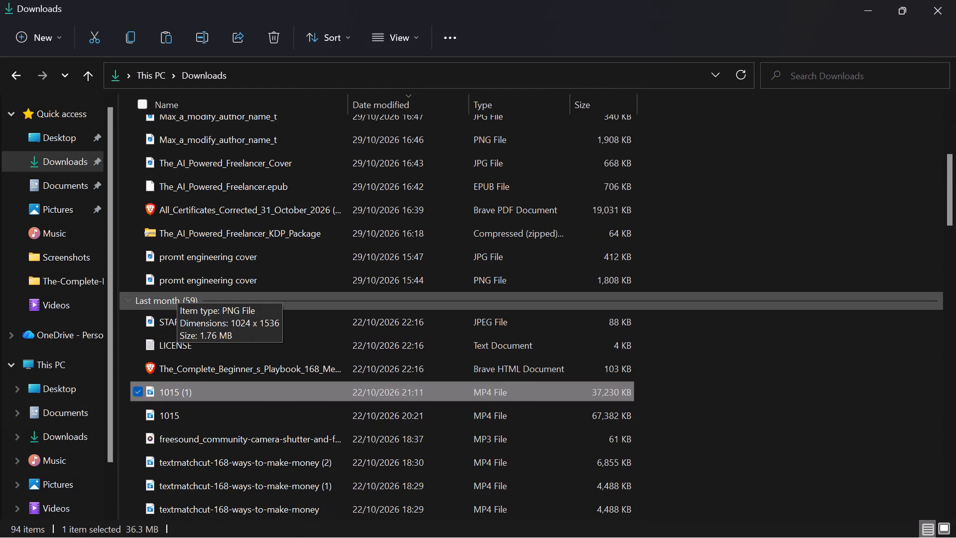
scroll(187, 429, "down", 1)
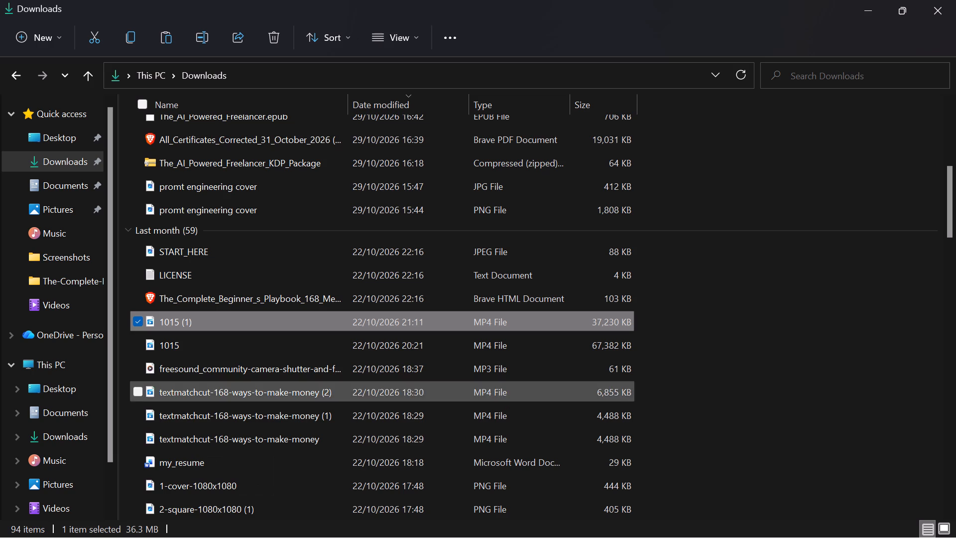
double_click(237, 389)
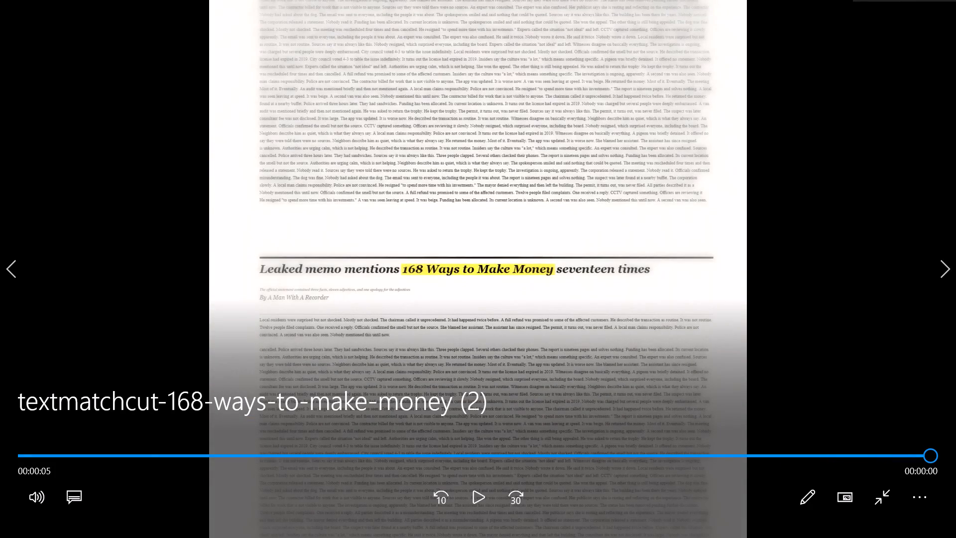
left_click(955, 0)
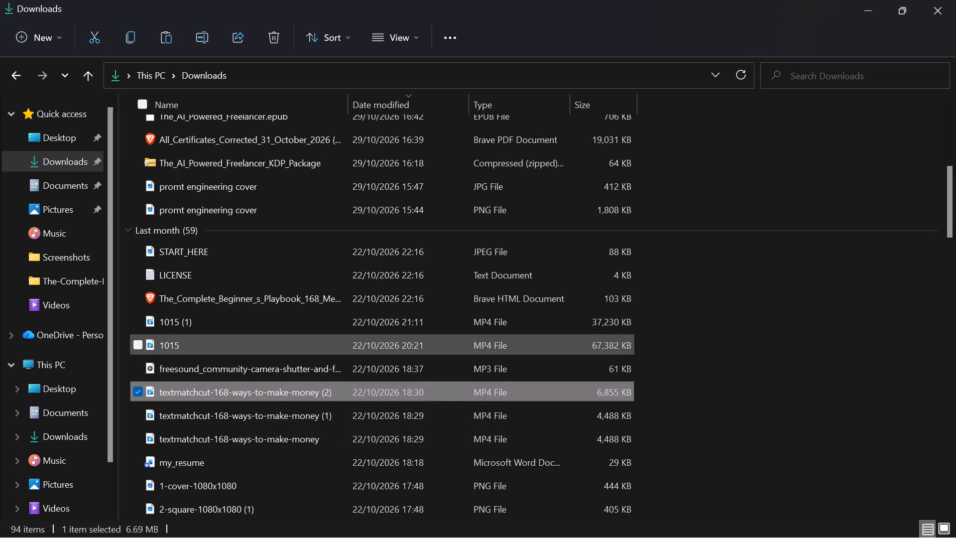
double_click(232, 410)
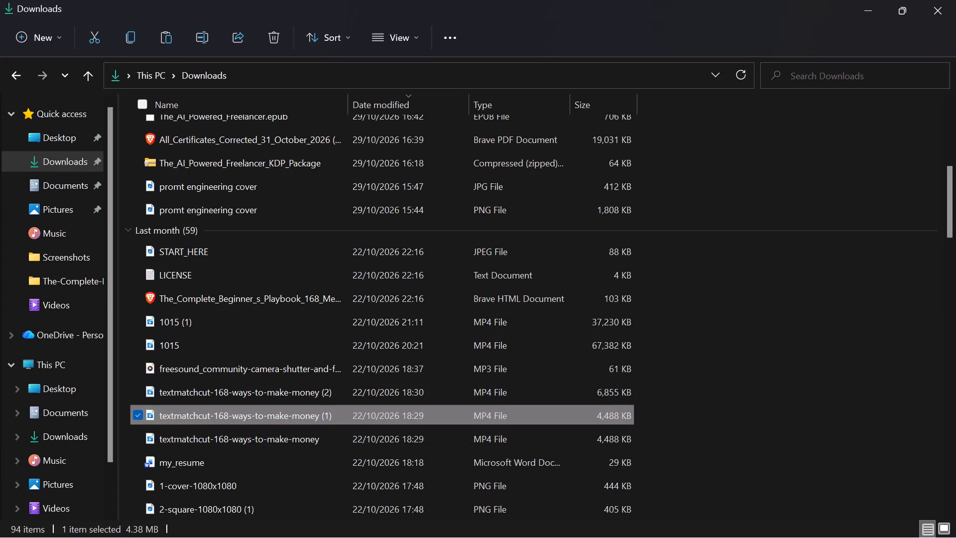
double_click(382, 406)
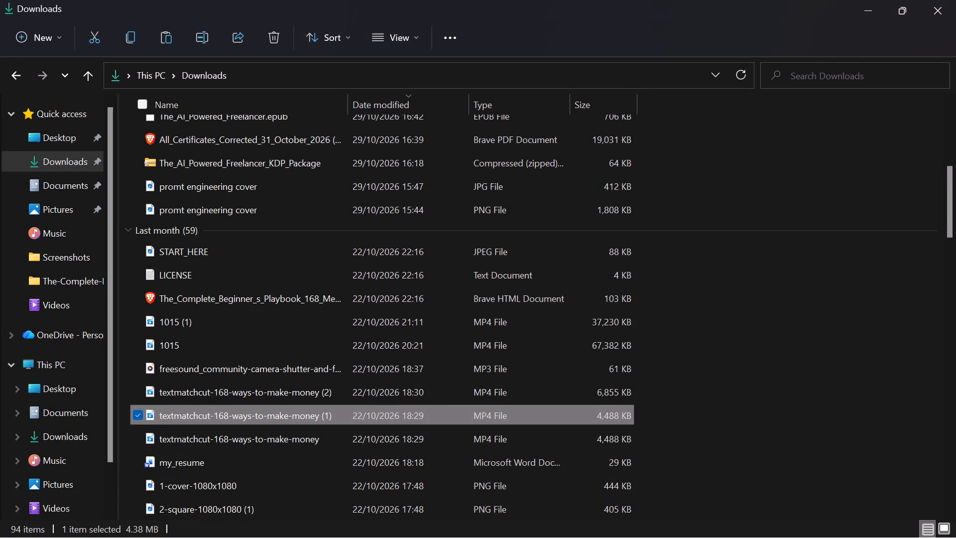
View the JPG image Max_a_modify_author_name_t (1) from the Downloads folder and close it.
scroll(248, 302, "up", 4)
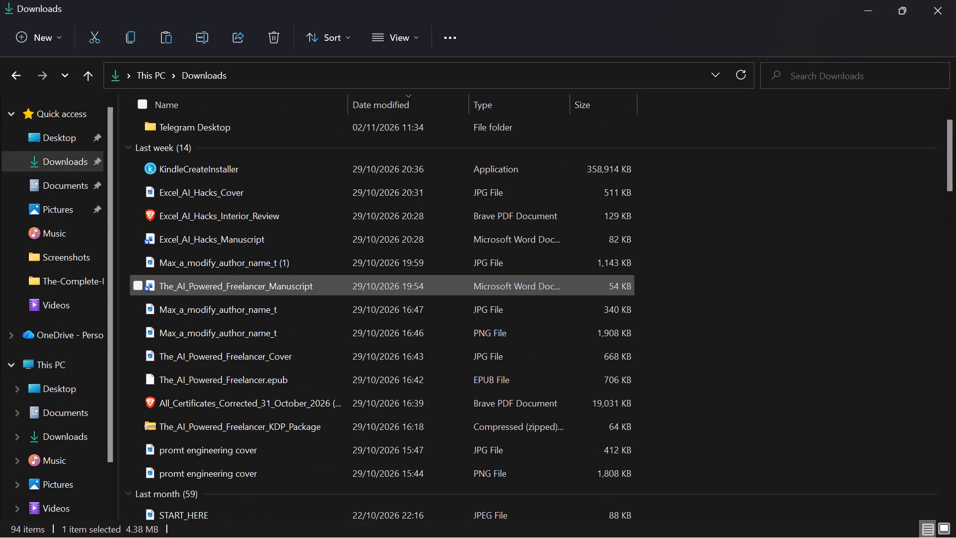
double_click(237, 267)
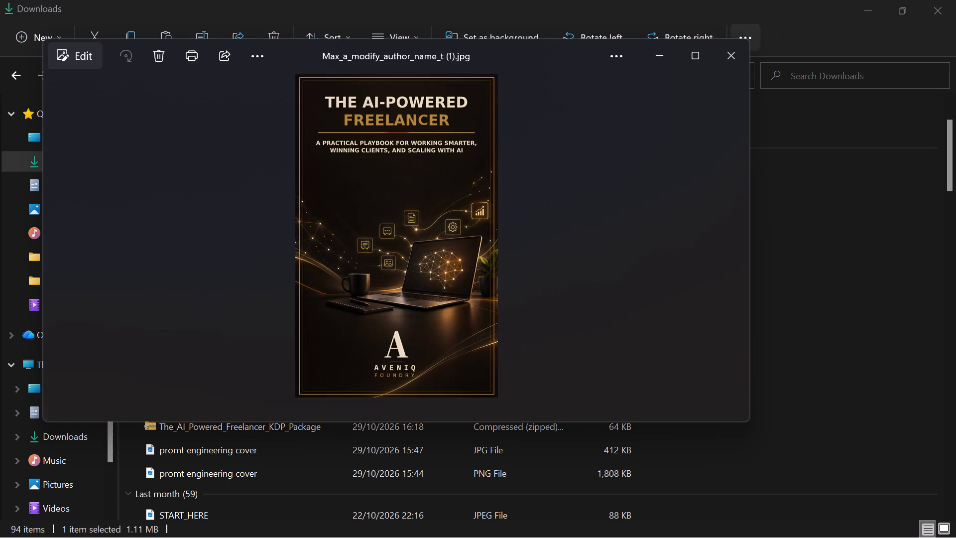
left_click(718, 63)
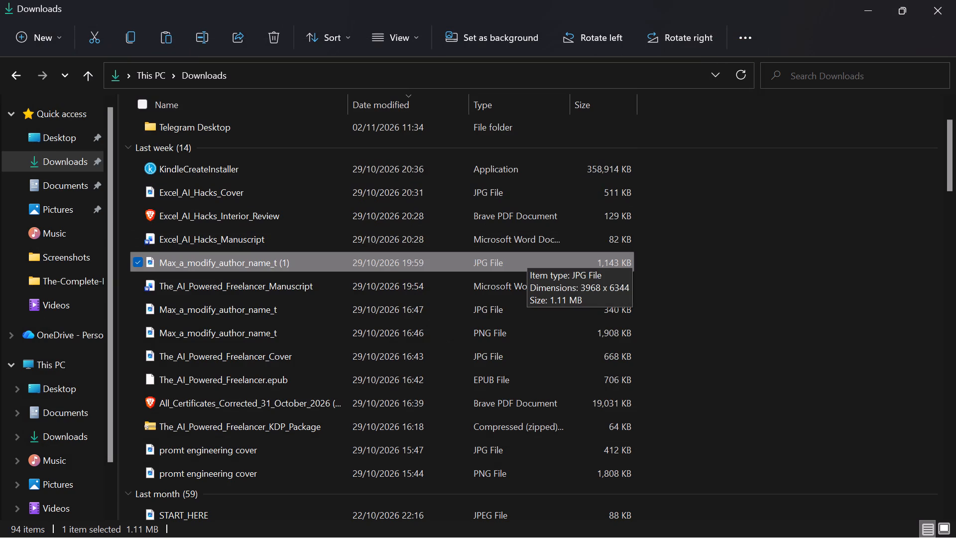
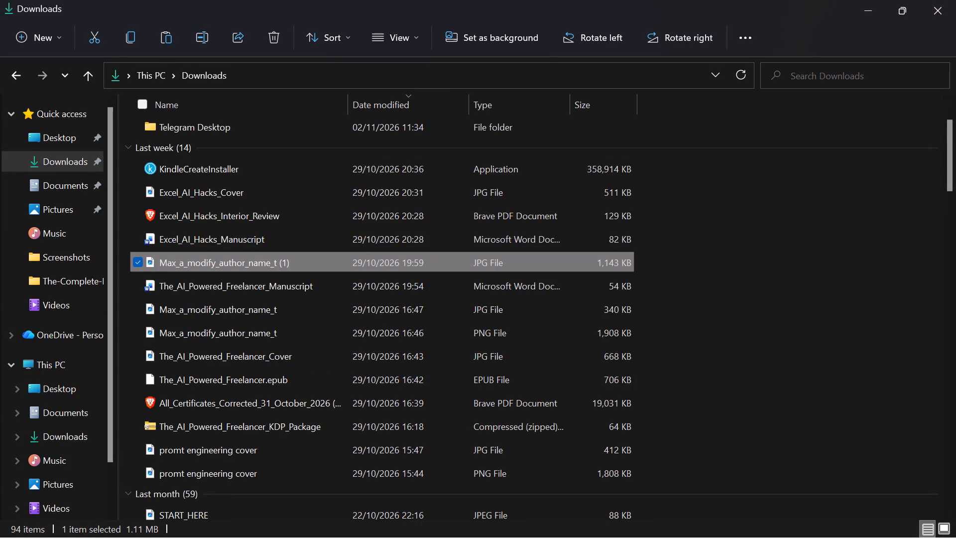
View the JPG image Max_a_modify_author_name_t from the Downloads folder and close it.
double_click(224, 317)
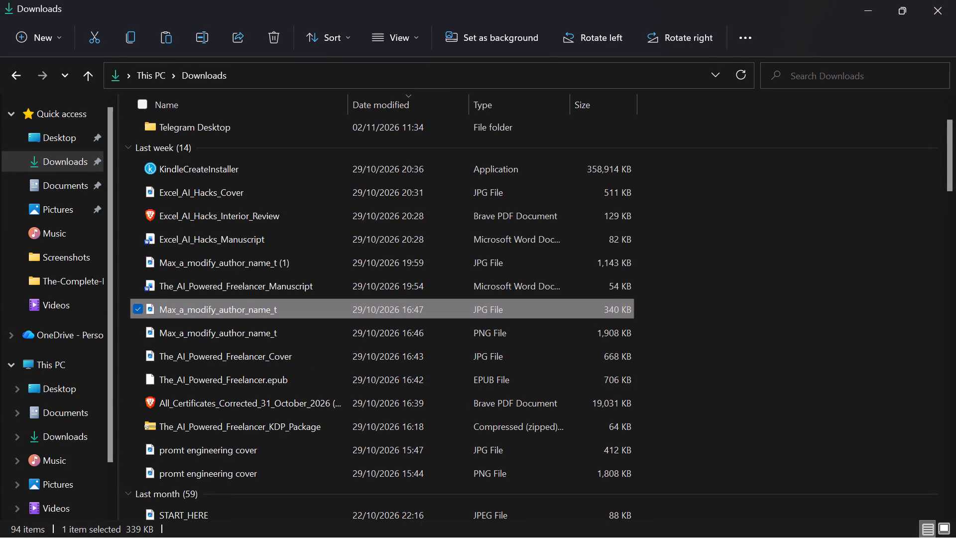
left_click(731, 45)
Look through the Downloads folder, switch to the Videos folder, play the preview video to check its content, and close the player.
scroll(388, 366, "up", 5)
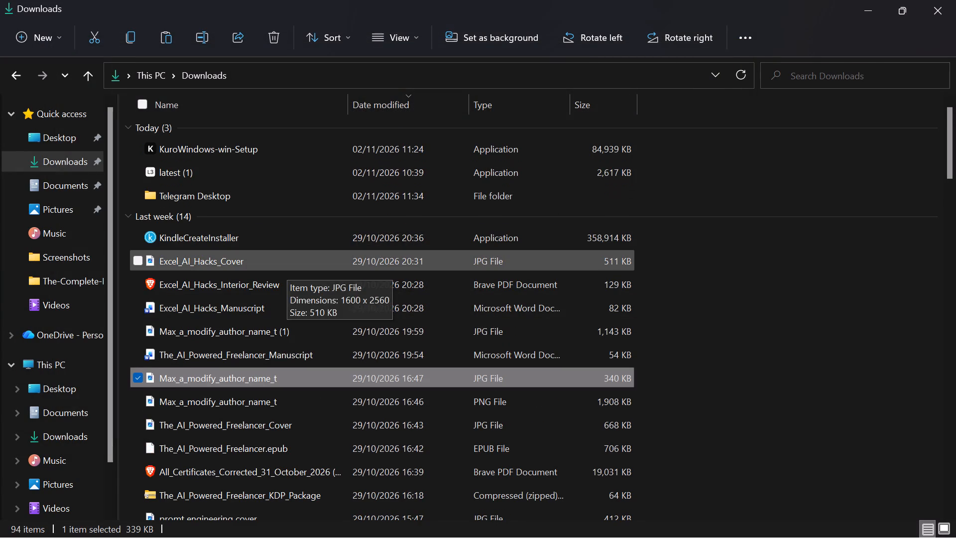
scroll(261, 366, "down", 3)
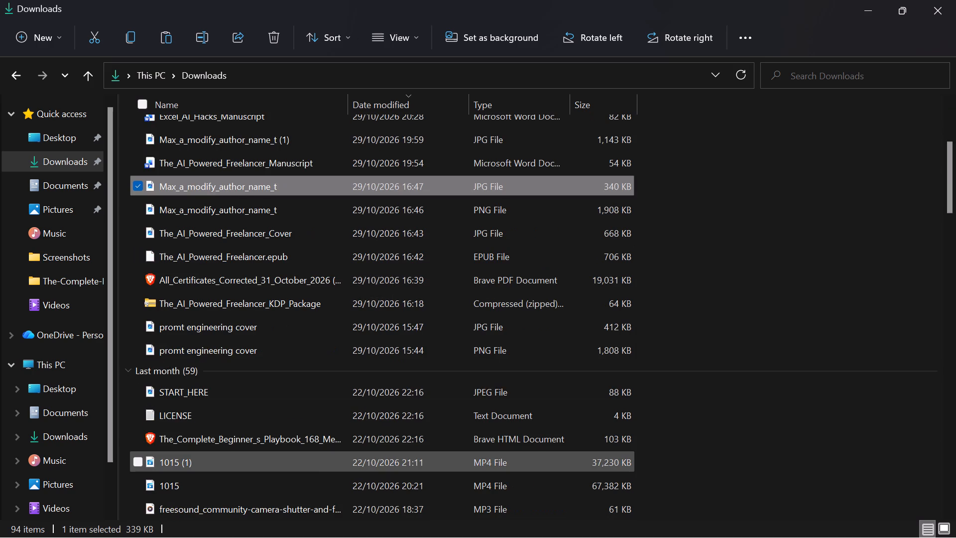
scroll(238, 462, "down", 2)
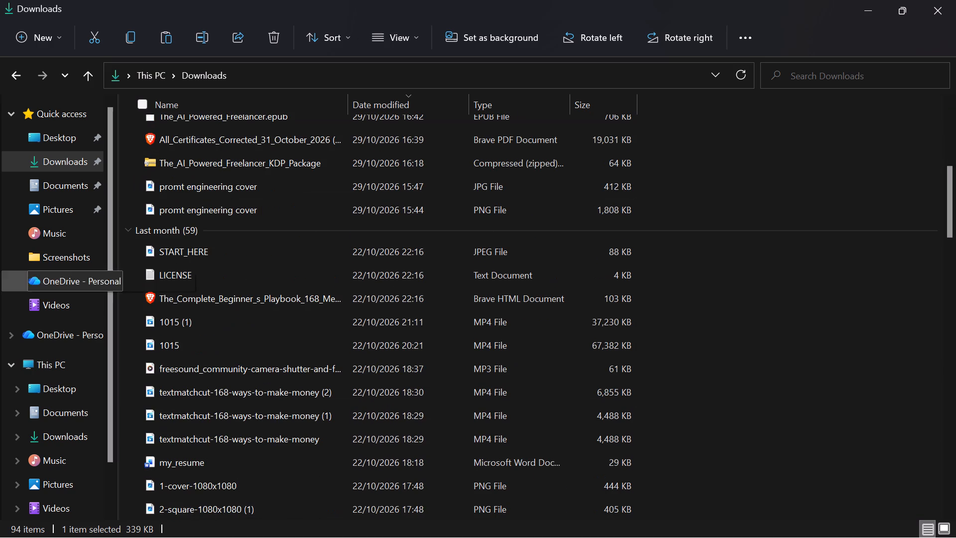
left_click(64, 308)
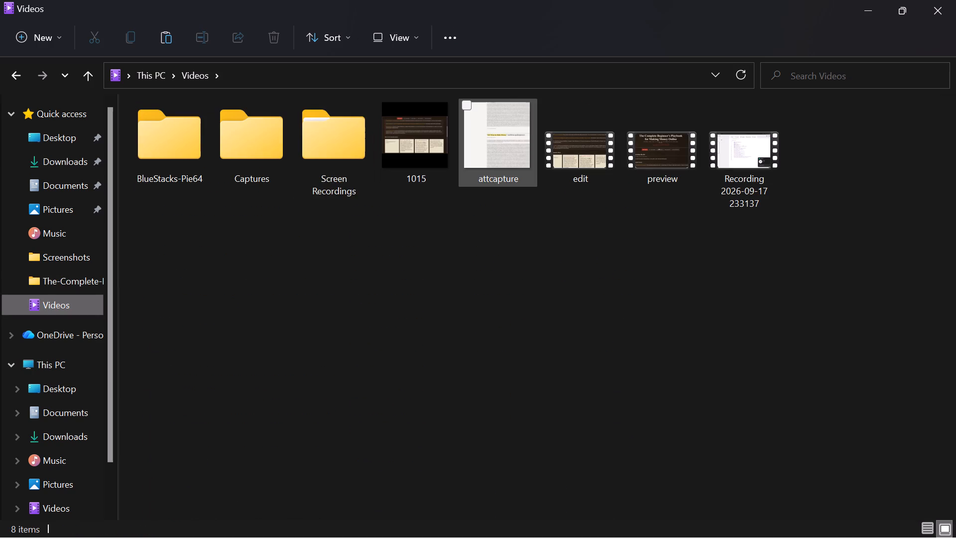
double_click(649, 158)
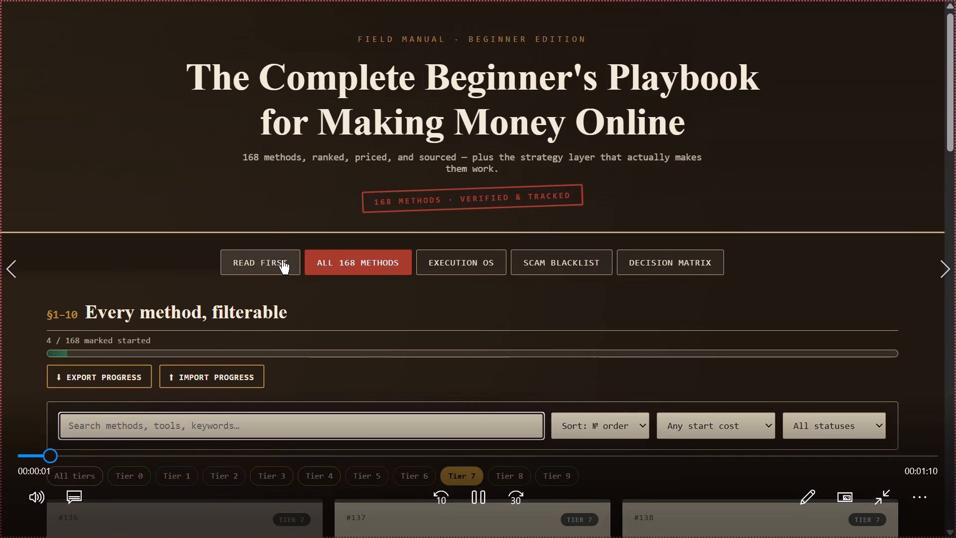
key("Escape")
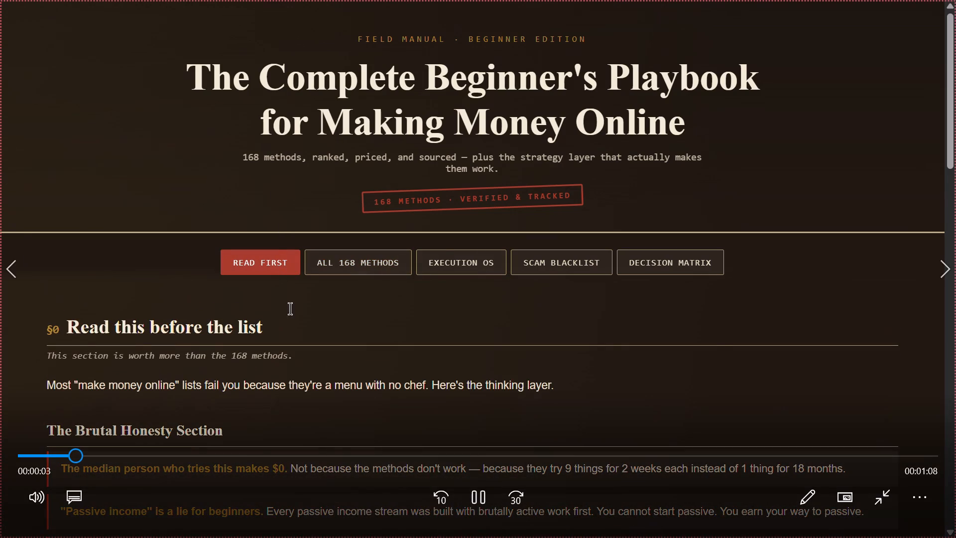
left_click(813, 53)
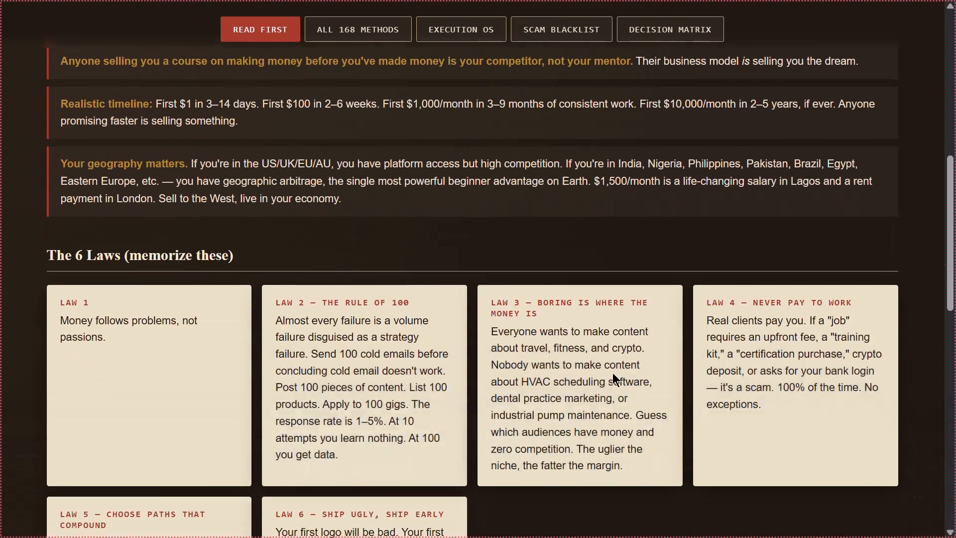
key("Escape")
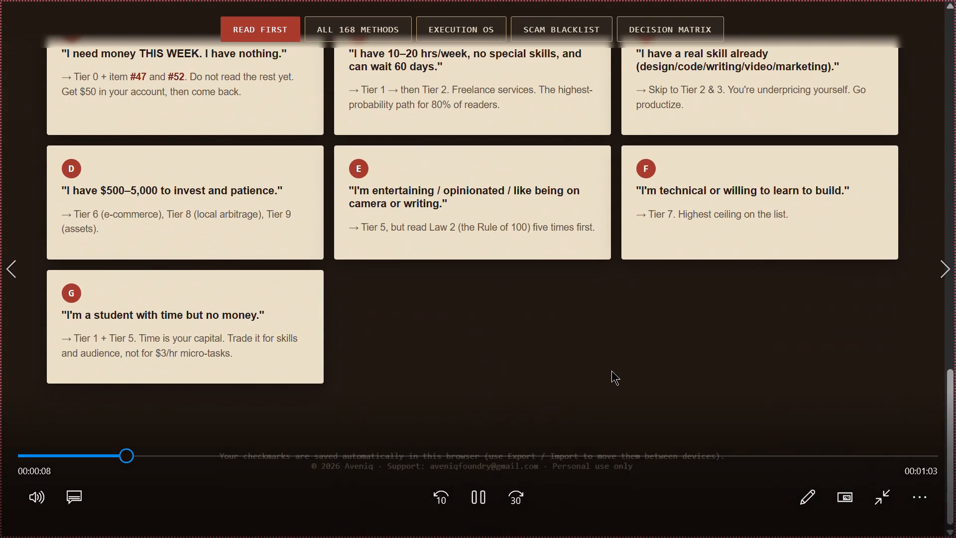
key("Escape")
key("Escape")
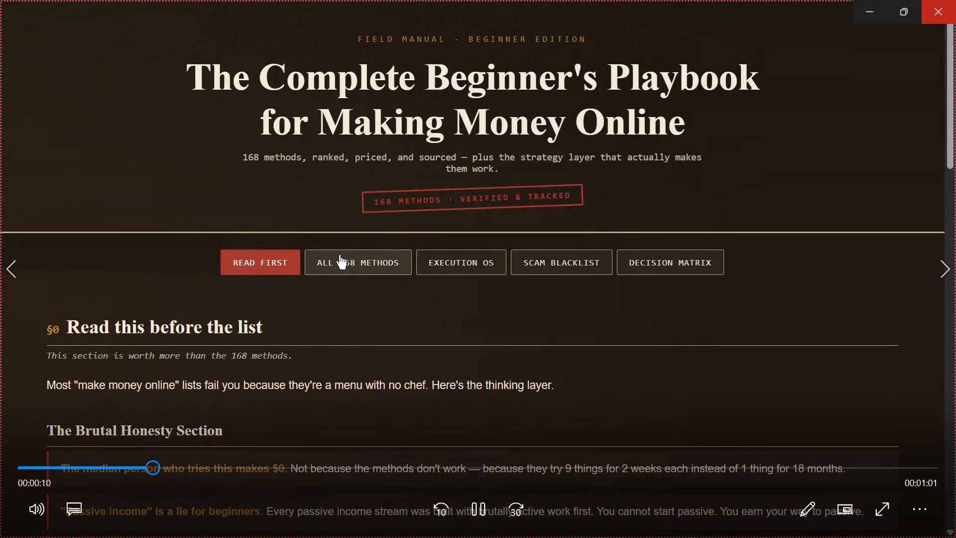
left_click(955, 0)
Play the attcapture video from the Videos folder to check its content, and close the player.
double_click(497, 135)
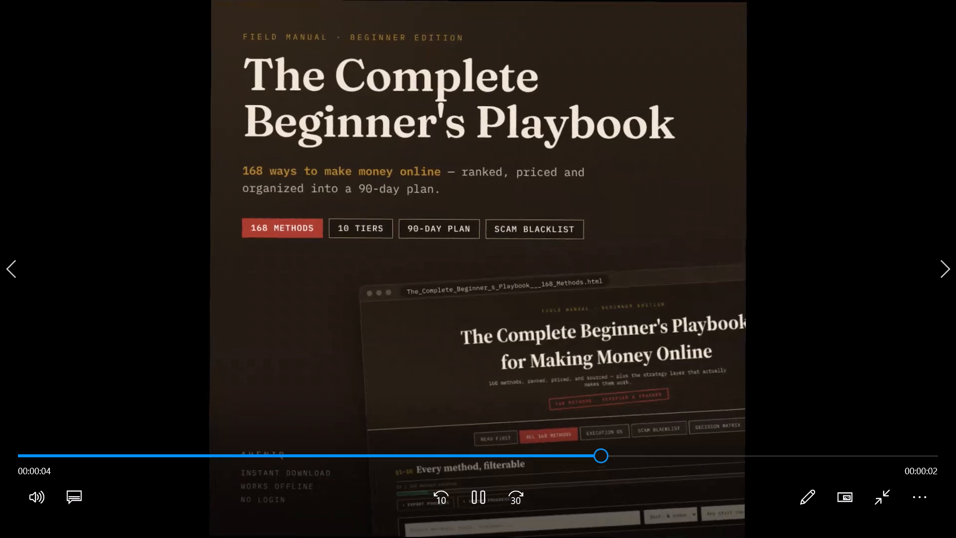
left_click(952, 0)
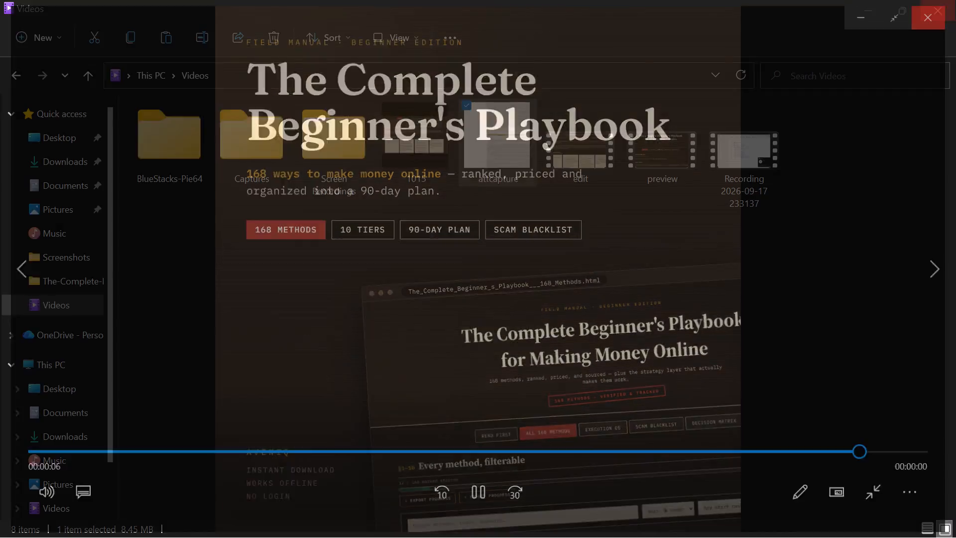
Copy the attcapture video from the Videos folder and paste it onto the blank page 4 in Canva.
left_click_drag(491, 147, 531, 381)
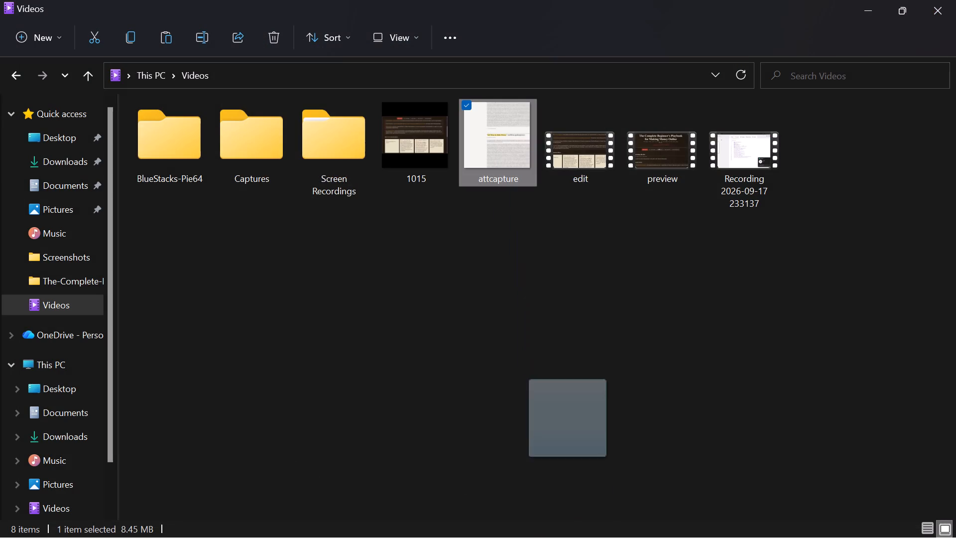
left_click_drag(531, 381, 446, 105)
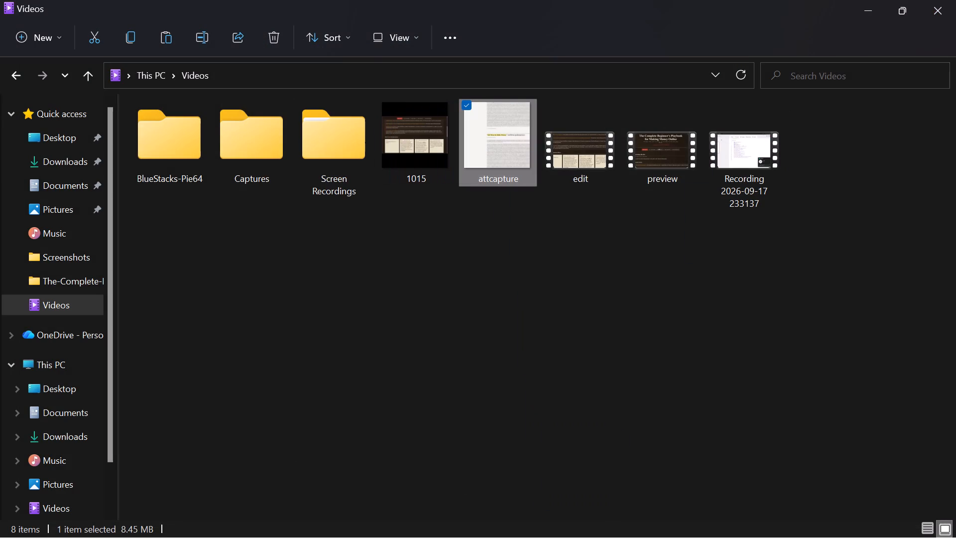
left_click(863, 9)
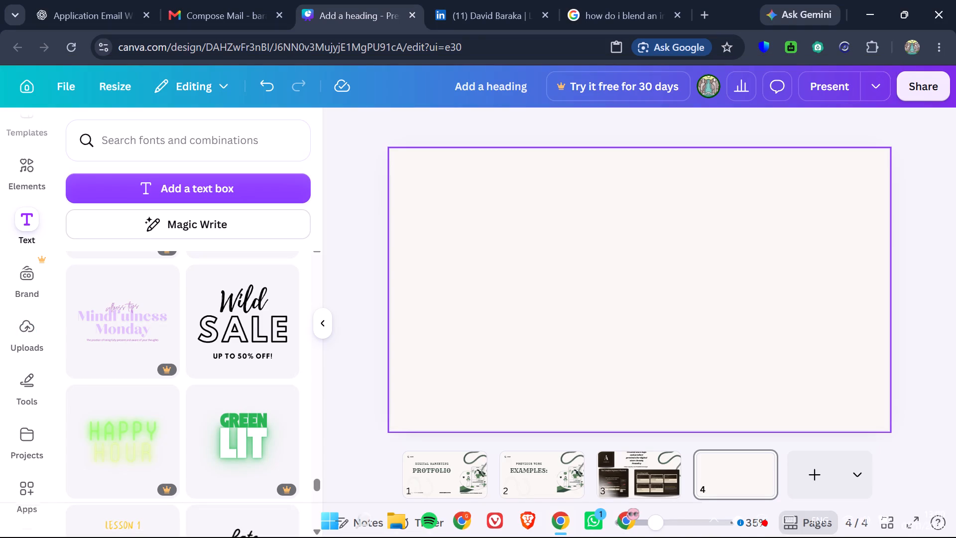
left_click(487, 269)
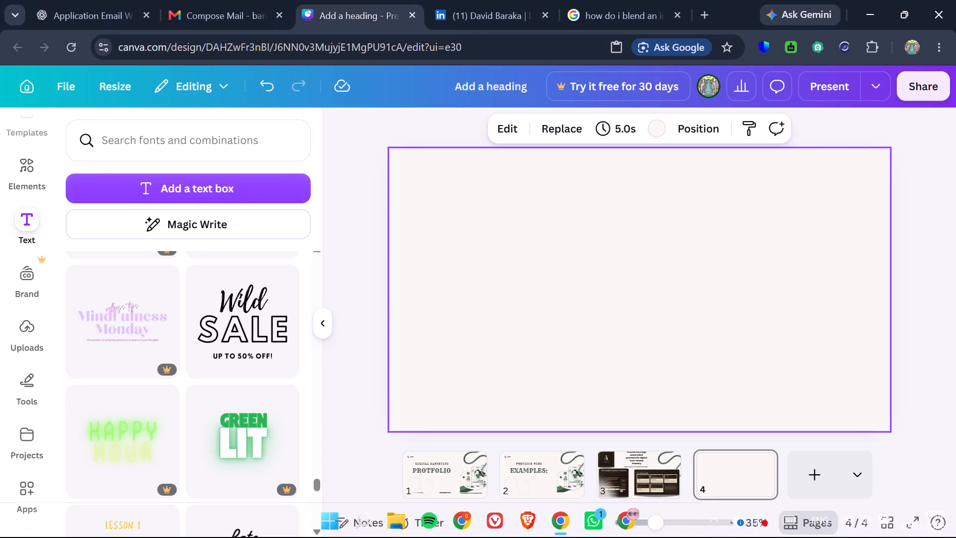
left_click(386, 506)
right_click(491, 111)
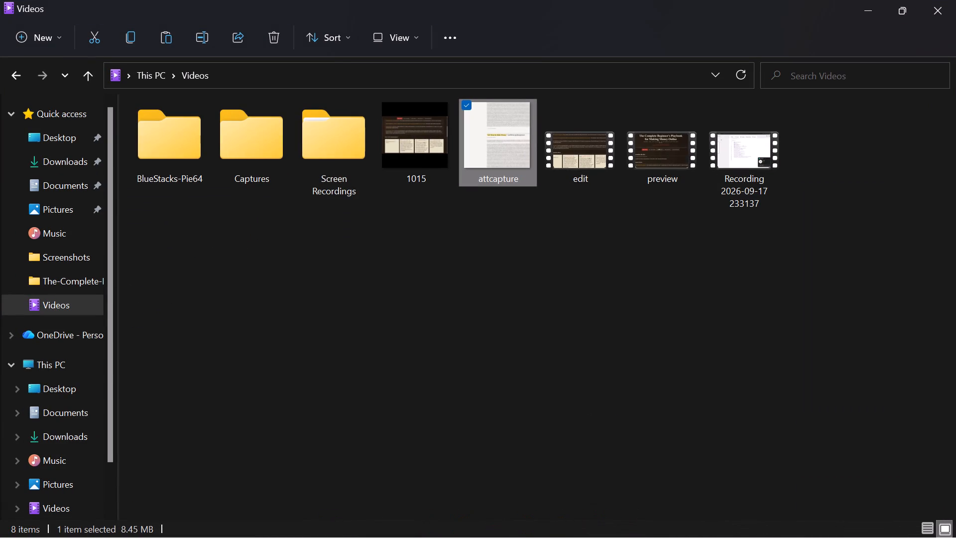
left_click(550, 129)
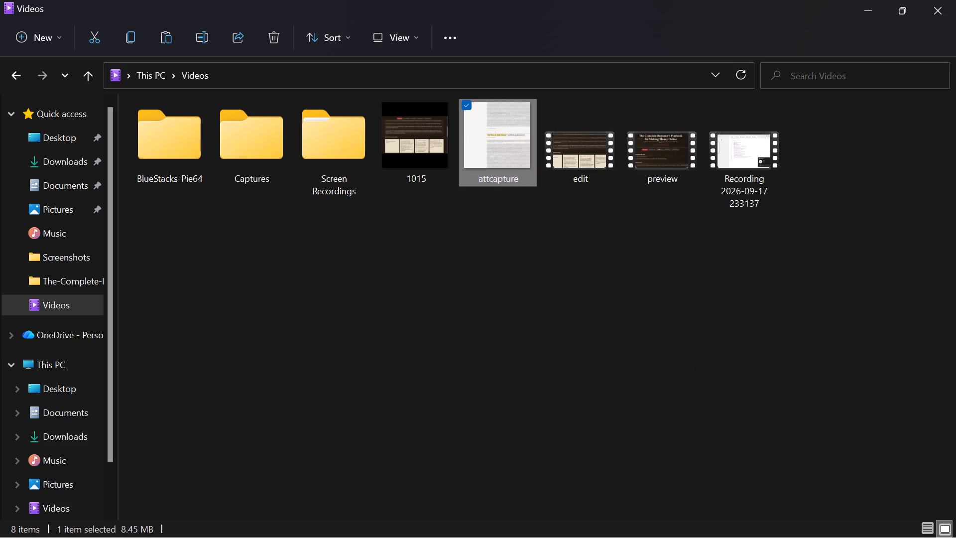
left_click(872, 3)
left_click(648, 252)
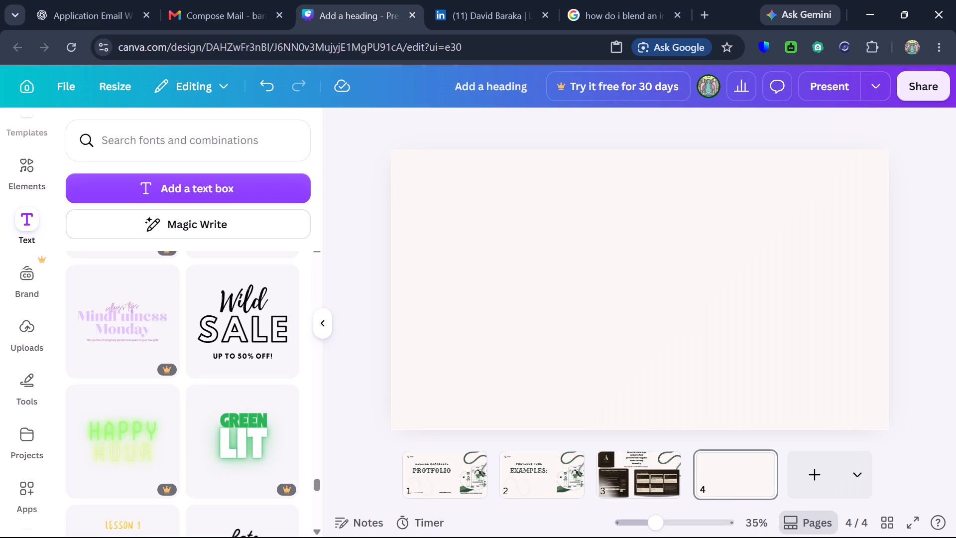
key("ctrl+v")
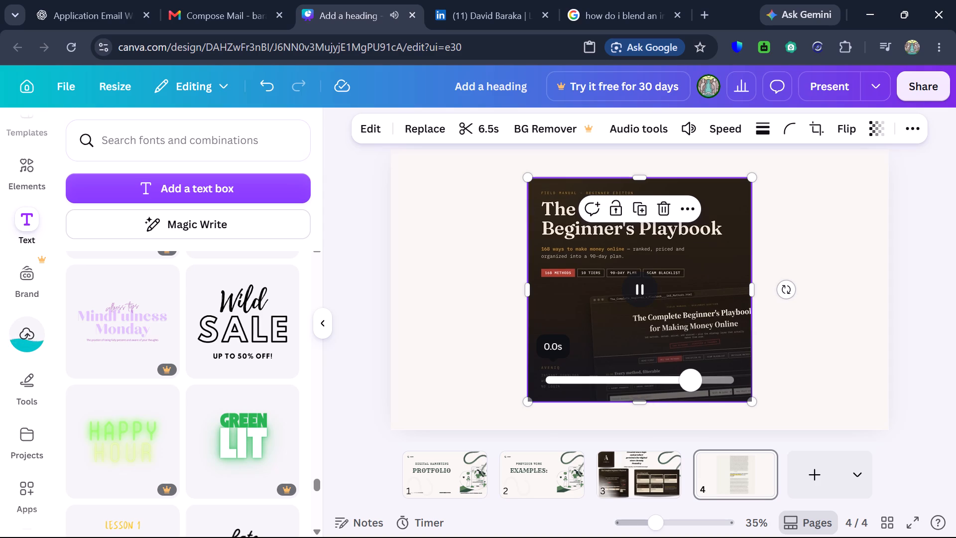
Adjust the size of the pasted video and position it in the lower-left area of page 4, close to the page edges.
left_click_drag(527, 403, 496, 398)
left_click_drag(594, 334, 485, 348)
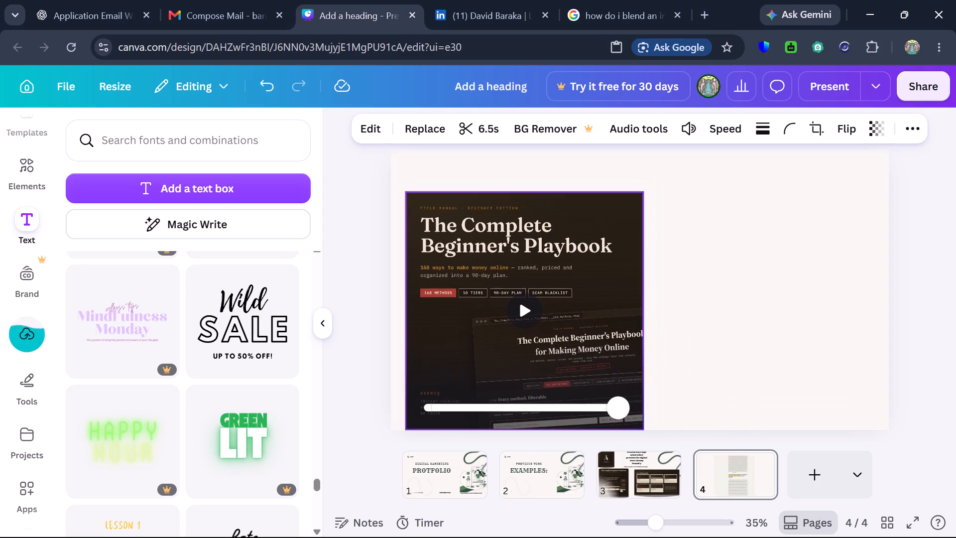
left_click_drag(485, 348, 570, 347)
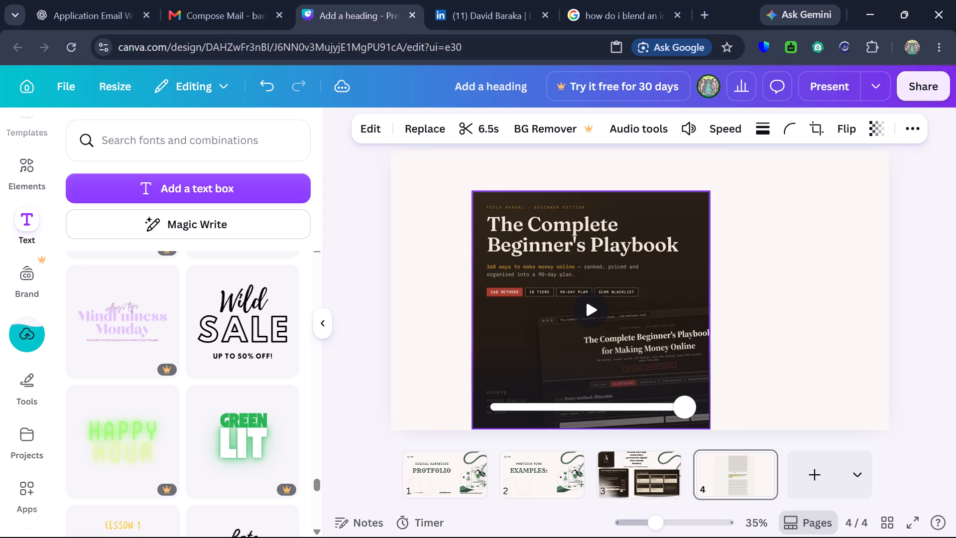
left_click_drag(570, 347, 576, 345)
left_click_drag(497, 187, 507, 202)
left_click_drag(540, 291, 446, 297)
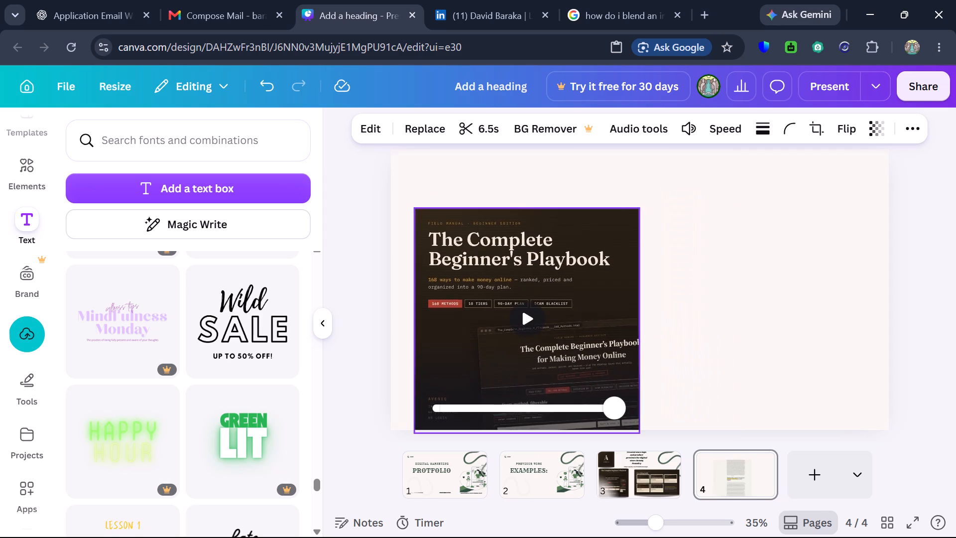
left_click_drag(446, 297, 426, 285)
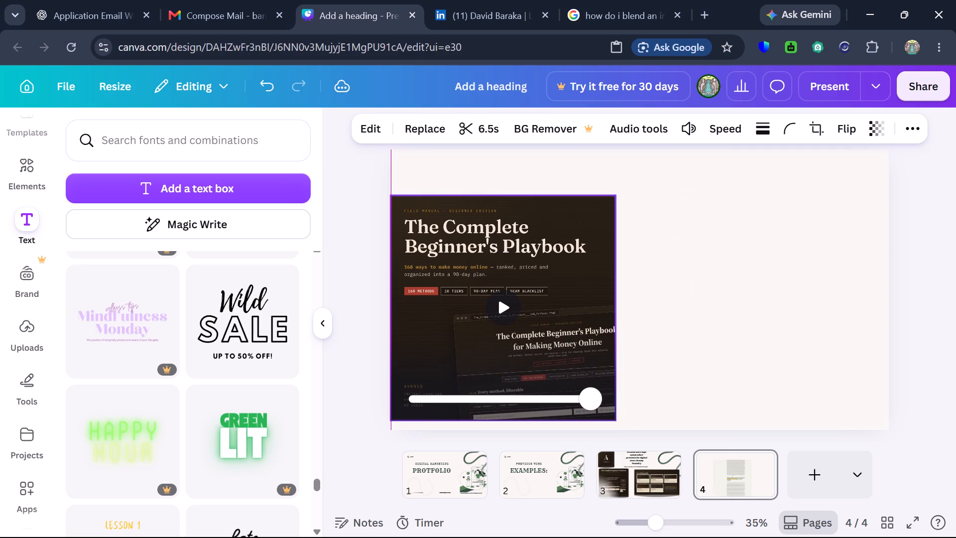
left_click_drag(426, 285, 432, 288)
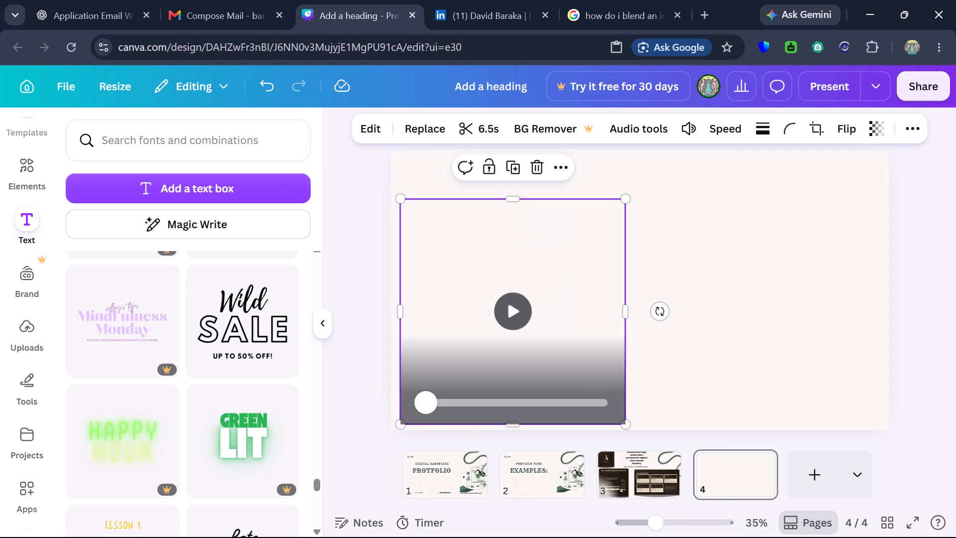
Play the video on page 4, crop a narrow strip off its top edge, and deselect it.
left_click(513, 307)
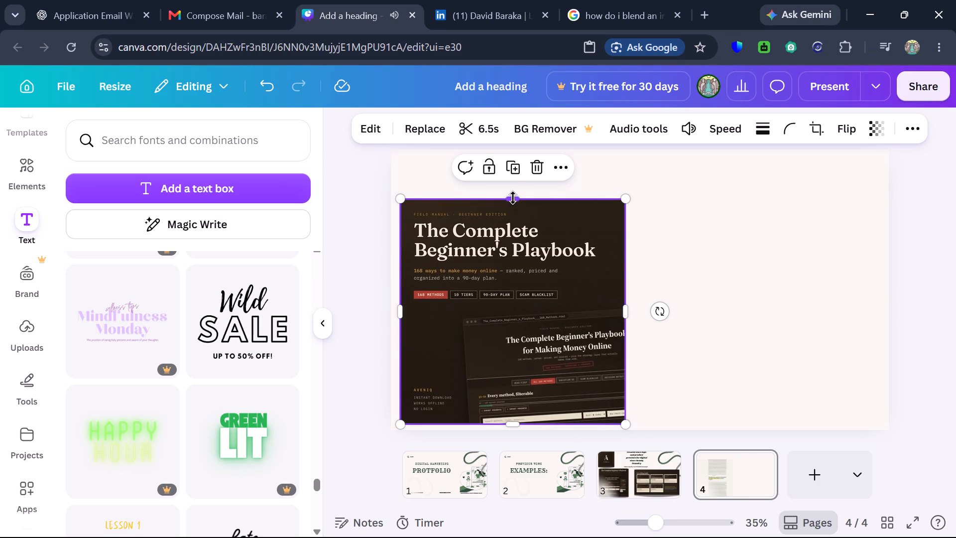
left_click_drag(513, 198, 511, 215)
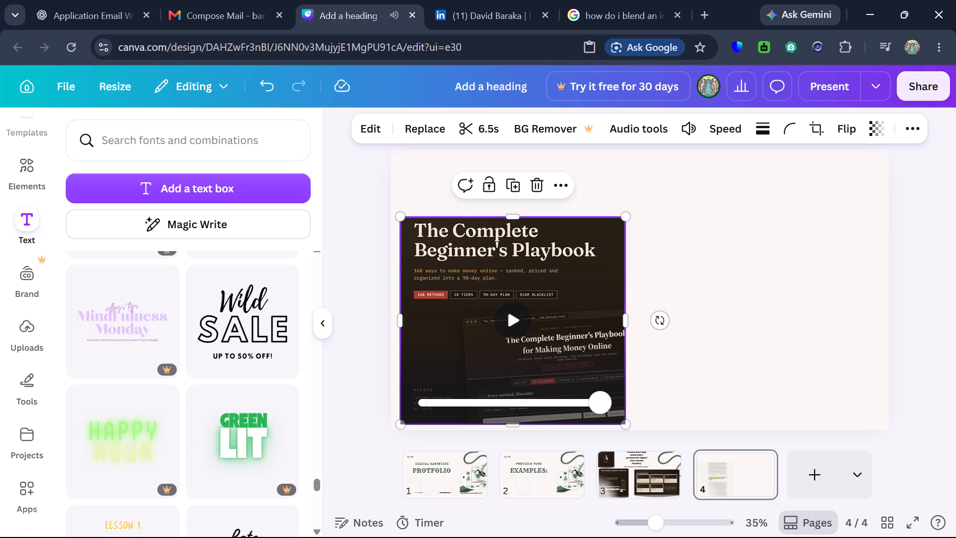
left_click(767, 215)
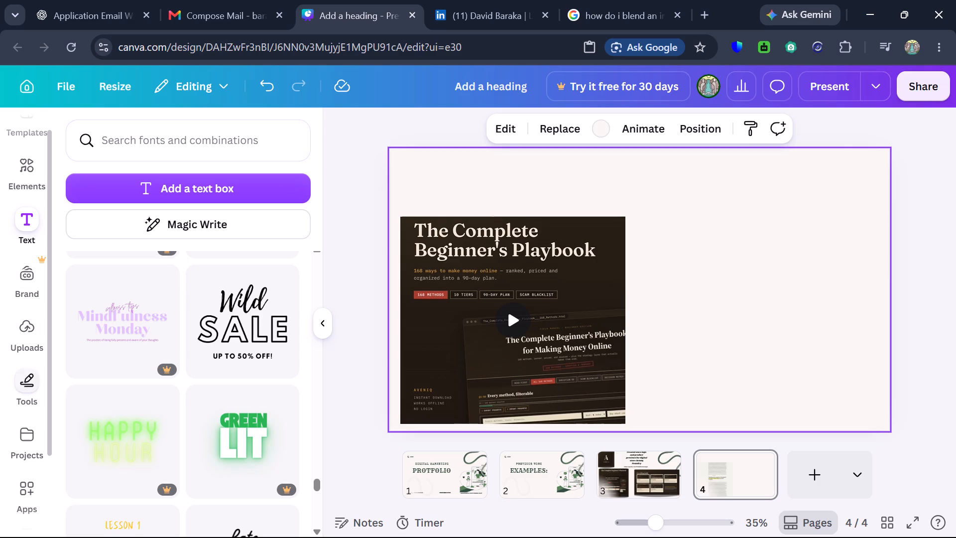
Browse the font combinations for a text style suited to page 4.
scroll(109, 307, "down", 10)
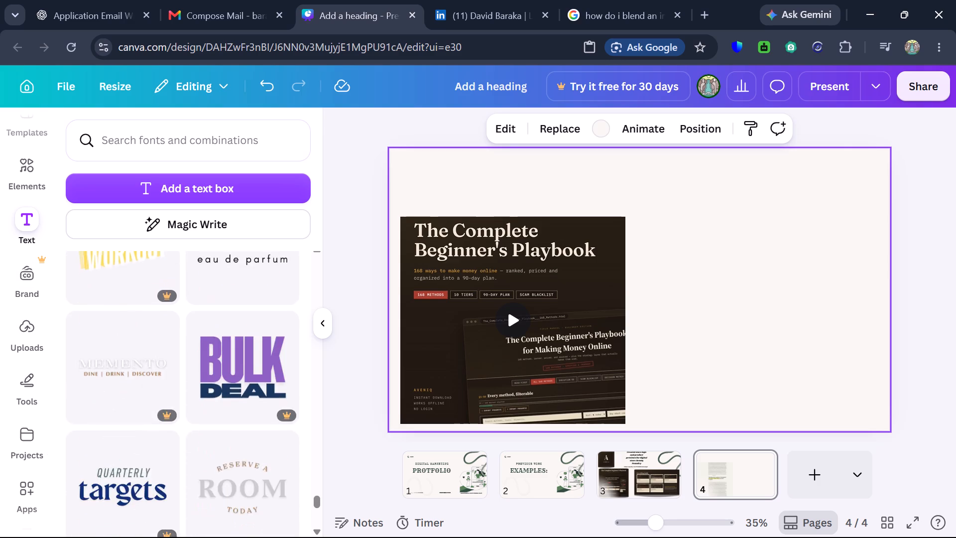
scroll(119, 332, "down", 13)
scroll(117, 340, "up", 3)
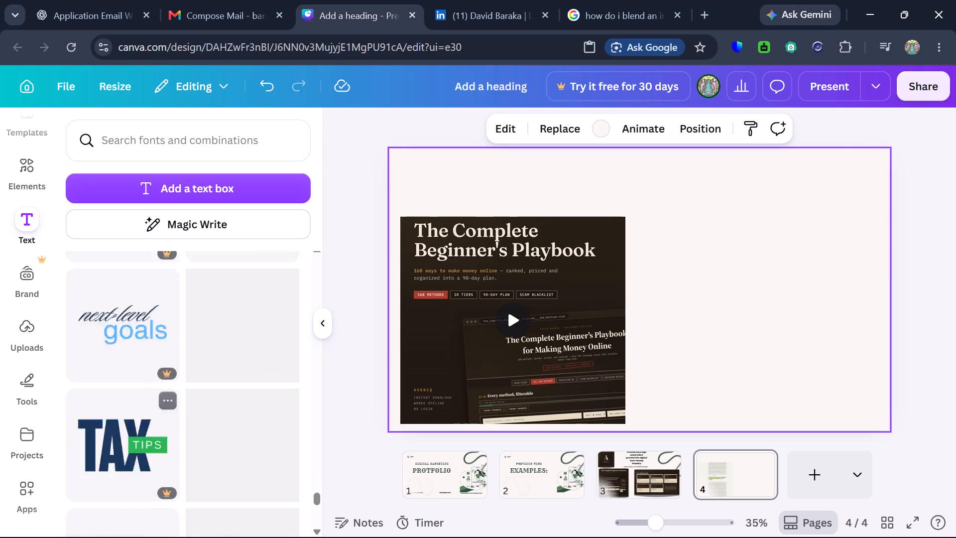
scroll(117, 340, "up", 15)
Browse the shape elements and add a basic square to page 4.
left_click(38, 187)
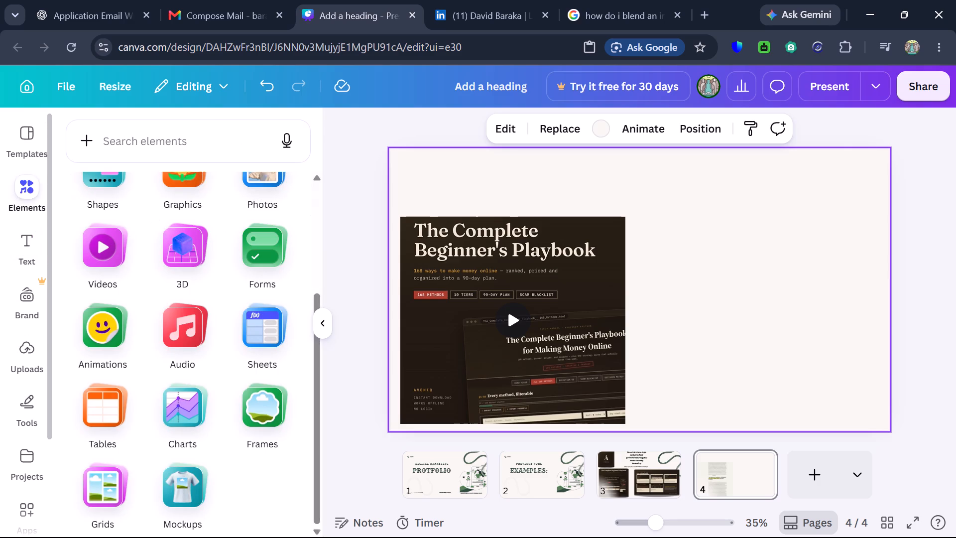
scroll(190, 244, "up", 4)
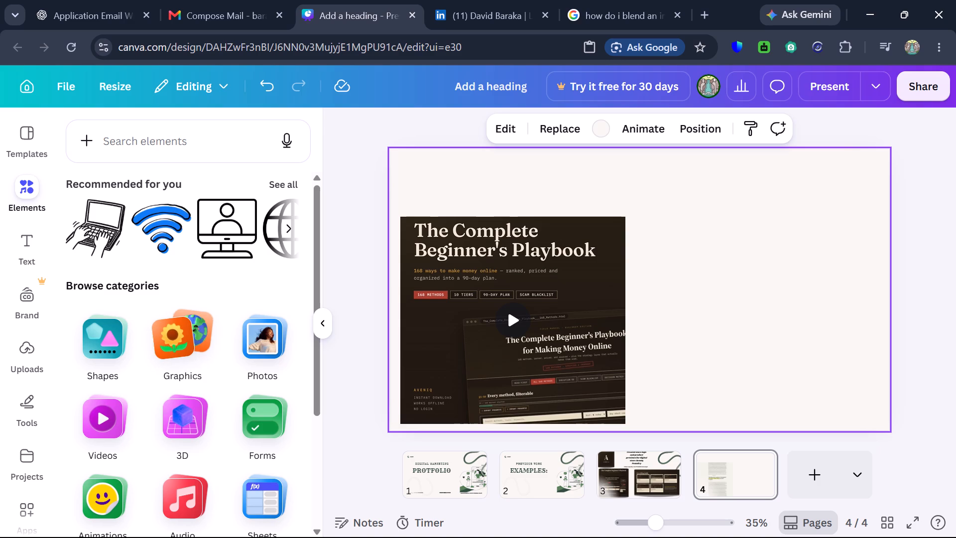
left_click(104, 342)
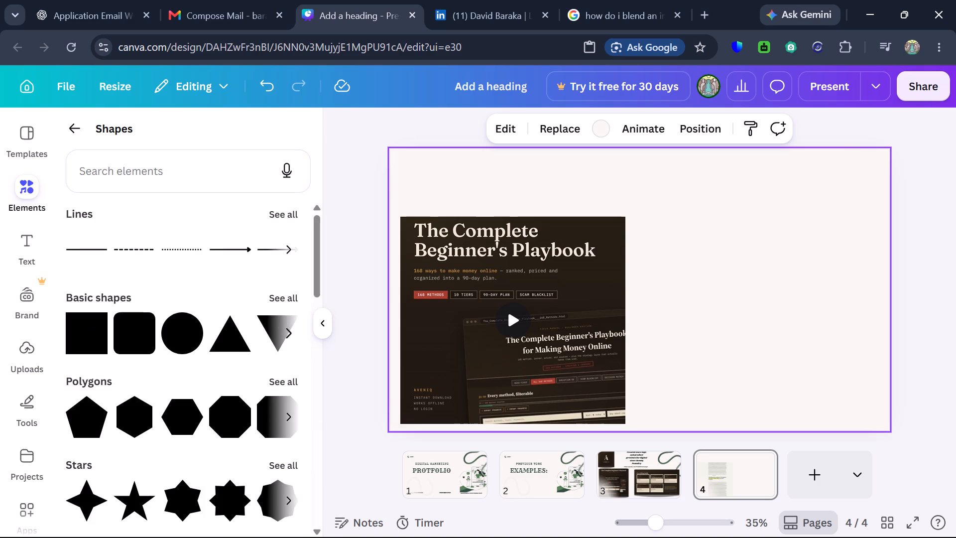
scroll(234, 350, "down", 6)
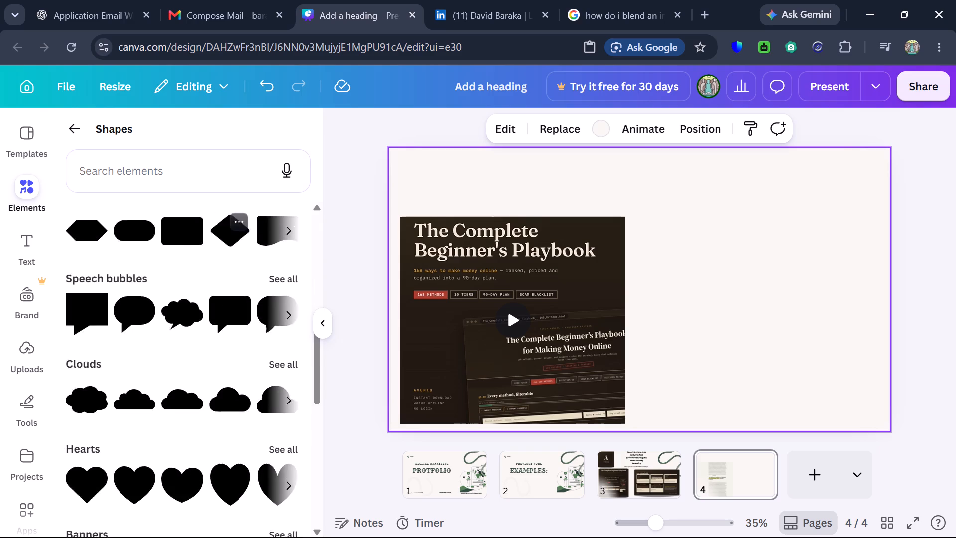
scroll(233, 352, "down", 8)
scroll(222, 343, "up", 7)
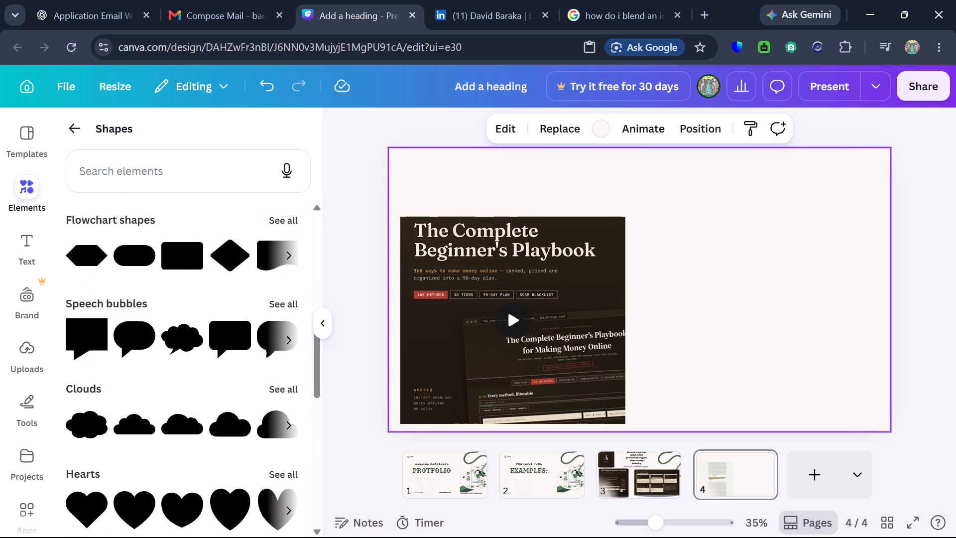
scroll(213, 337, "up", 5)
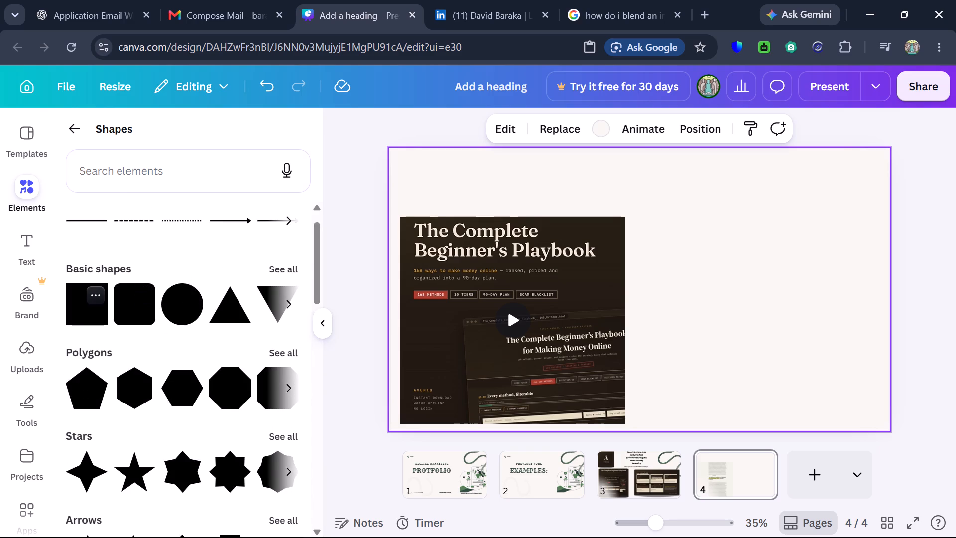
left_click(287, 303)
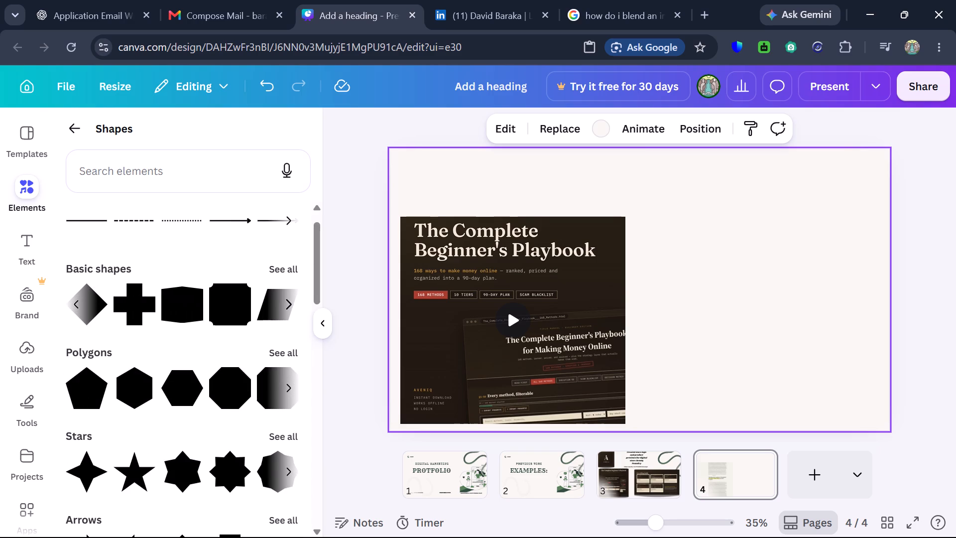
left_click(82, 295)
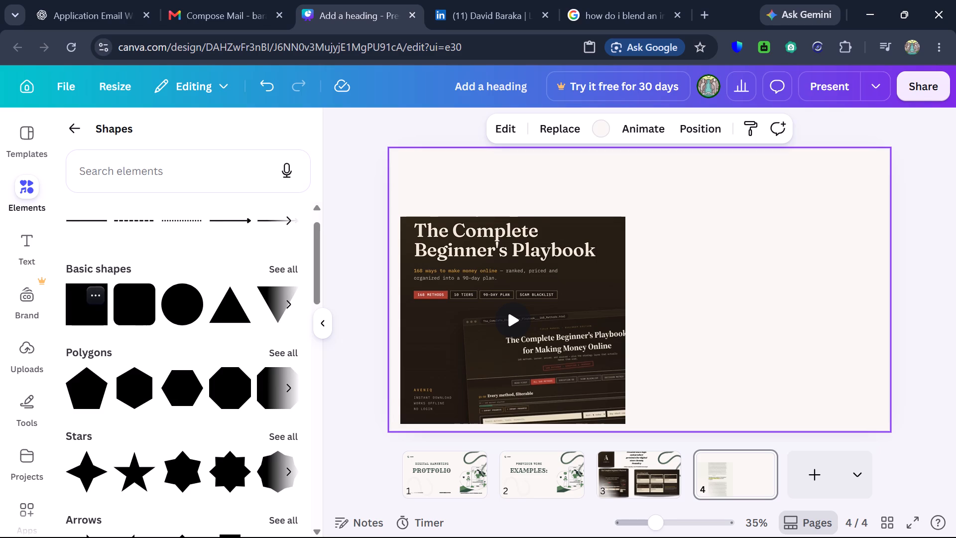
left_click(79, 299)
Reshape the square into a wide, shallow banner above the video, starting at page 4's left edge and spanning nearly its full width.
left_click_drag(630, 285, 555, 177)
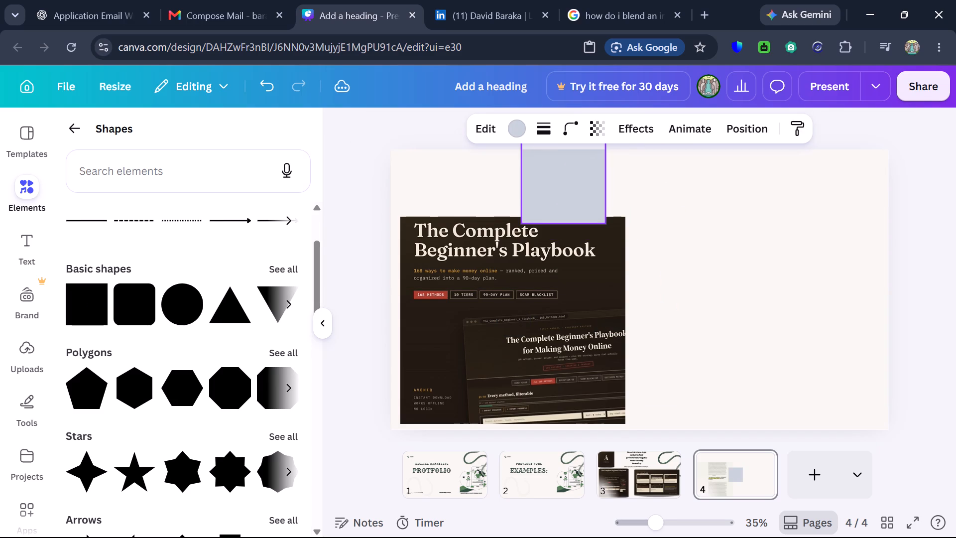
left_click_drag(555, 177, 551, 217)
left_click_drag(558, 260, 558, 228)
left_click_drag(563, 186, 470, 161)
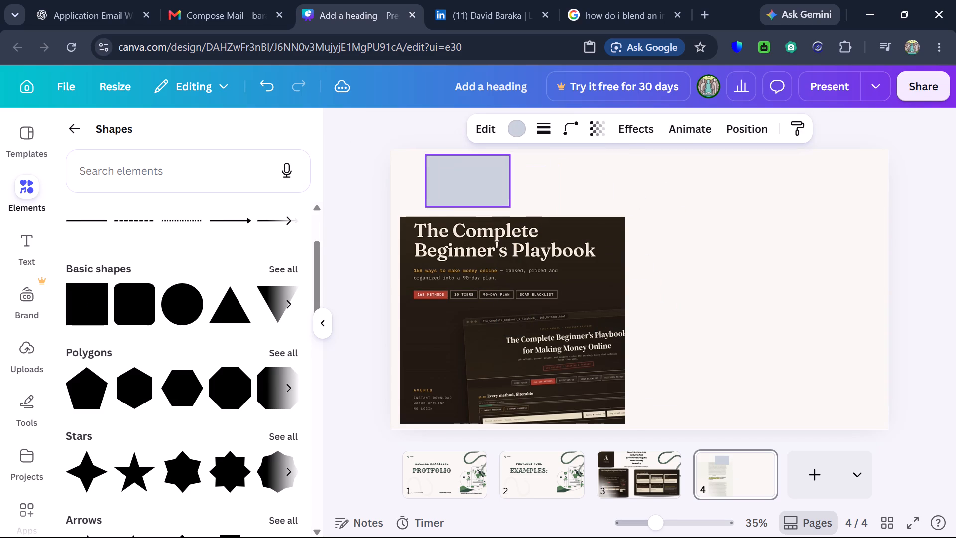
left_click_drag(470, 161, 451, 161)
left_click_drag(490, 179, 530, 179)
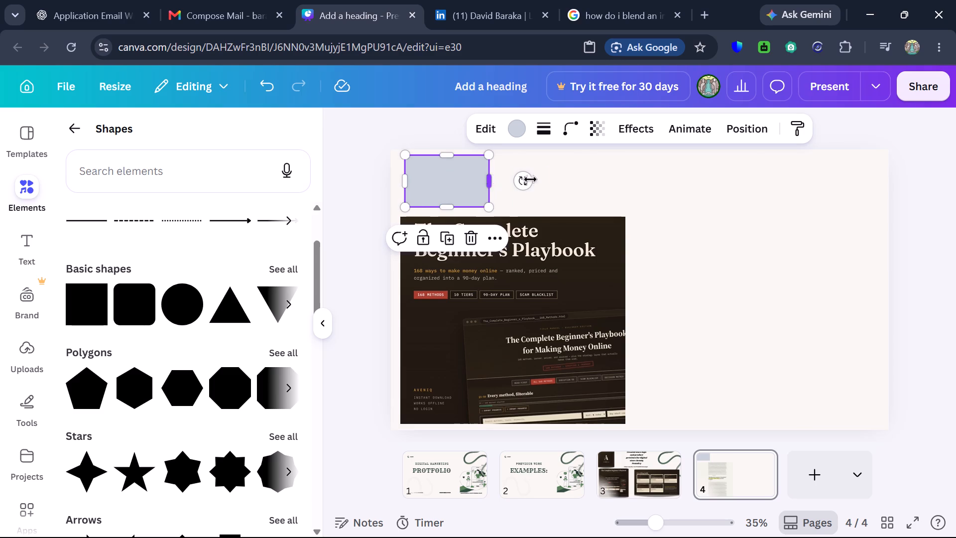
left_click_drag(530, 179, 876, 158)
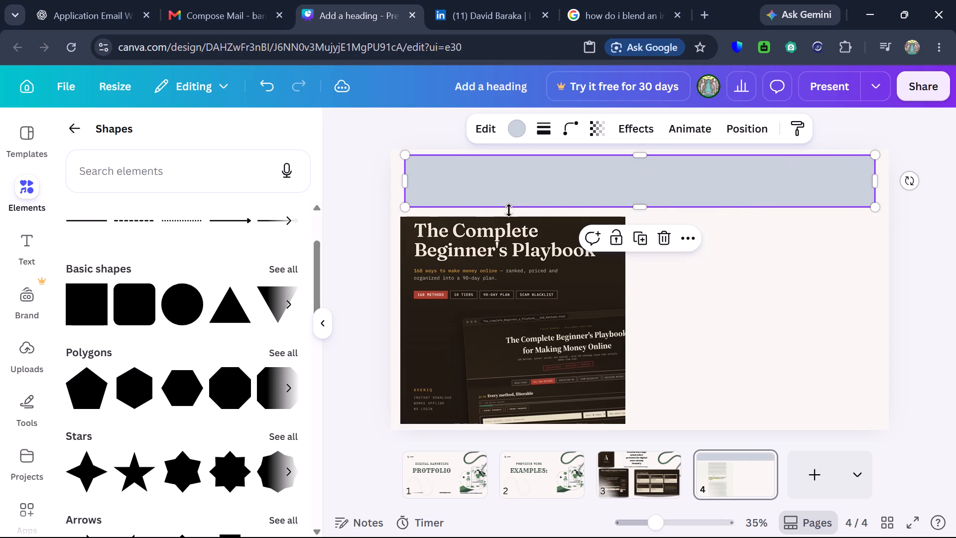
left_click_drag(407, 208, 399, 212)
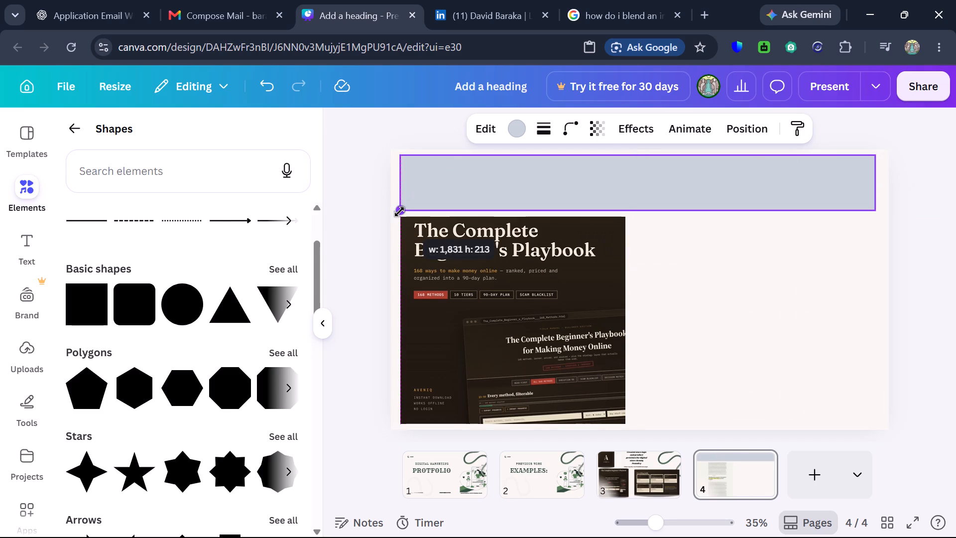
left_click_drag(399, 212, 393, 215)
Move the video flush with page 4's left edge, directly beneath the banner.
left_click_drag(440, 283, 440, 283)
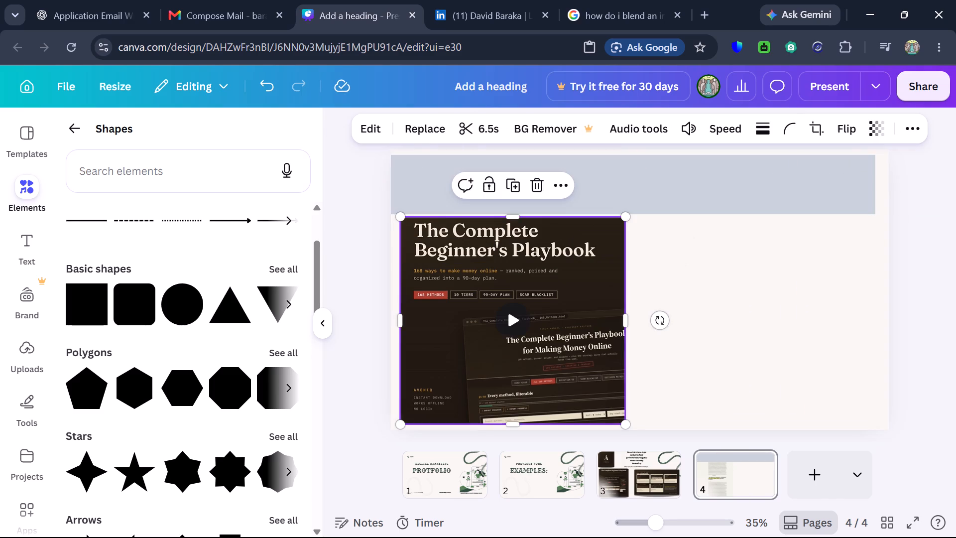
left_click_drag(440, 283, 429, 282)
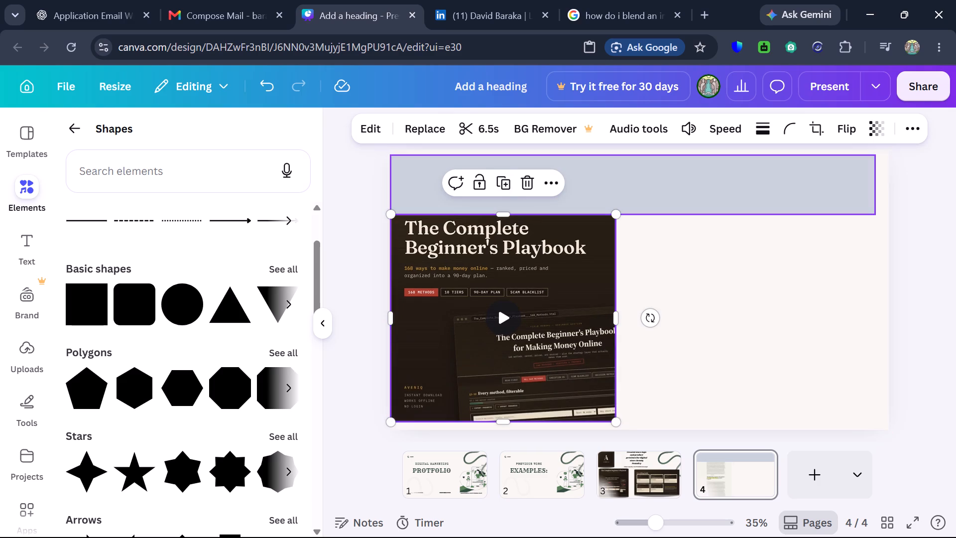
Fill the banner with the very dark brown from the photo colors so it matches the video, and deselect it.
left_click(632, 176)
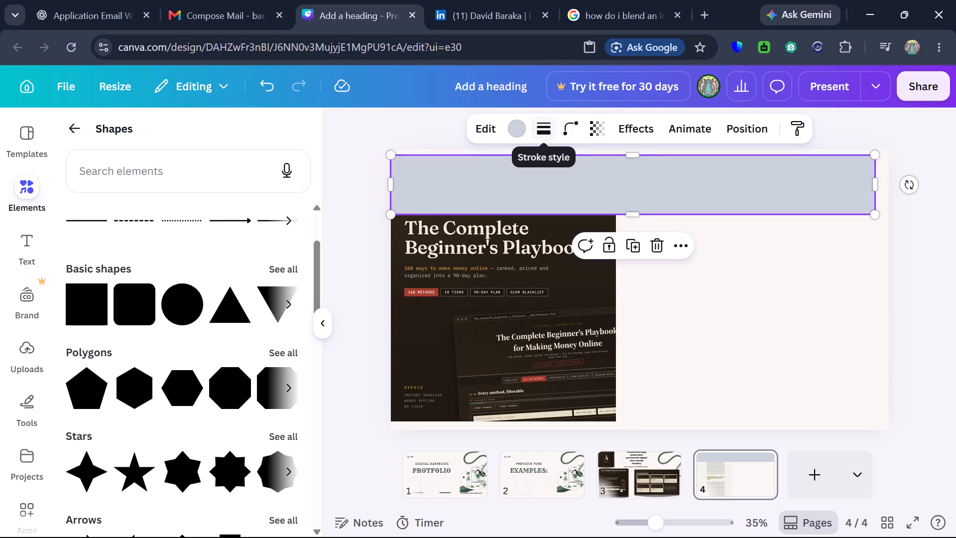
left_click(516, 124)
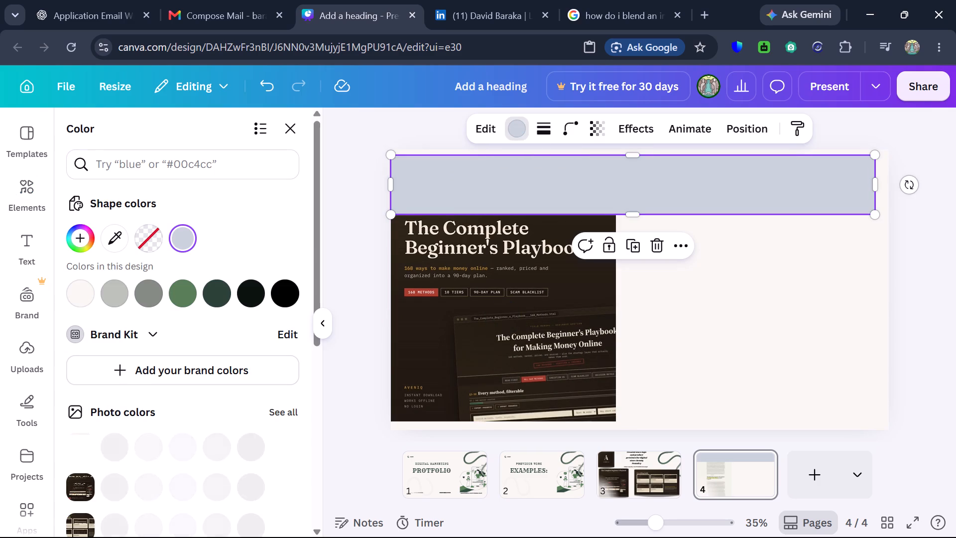
left_click(119, 487)
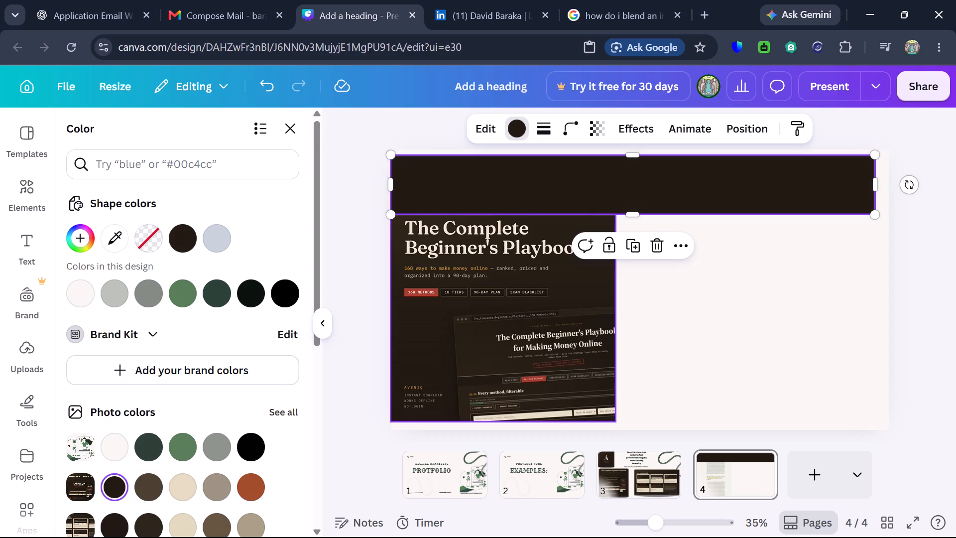
left_click(498, 334)
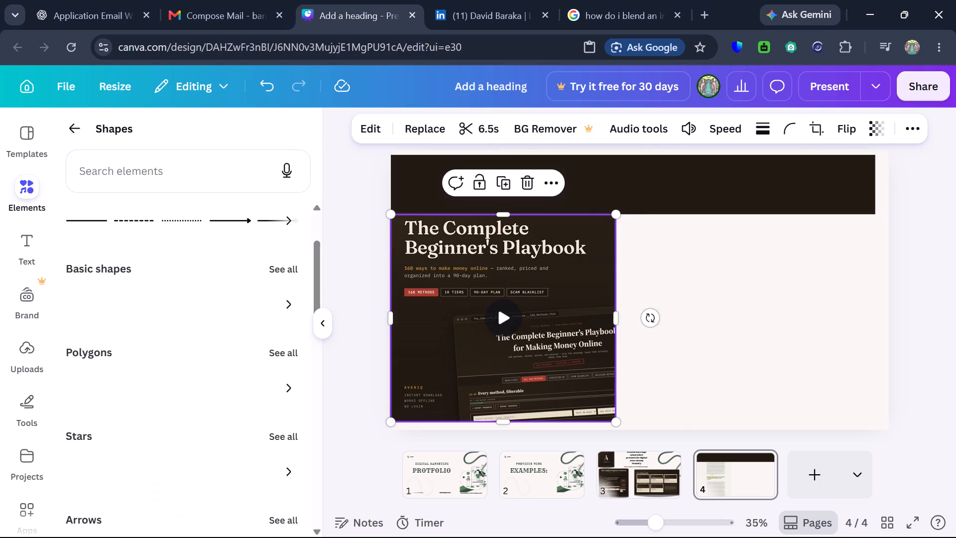
left_click(681, 331)
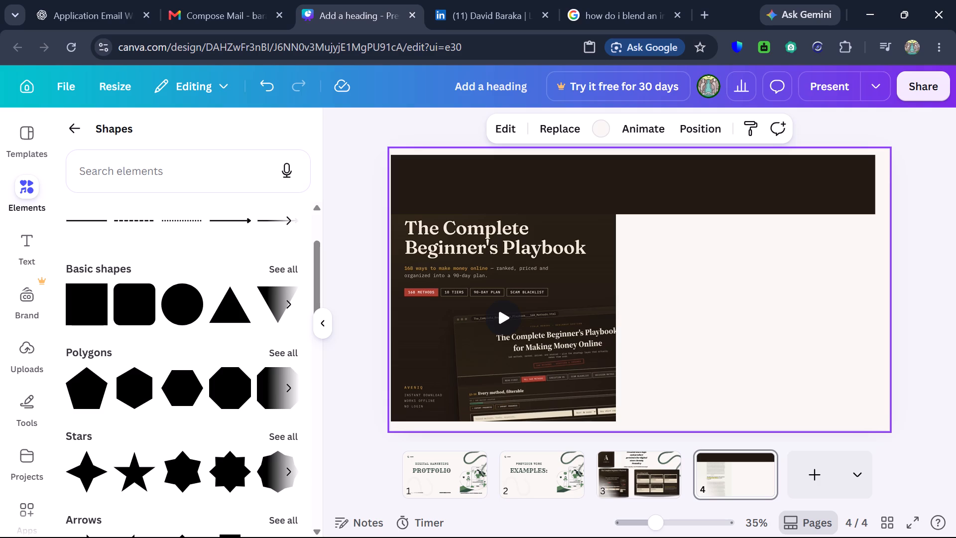
Add a text box to page 4 and place it midway up the dark banner.
left_click(578, 176)
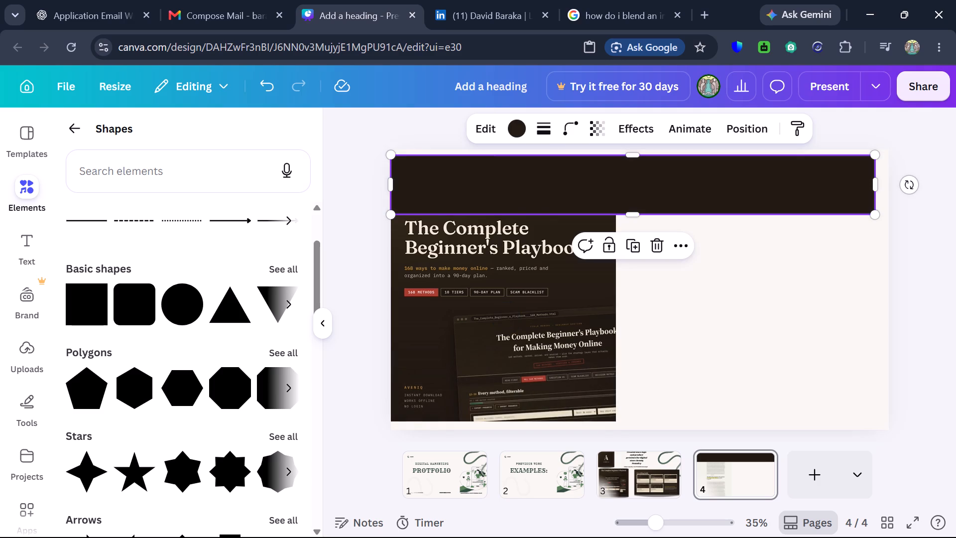
left_click(38, 233)
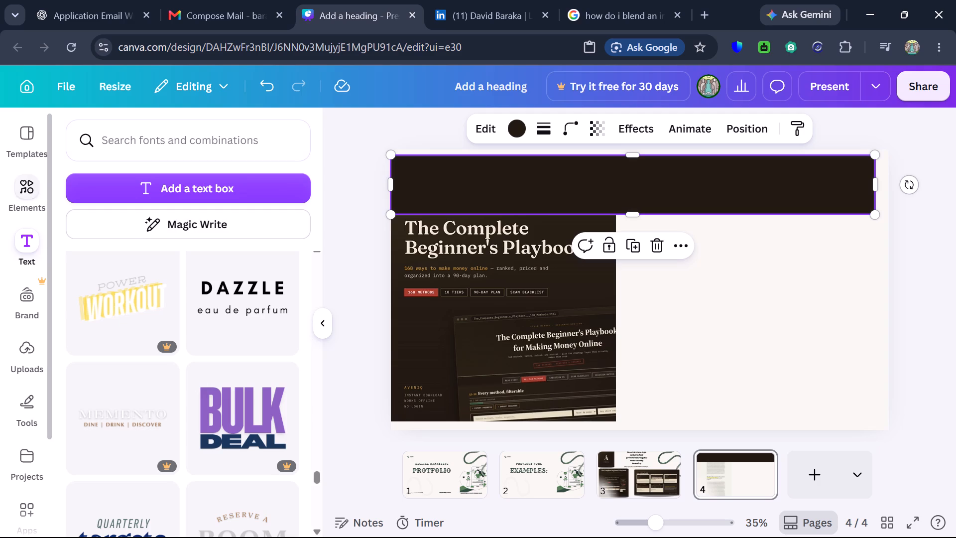
left_click(176, 189)
left_click_drag(628, 222, 629, 222)
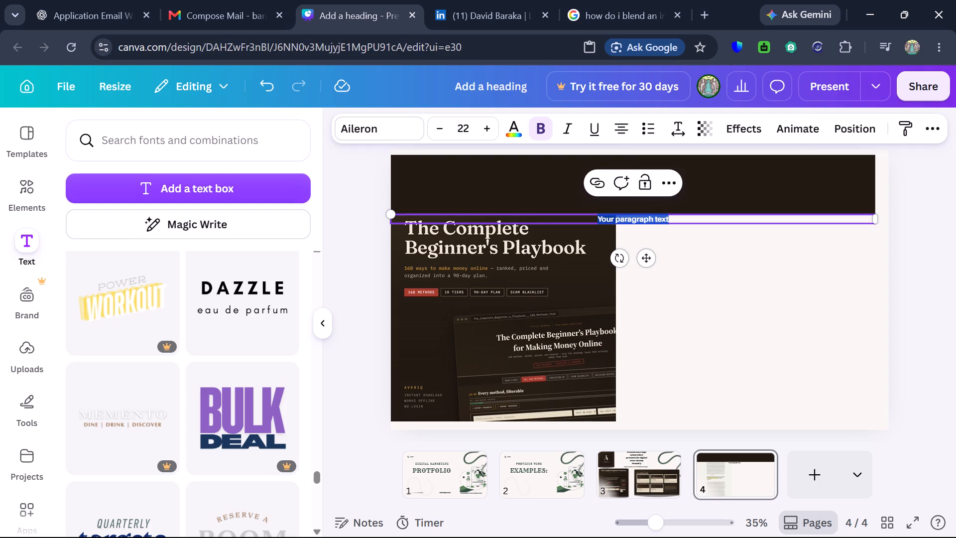
left_click_drag(629, 222, 629, 207)
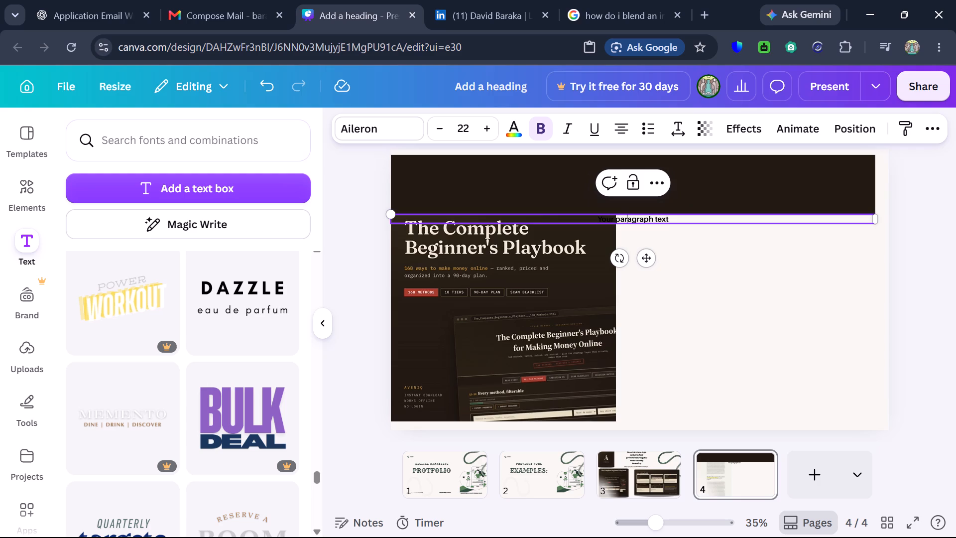
left_click_drag(608, 213, 608, 204)
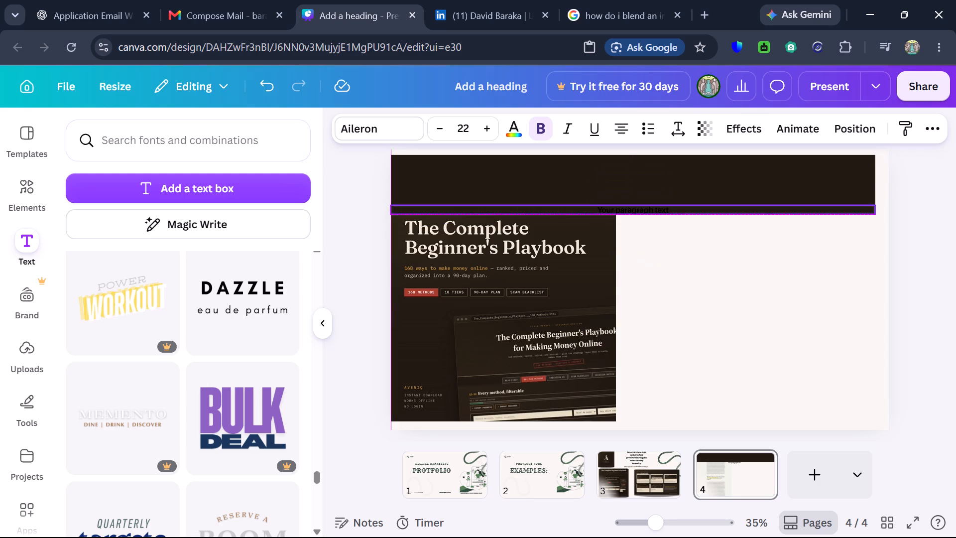
left_click_drag(608, 204, 614, 175)
Format the banner's placeholder text at size 33 in the Gagalin font.
left_click(633, 180)
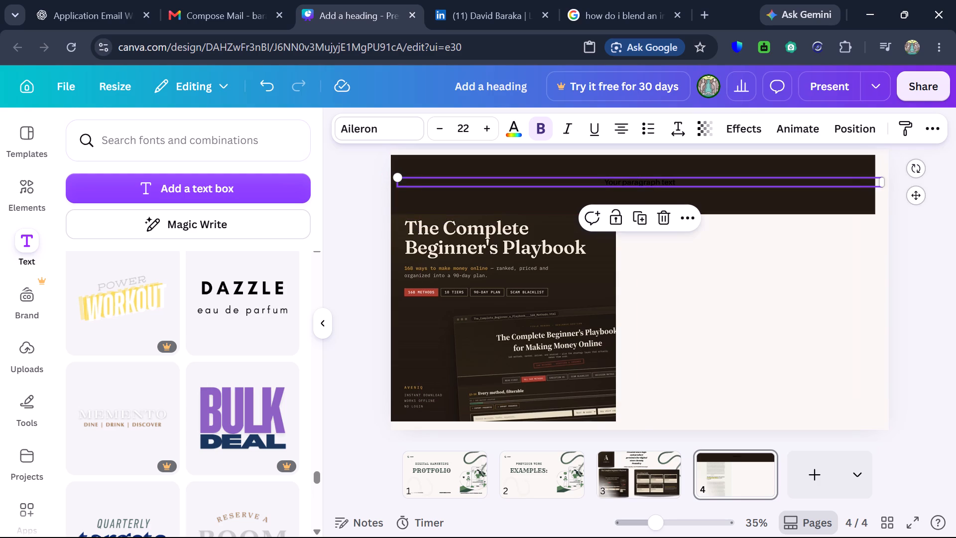
triple_click(486, 125)
triple_click(488, 125)
triple_click(488, 125)
double_click(488, 125)
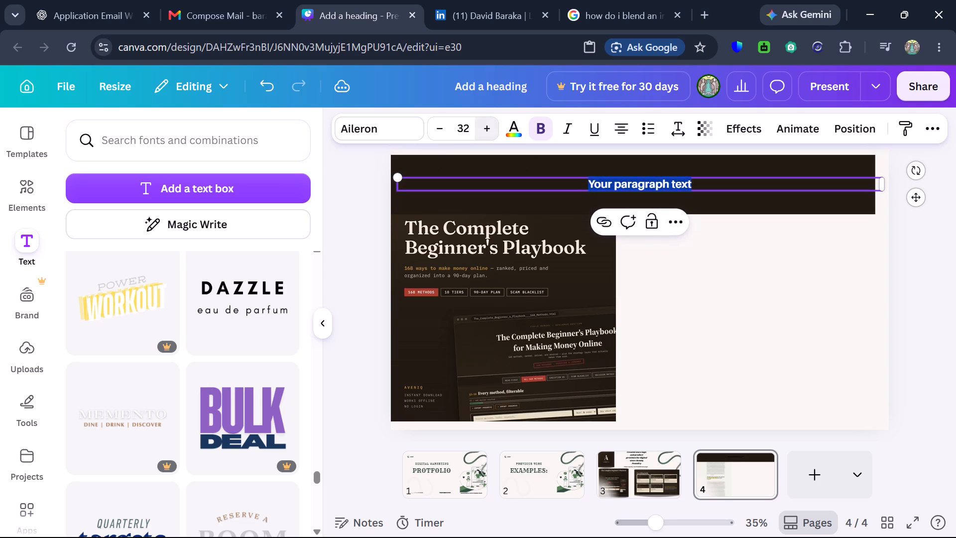
left_click(392, 132)
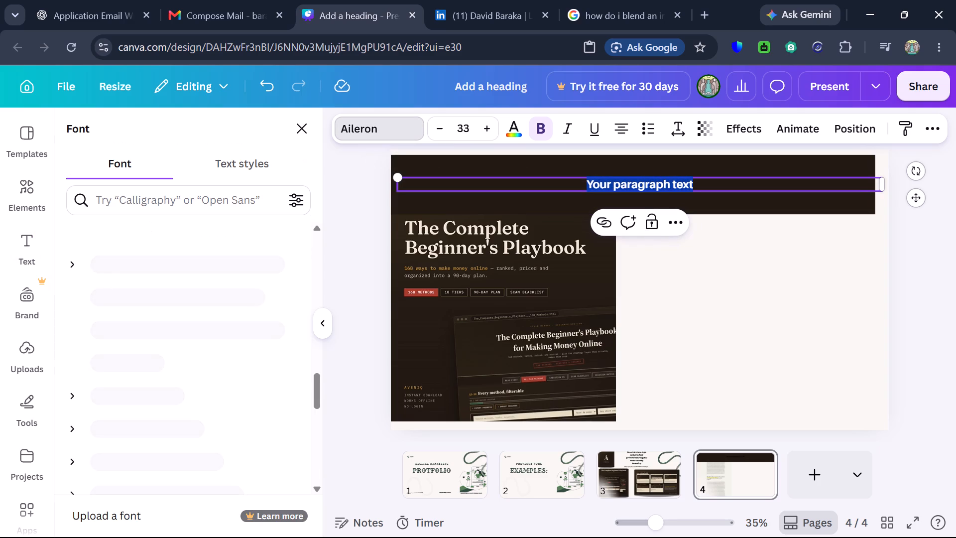
left_click(143, 315)
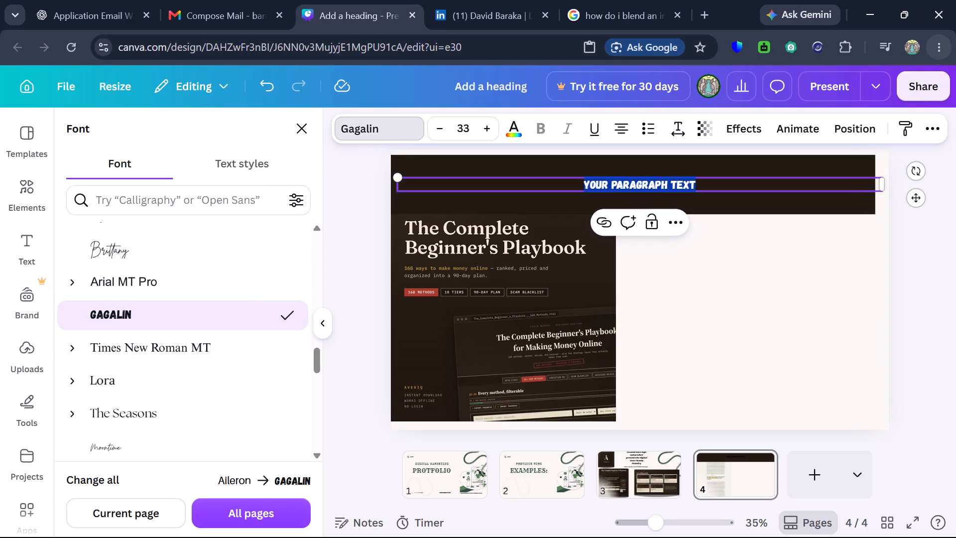
Replace the banner's placeholder text with "AVENIQ FOUNDRY".
key("a")
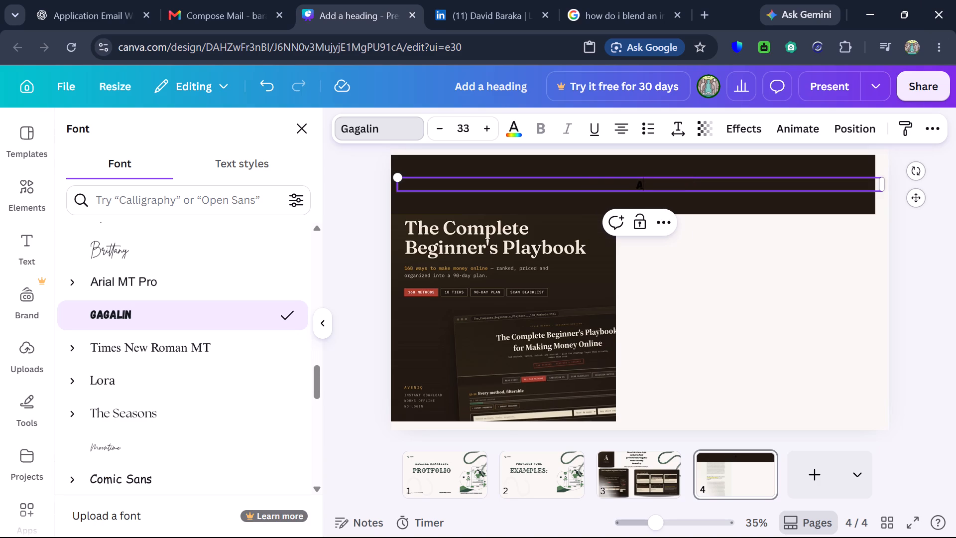
key("v")
type("ENIQ")
key("space")
type("FOUNDRy")
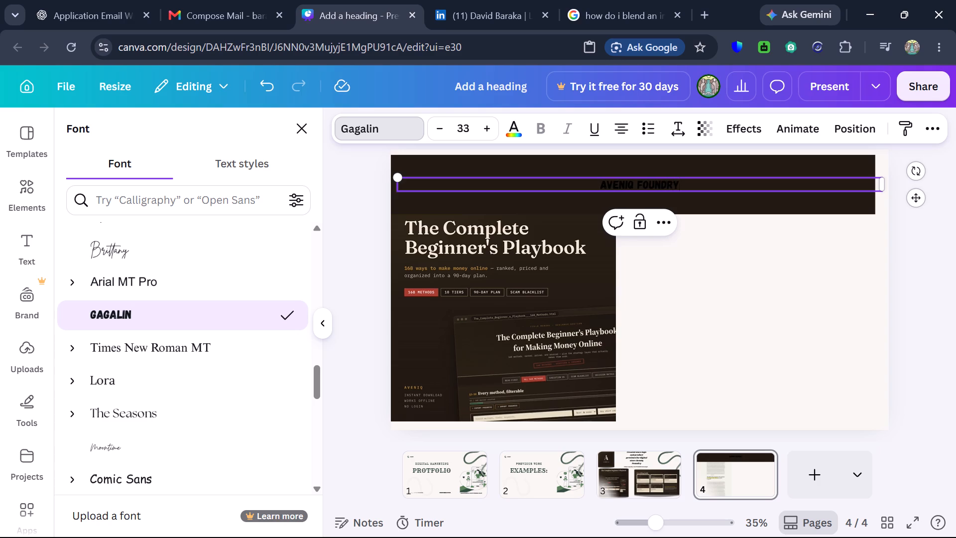
Stretch the AVENIQ FOUNDRY text box on page 4 from its corner out to the dark banner's left edge.
left_click(653, 181)
left_click(688, 191)
left_click(641, 189)
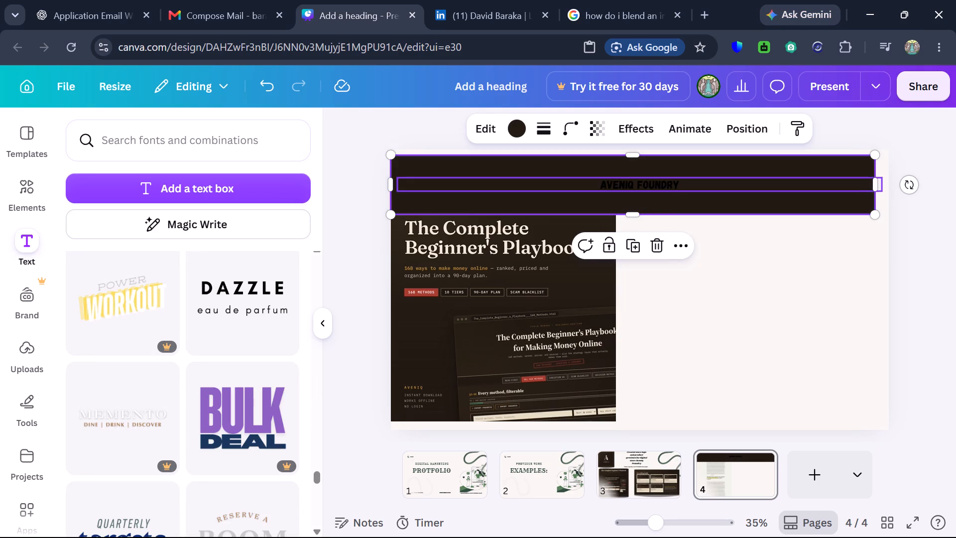
left_click(834, 189)
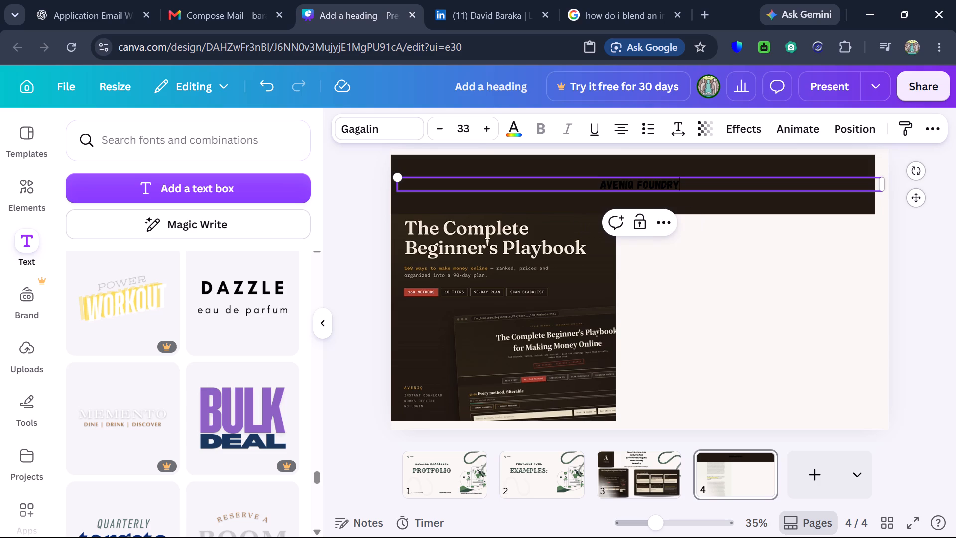
left_click(639, 190)
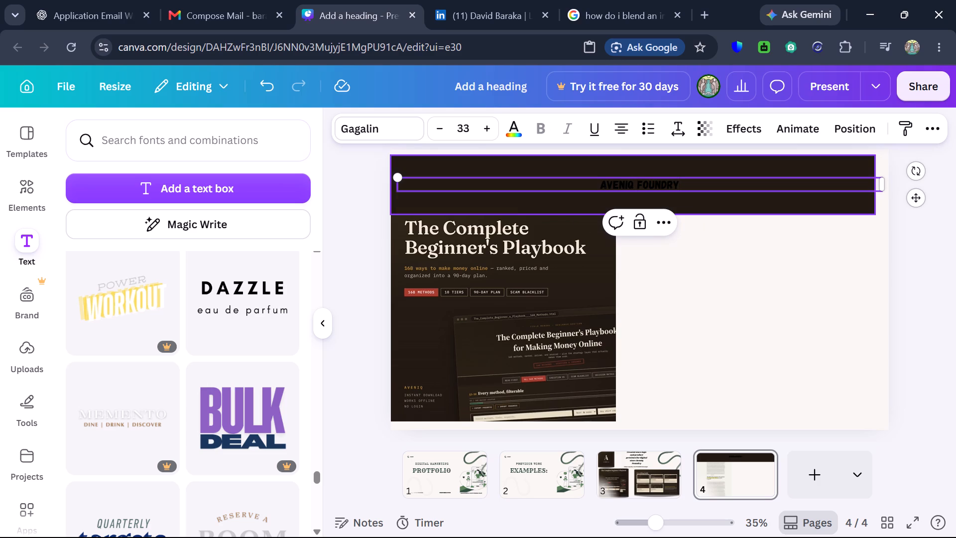
left_click_drag(392, 178, 389, 169)
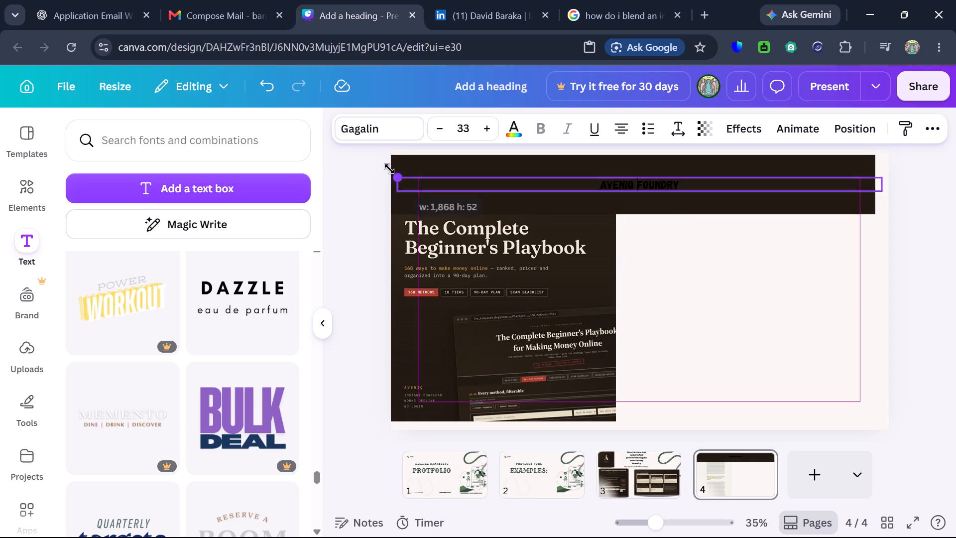
left_click_drag(389, 169, 385, 162)
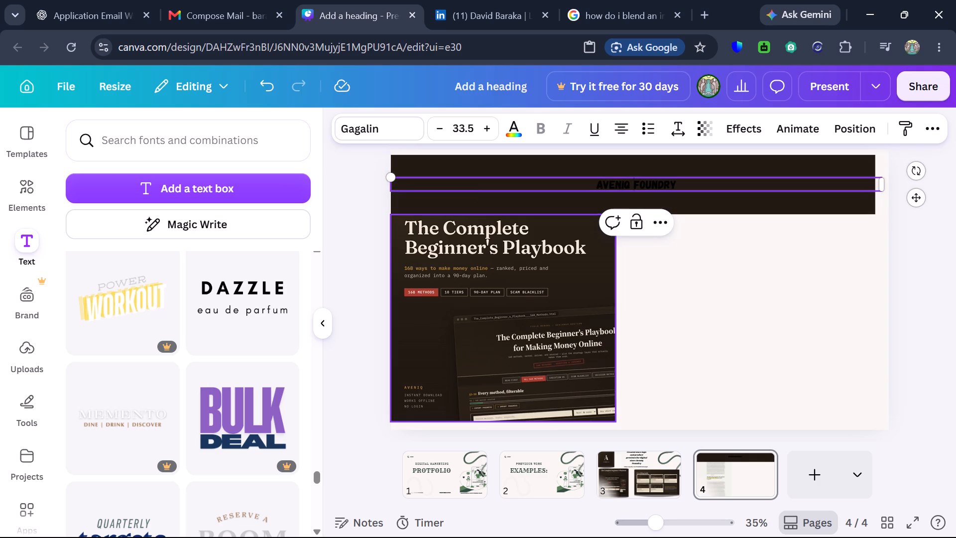
Enlarge the AVENIQ FOUNDRY title to size 64.5 and shift it slightly left along the banner.
left_click(762, 192)
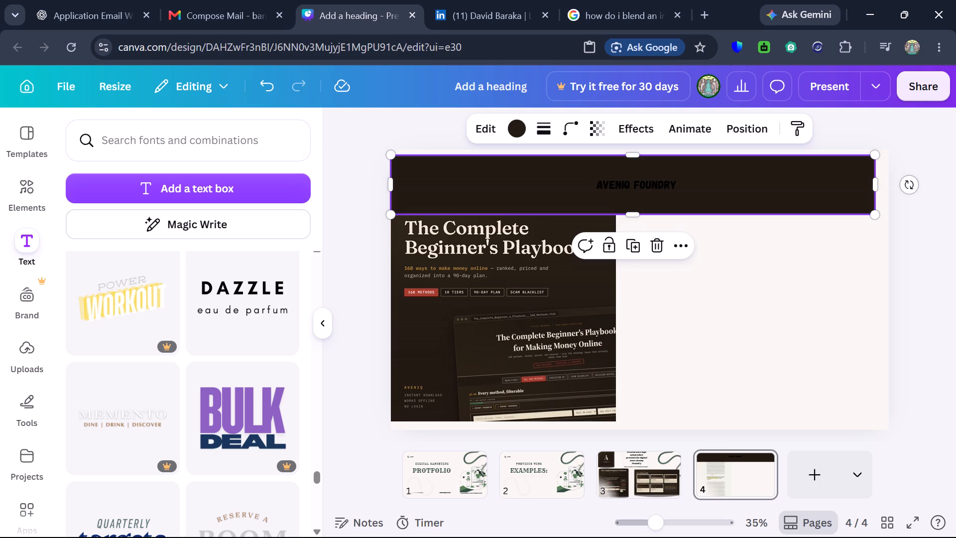
left_click(651, 184)
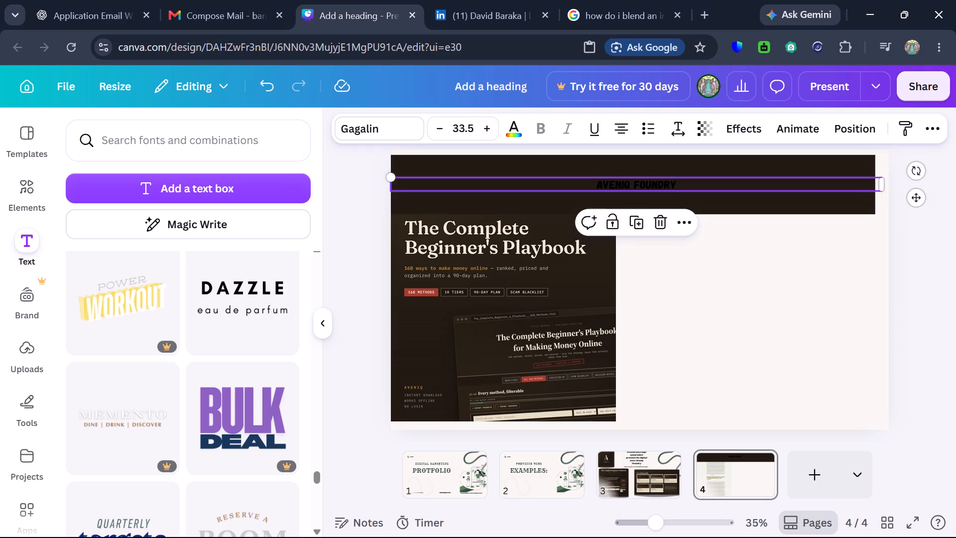
triple_click(494, 124)
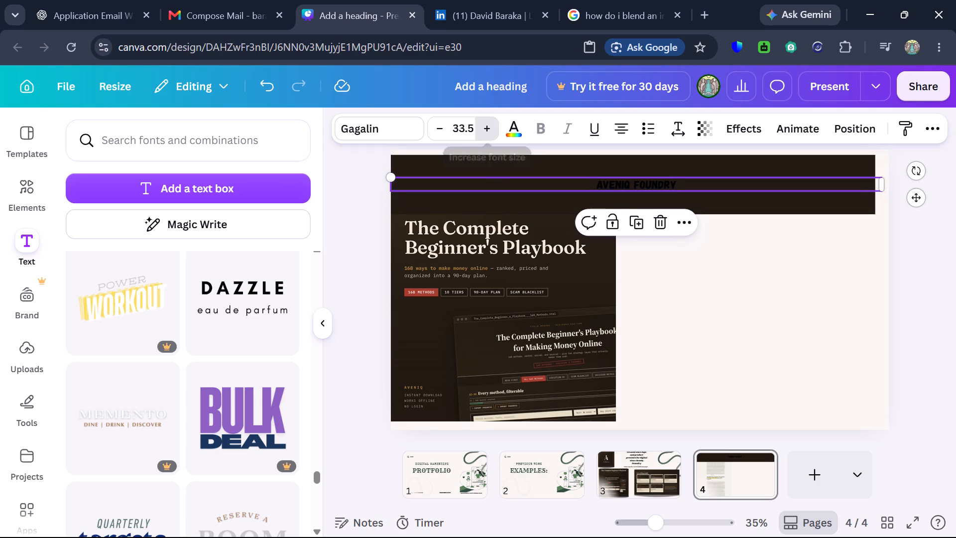
left_click(494, 124)
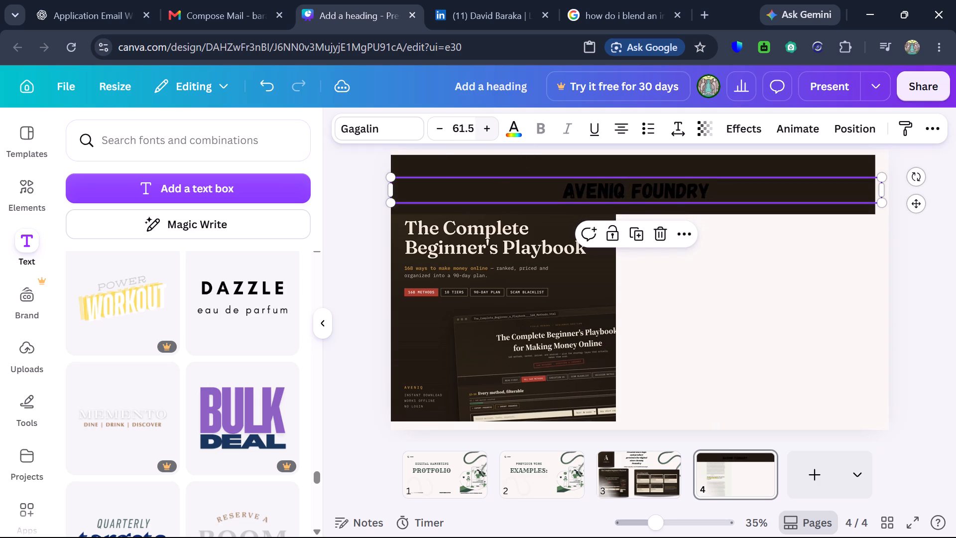
left_click_drag(654, 185, 642, 185)
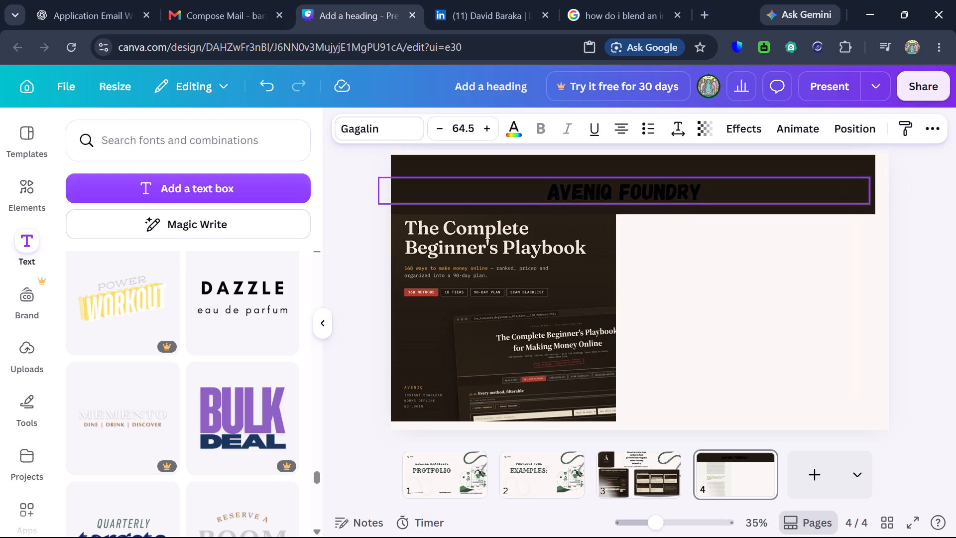
left_click_drag(642, 185, 639, 185)
Recolor the title from black to light orange #e4dac1 from the photo colors, applying the change to all matching text, and deselect it.
left_click(575, 188)
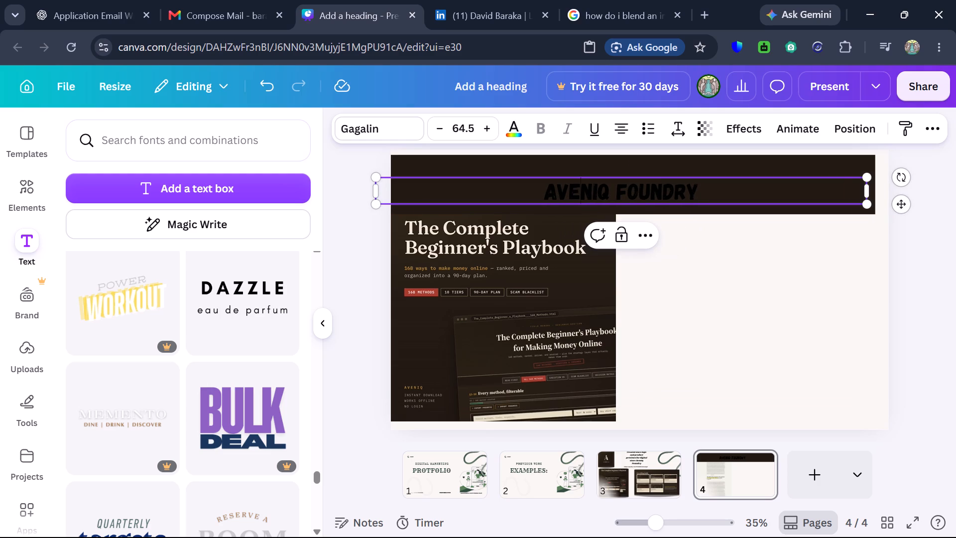
left_click(508, 130)
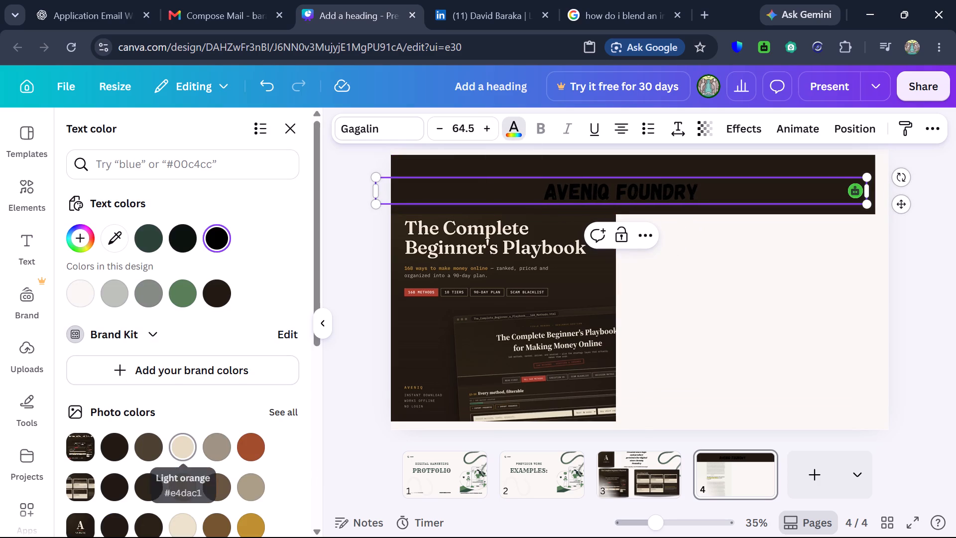
left_click(175, 449)
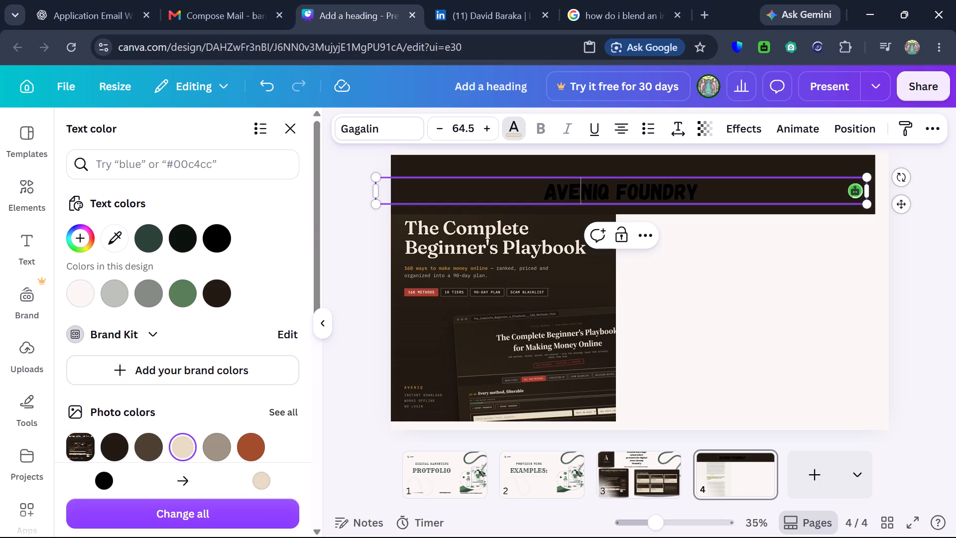
left_click(202, 509)
left_click(766, 303)
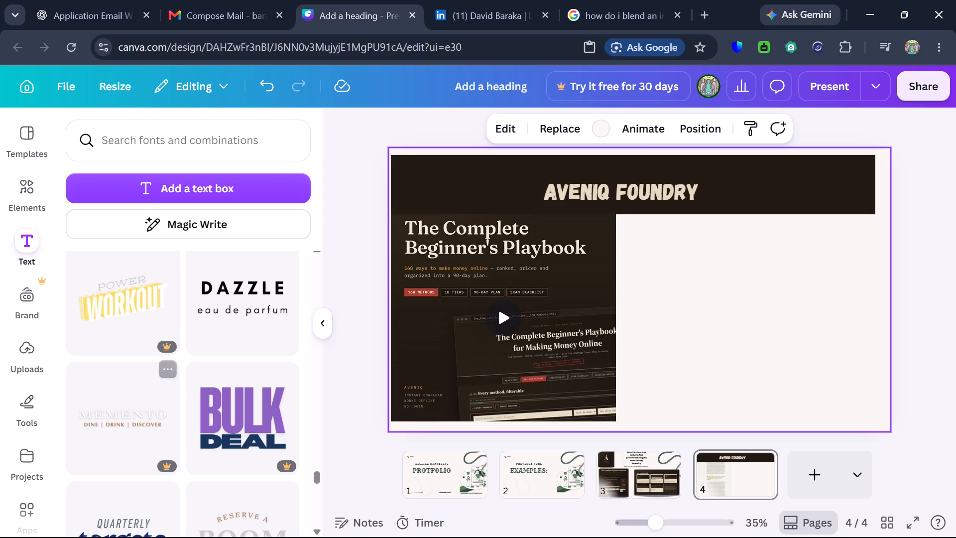
Copy the faint wavy line graphic from the lower left of page 2 onto page 4.
scroll(182, 363, "down", 7)
scroll(189, 361, "up", 6)
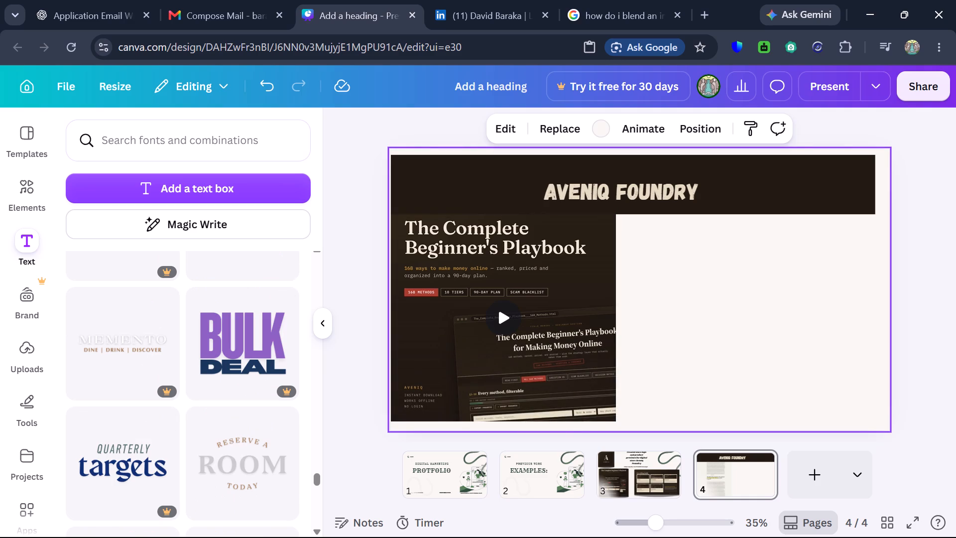
left_click(549, 476)
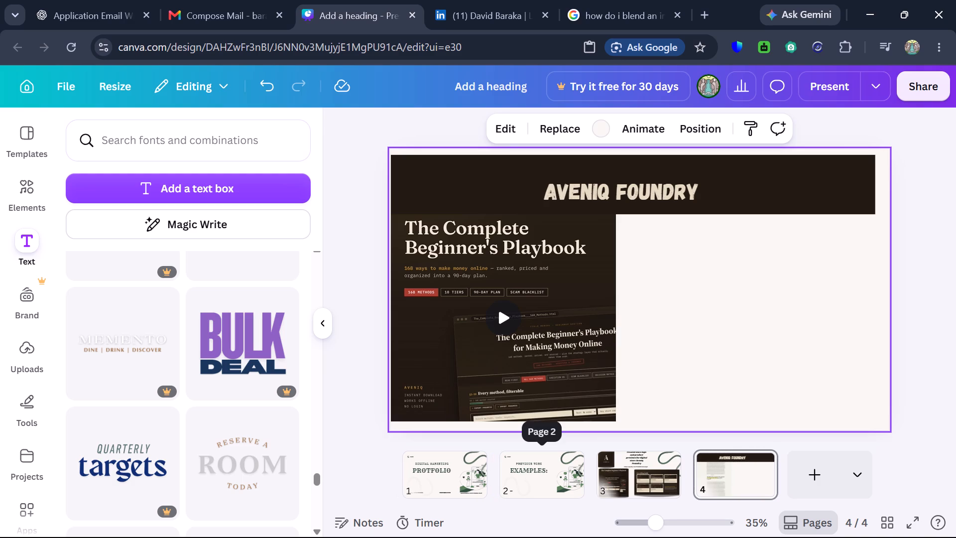
left_click(546, 476)
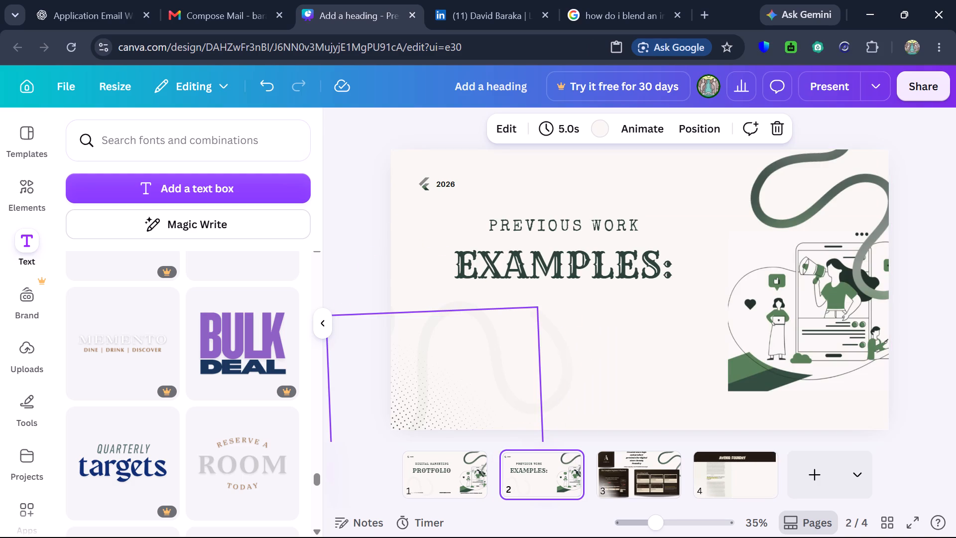
left_click(564, 352)
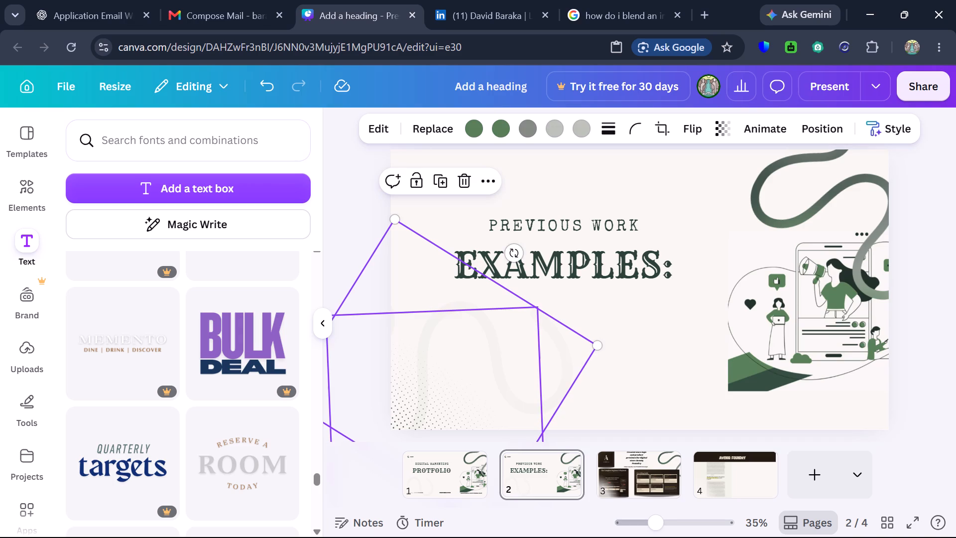
right_click(557, 334)
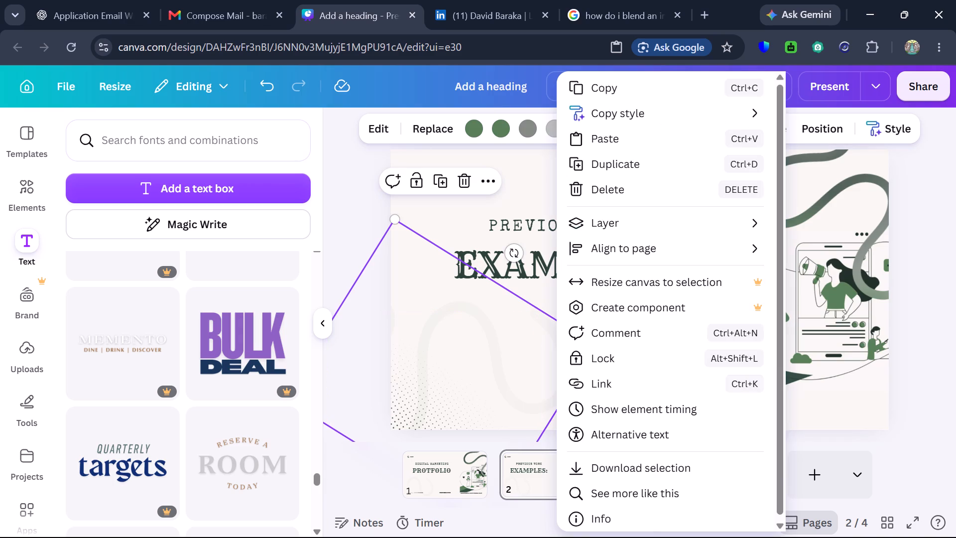
left_click(661, 88)
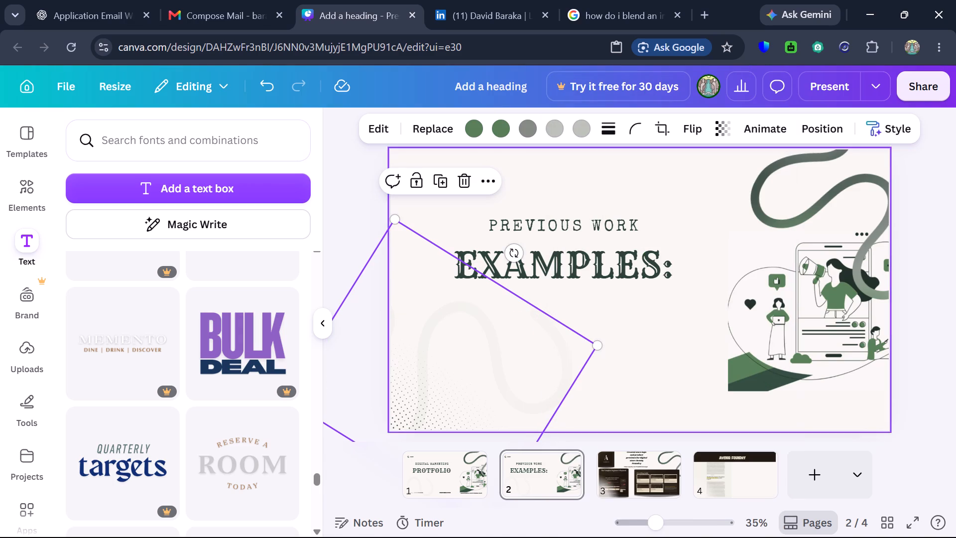
left_click(744, 469)
left_click(727, 329)
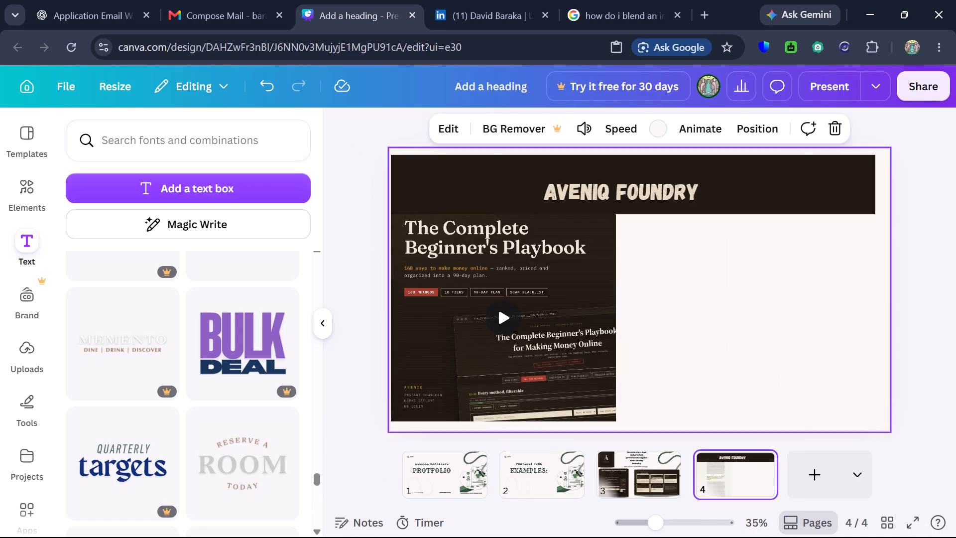
key("ctrl+v")
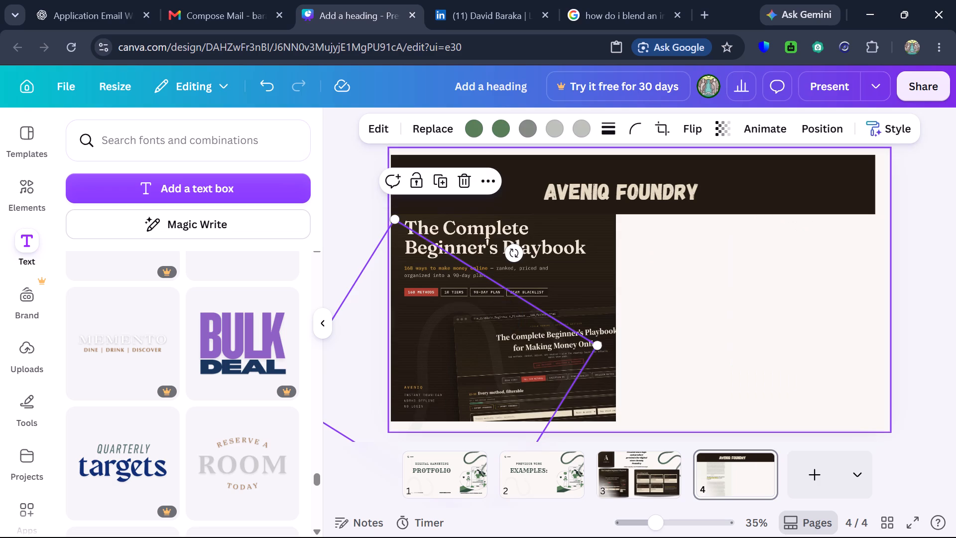
left_click_drag(468, 351, 741, 306)
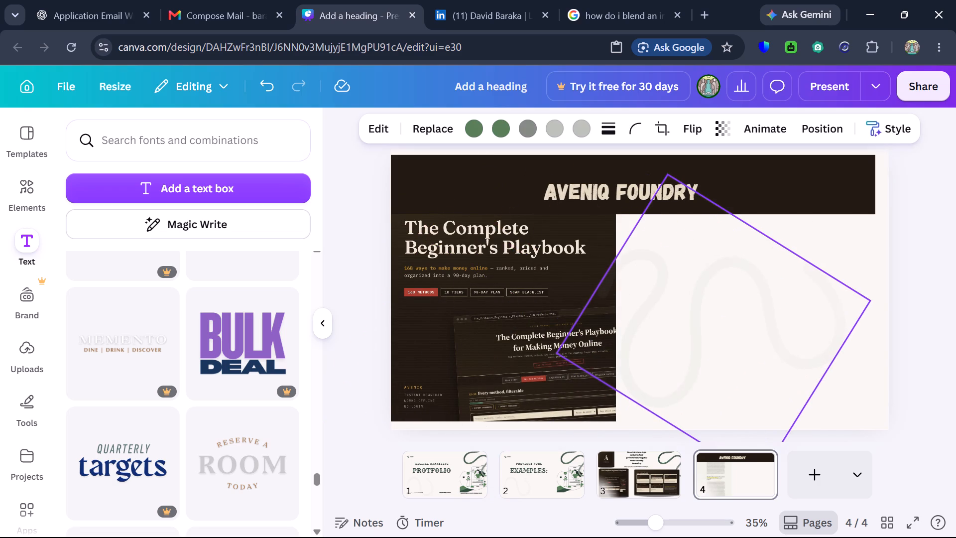
left_click_drag(741, 306, 756, 306)
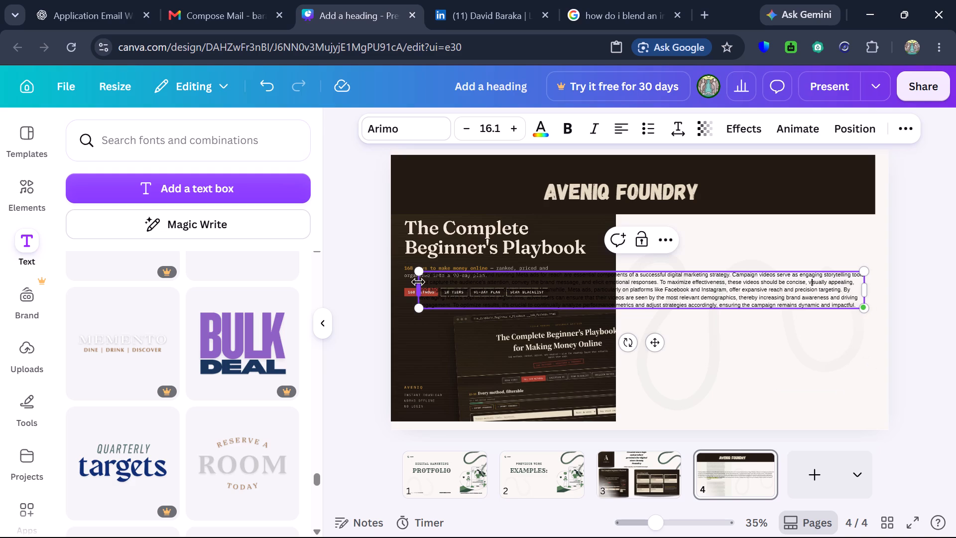
left_click_drag(418, 282, 635, 276)
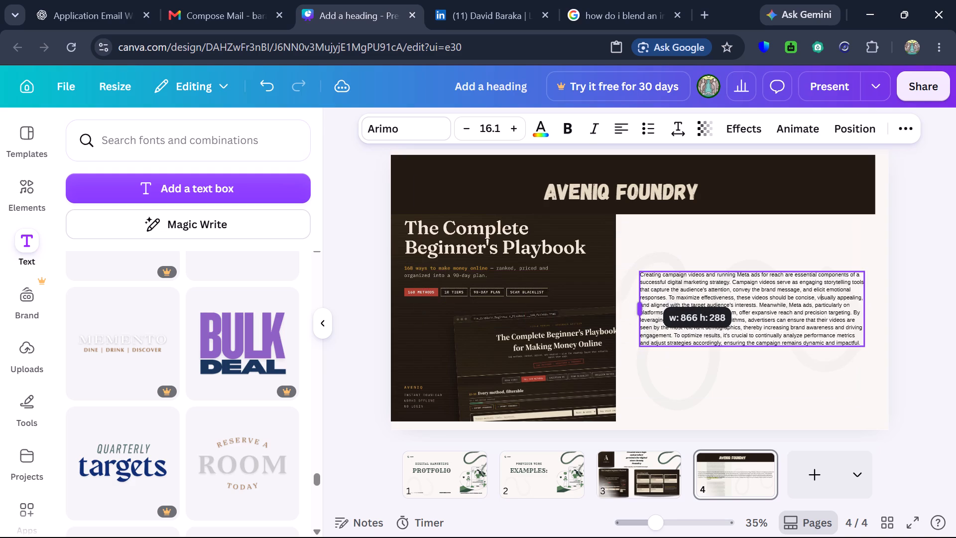
left_click_drag(635, 276, 634, 276)
left_click_drag(634, 269, 632, 248)
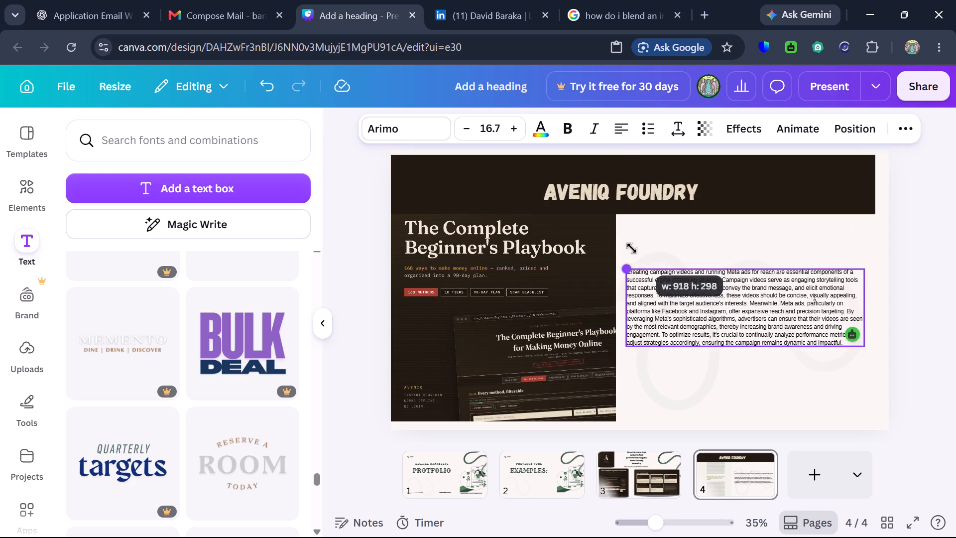
left_click_drag(632, 248, 642, 233)
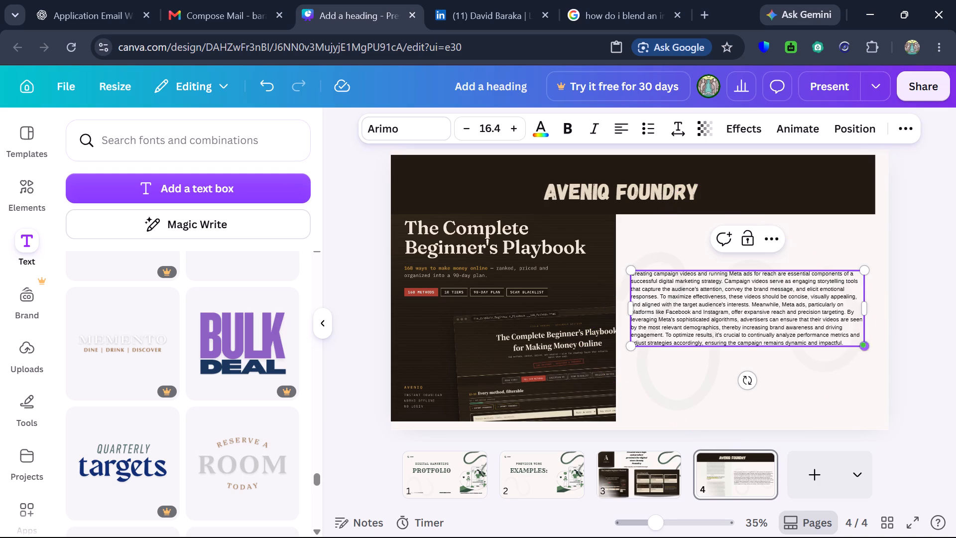
Fine-tune the paragraph's size to 16.4, widen its box slightly across the blank area beside the video, and deselect it.
left_click_drag(871, 351, 869, 346)
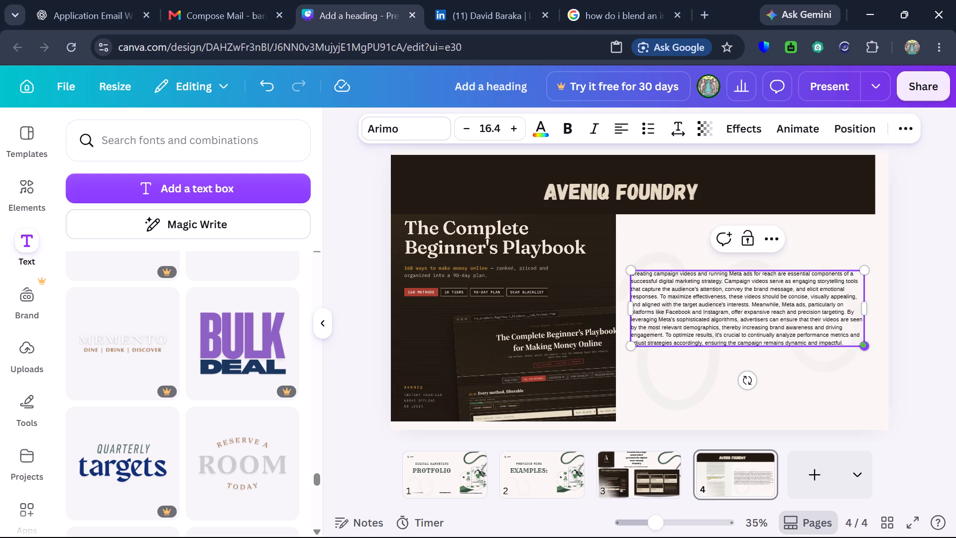
left_click(859, 340)
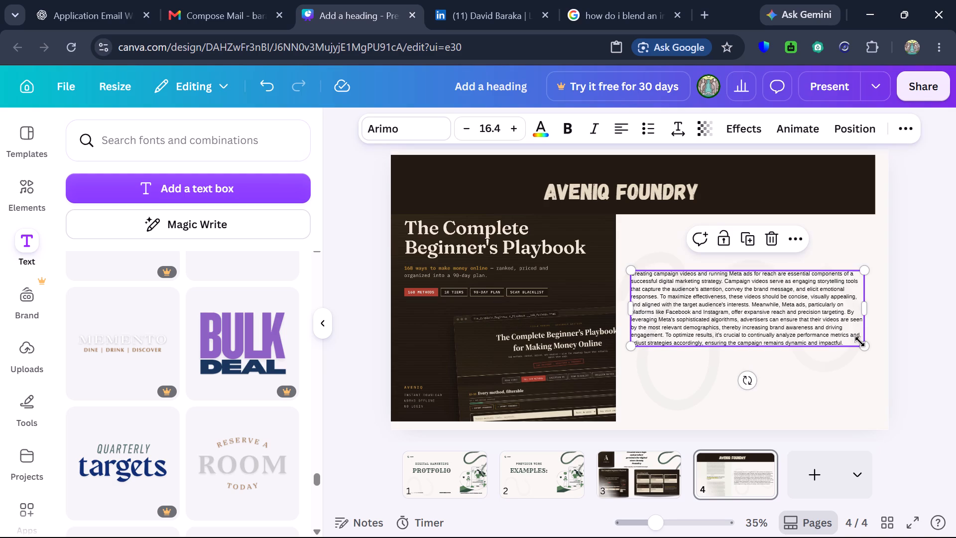
left_click_drag(862, 344, 860, 451)
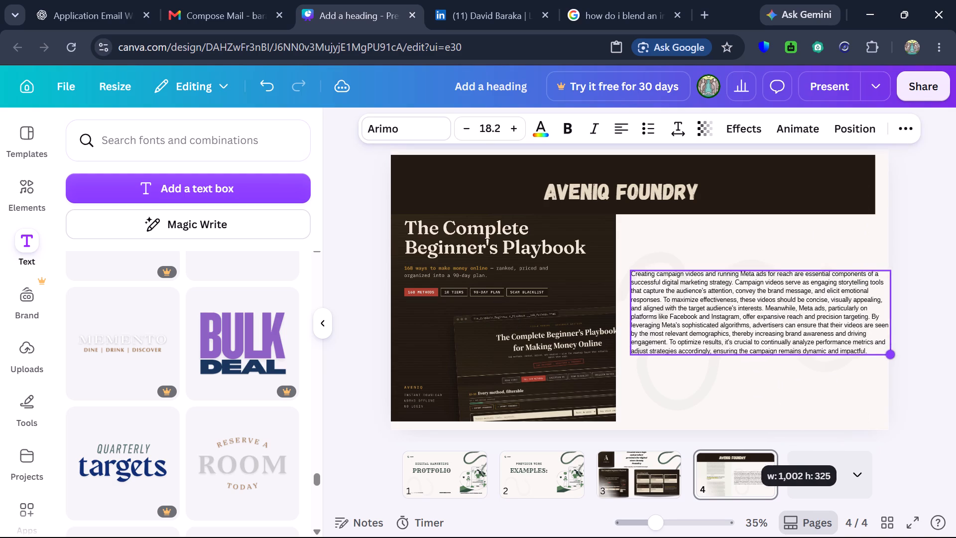
left_click_drag(860, 451, 816, 457)
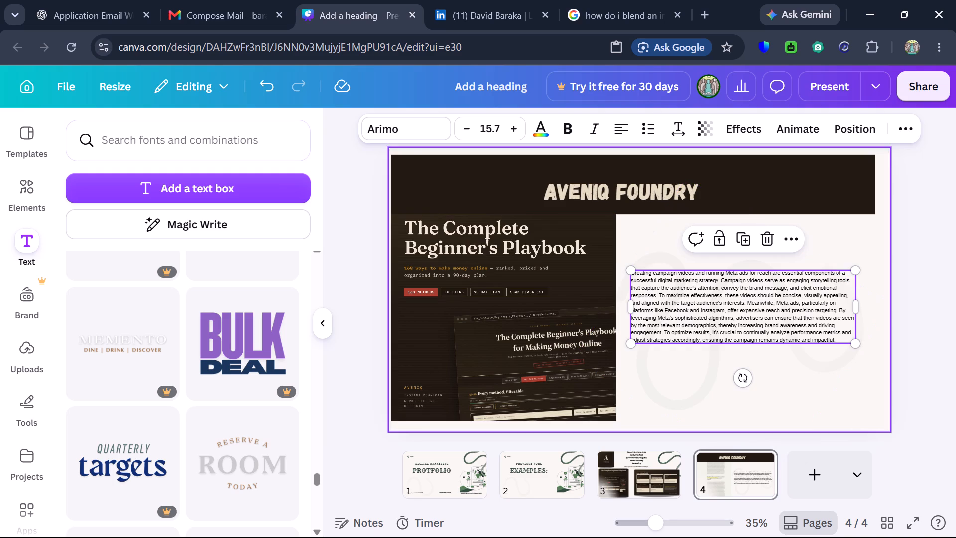
left_click_drag(630, 269, 624, 244)
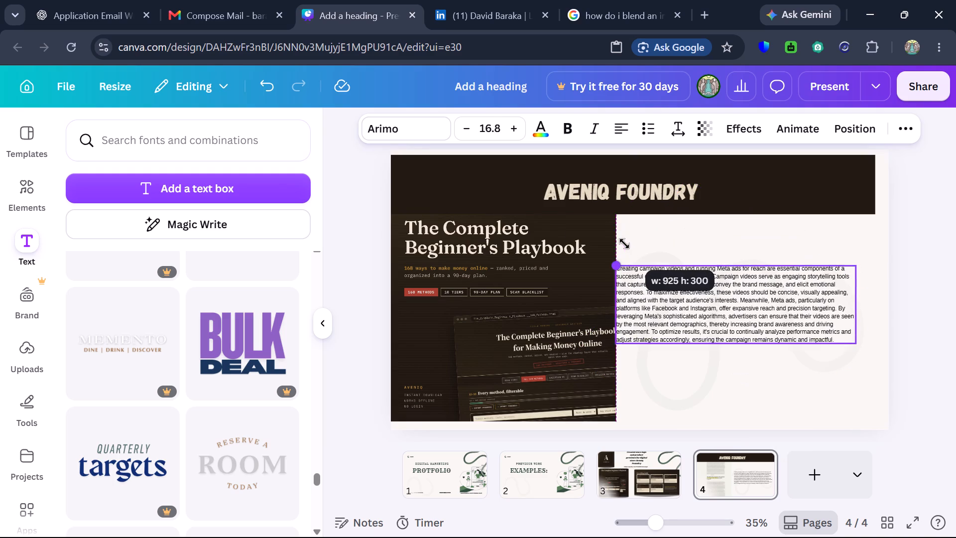
left_click_drag(624, 244, 628, 245)
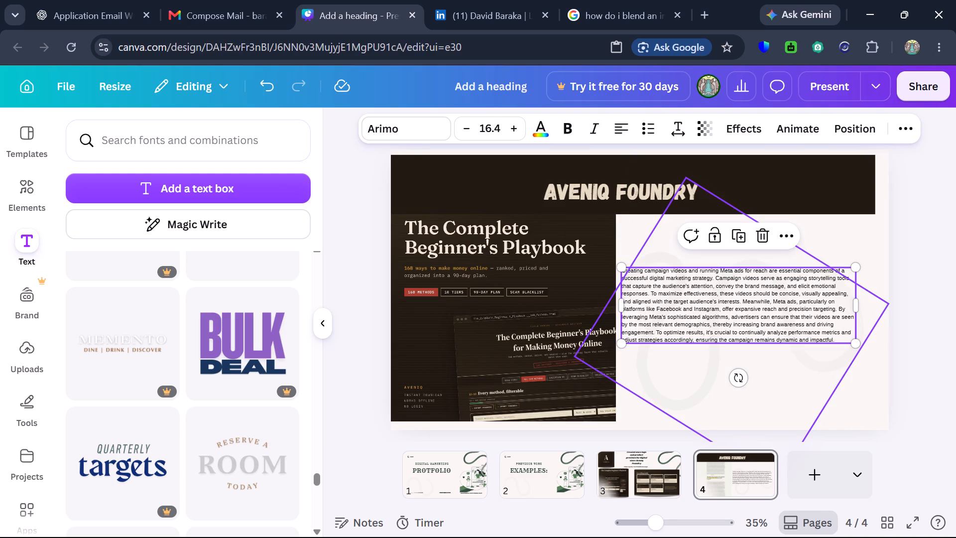
left_click(726, 345)
left_click(726, 331)
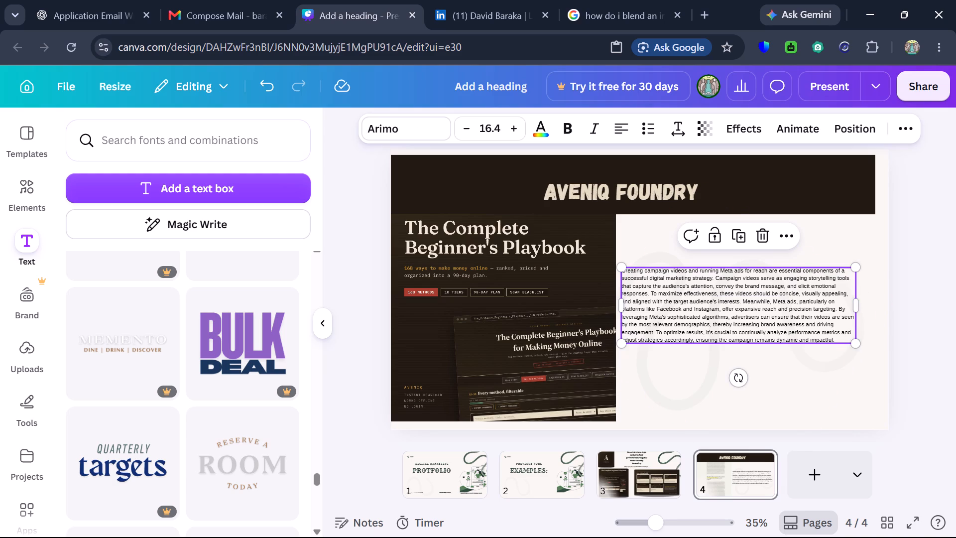
left_click_drag(856, 305, 864, 299)
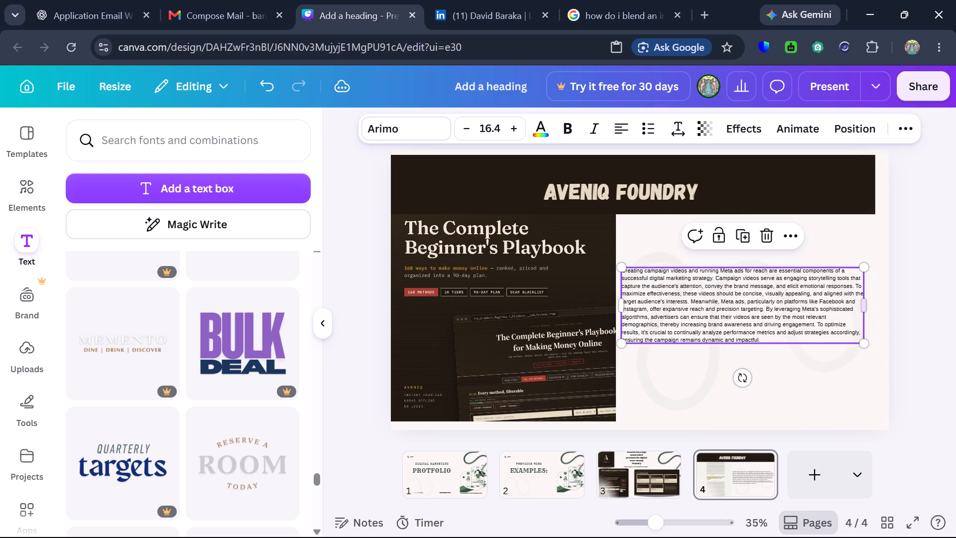
left_click(729, 269)
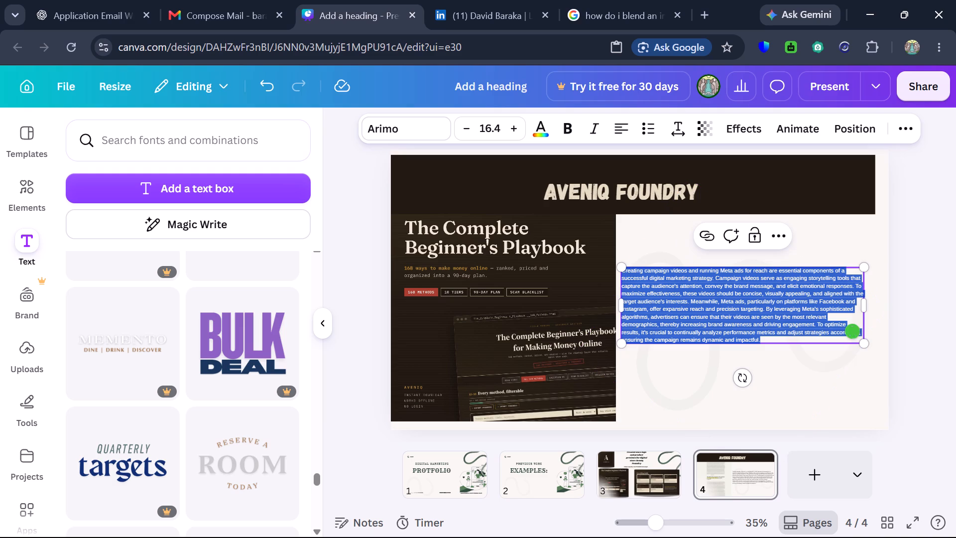
left_click(686, 391)
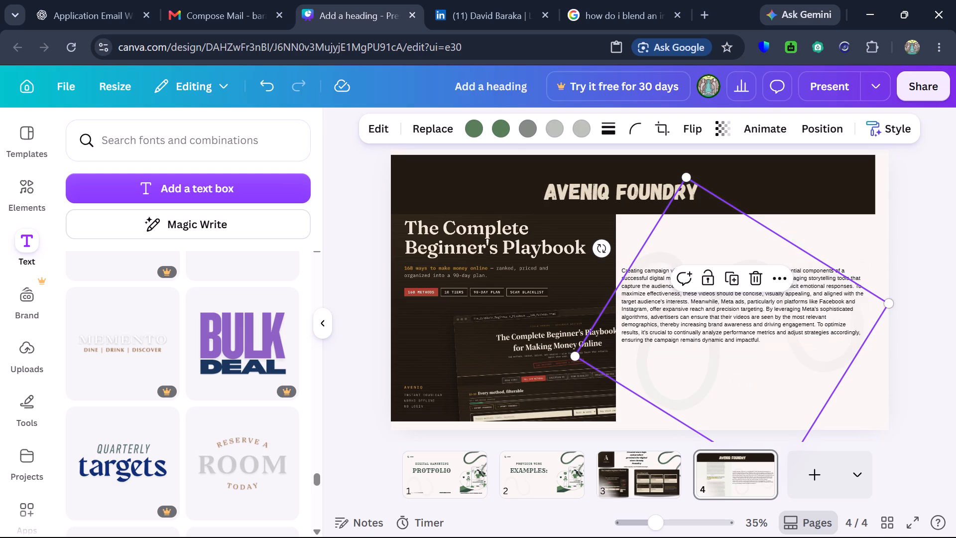
left_click(908, 405)
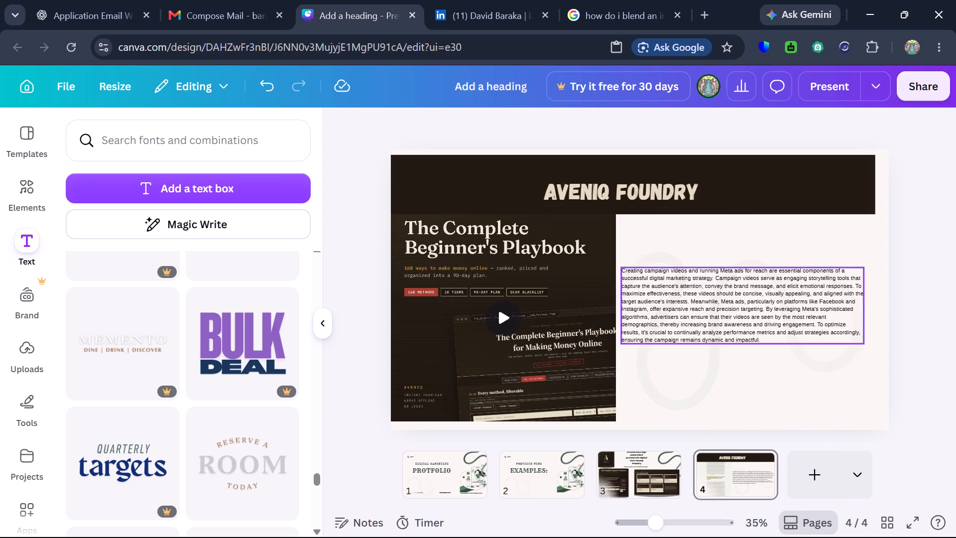
Add a blank page 5 after the AVENIQ FOUNDRY page.
left_click(816, 472)
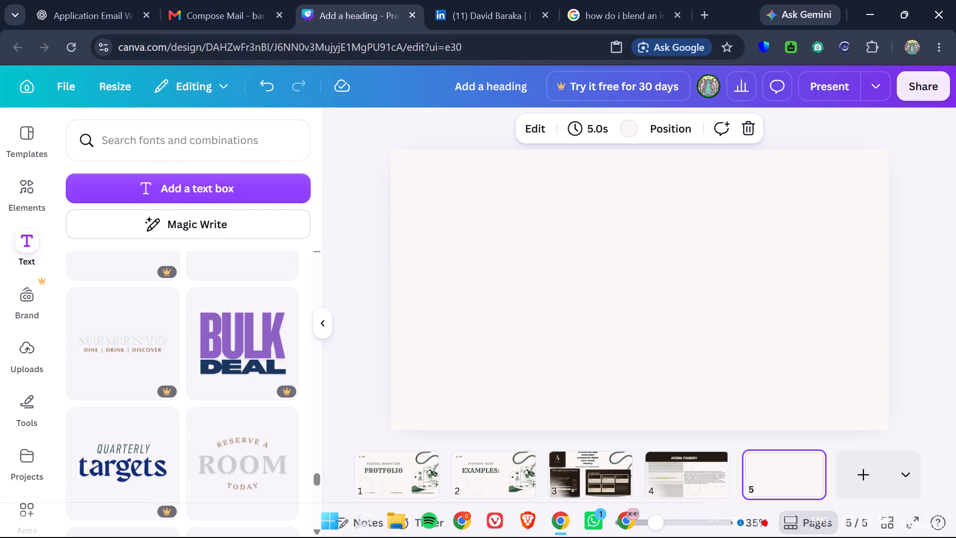
Switch to File Explorer and preview the Max_a_modify_author_name_t (1) and Excel_AI_Hacks_Cover images in the Downloads folder.
left_click(392, 524)
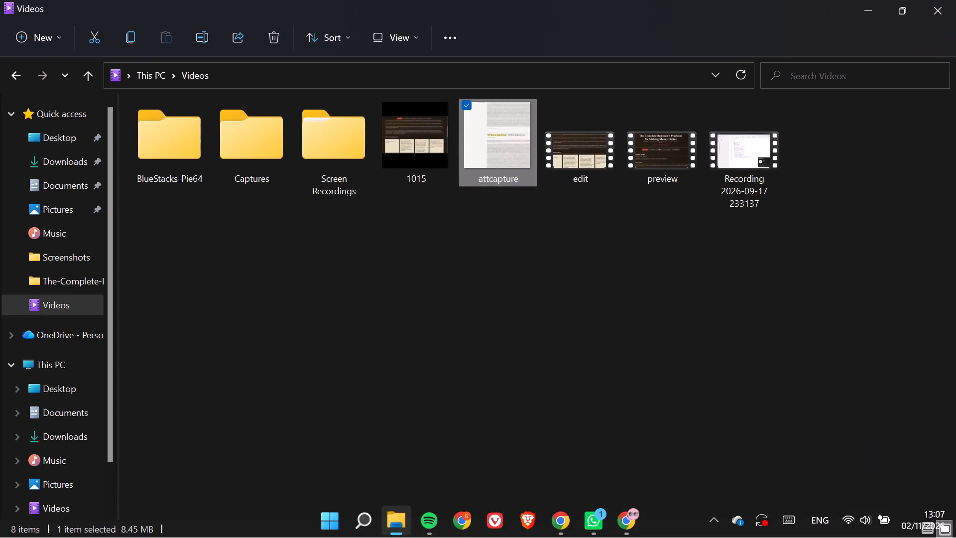
left_click(53, 202)
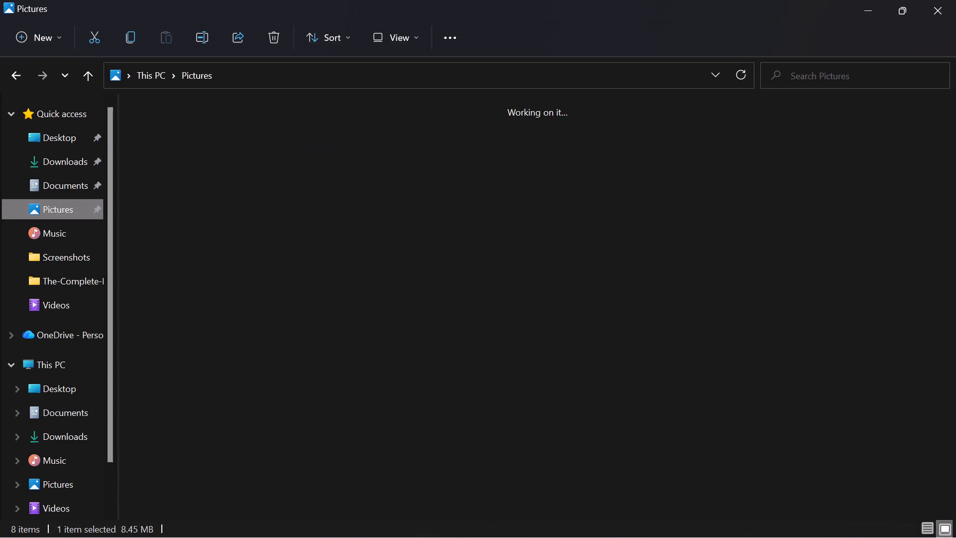
left_click(54, 162)
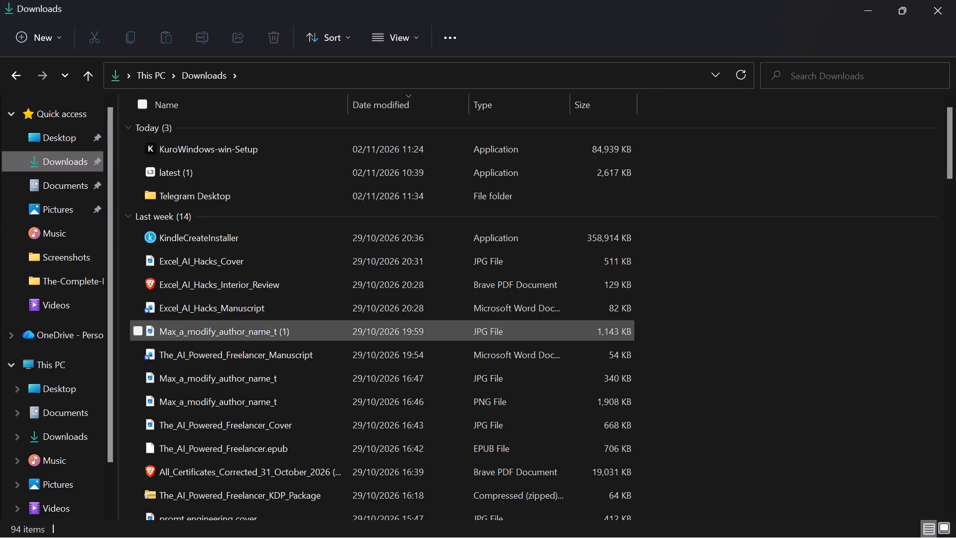
left_click(250, 324)
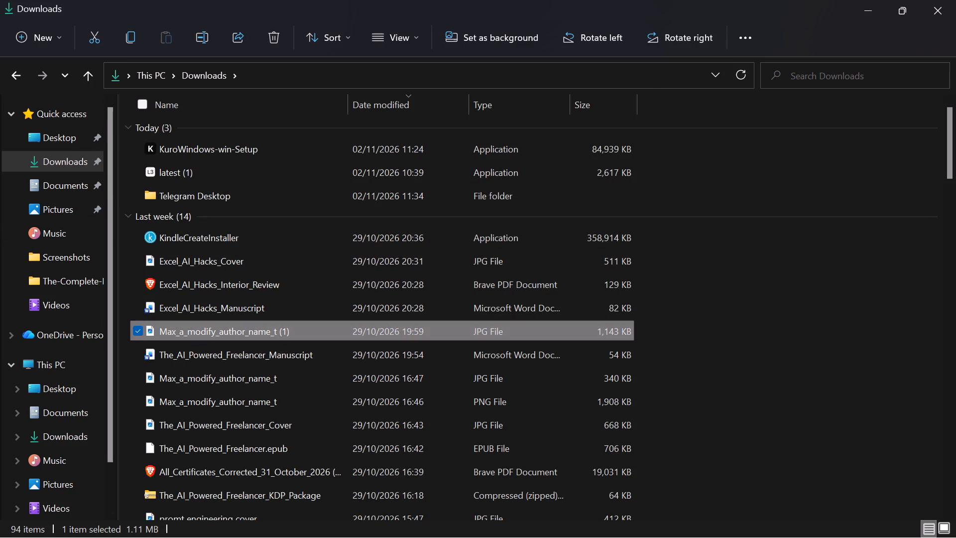
double_click(248, 333)
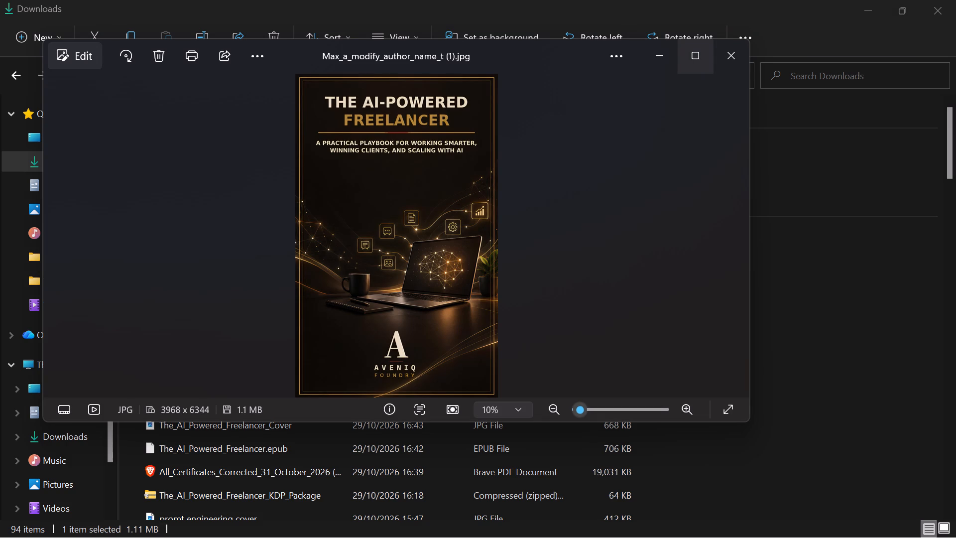
left_click(730, 56)
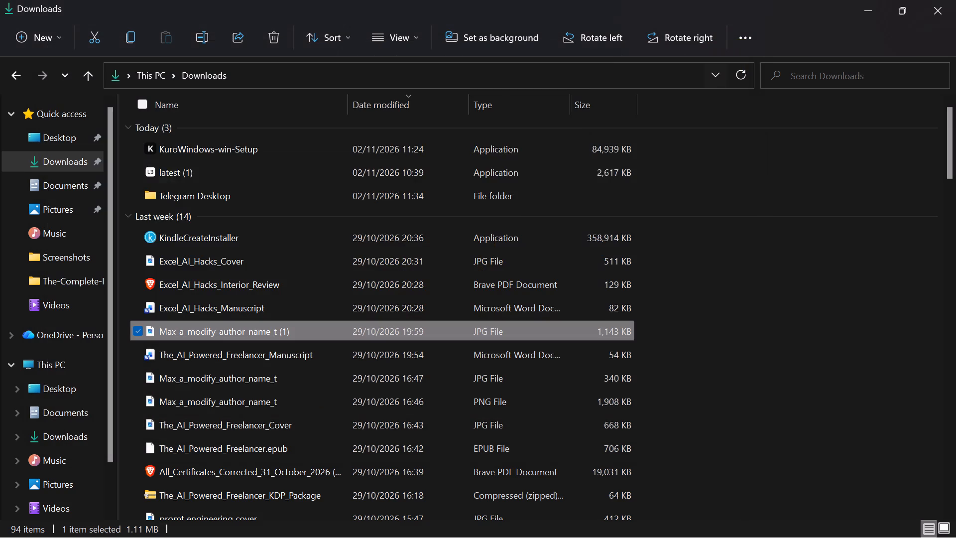
double_click(234, 360)
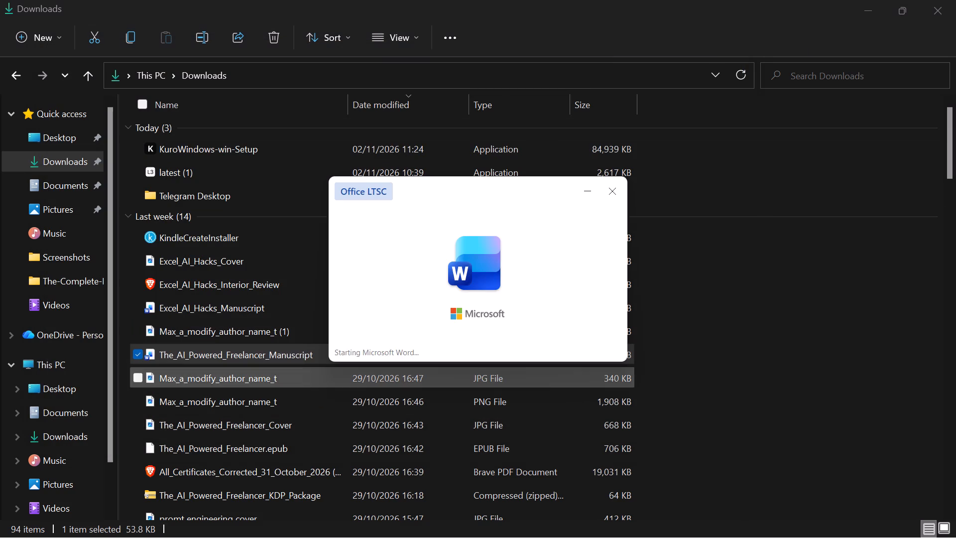
left_click(603, 191)
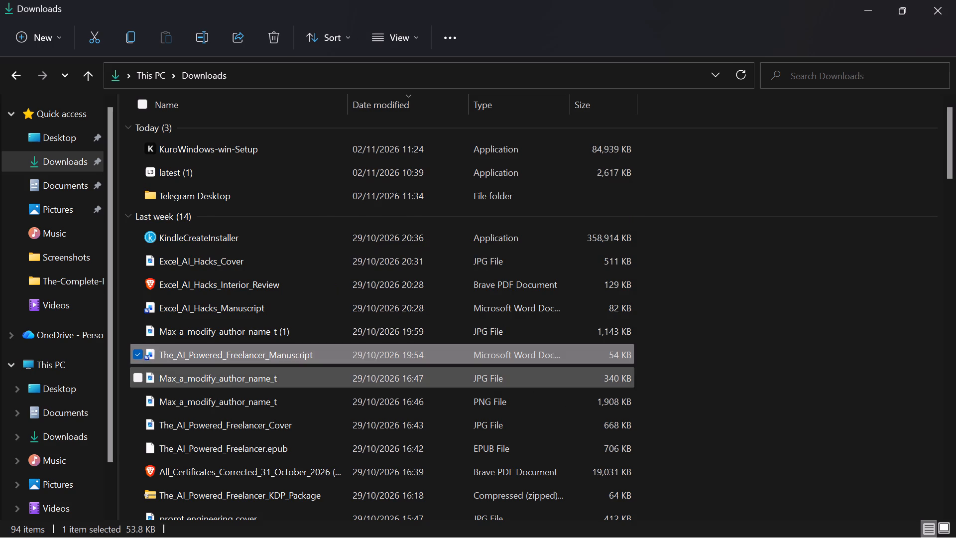
double_click(281, 387)
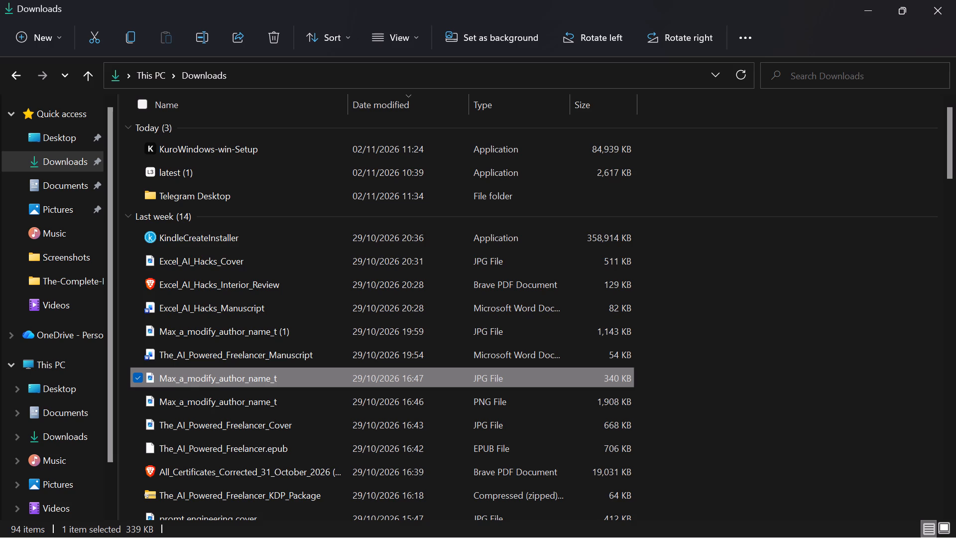
double_click(230, 259)
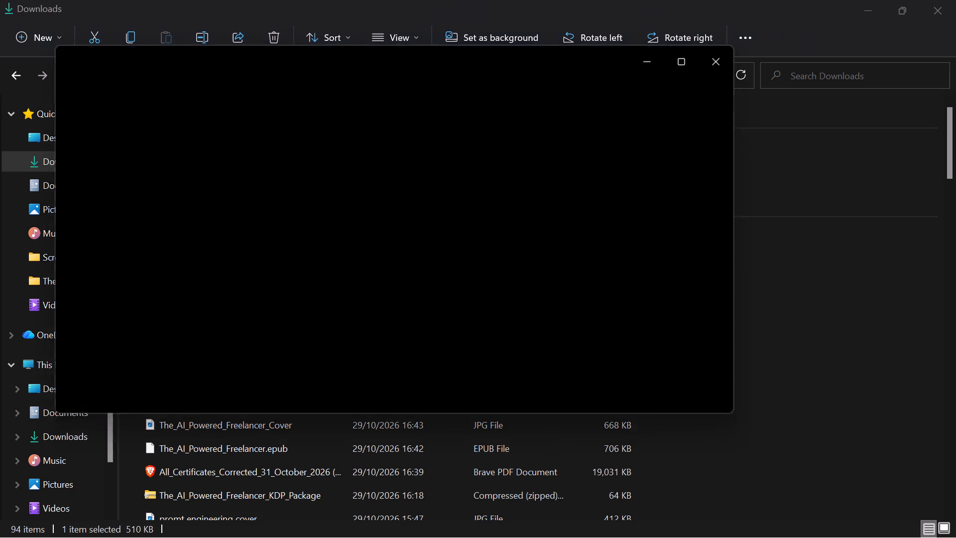
left_click(730, 47)
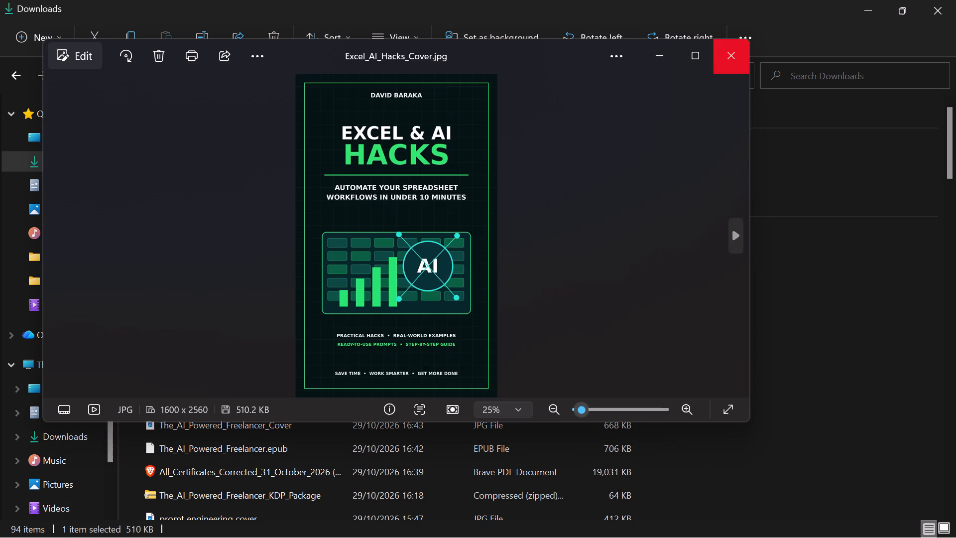
Examine more ebook covers in Downloads, previewing Max_a_modify_author_name_t (1) again and the promt engineering cover JPG, and return to Canva.
double_click(344, 255)
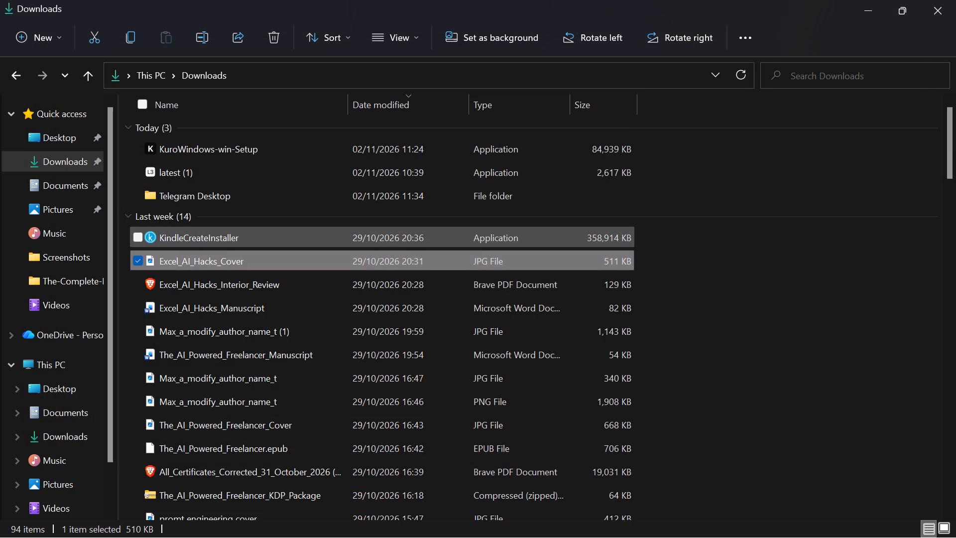
left_click(241, 287)
left_click(242, 311)
left_click(238, 342)
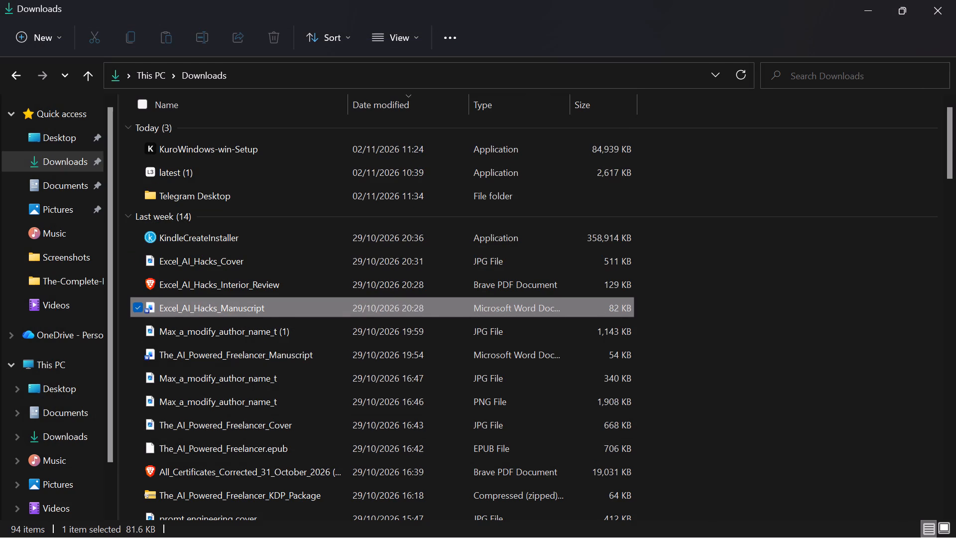
double_click(239, 334)
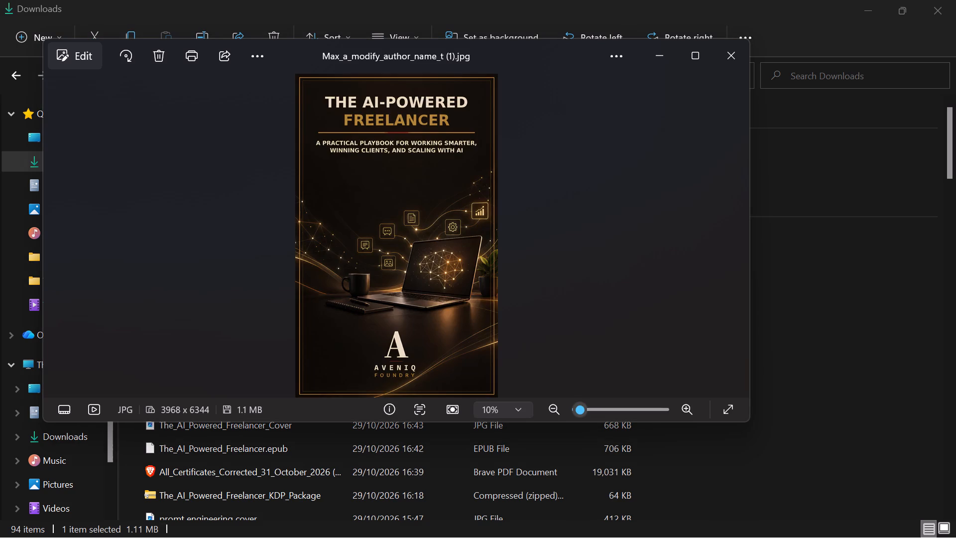
left_click(659, 50)
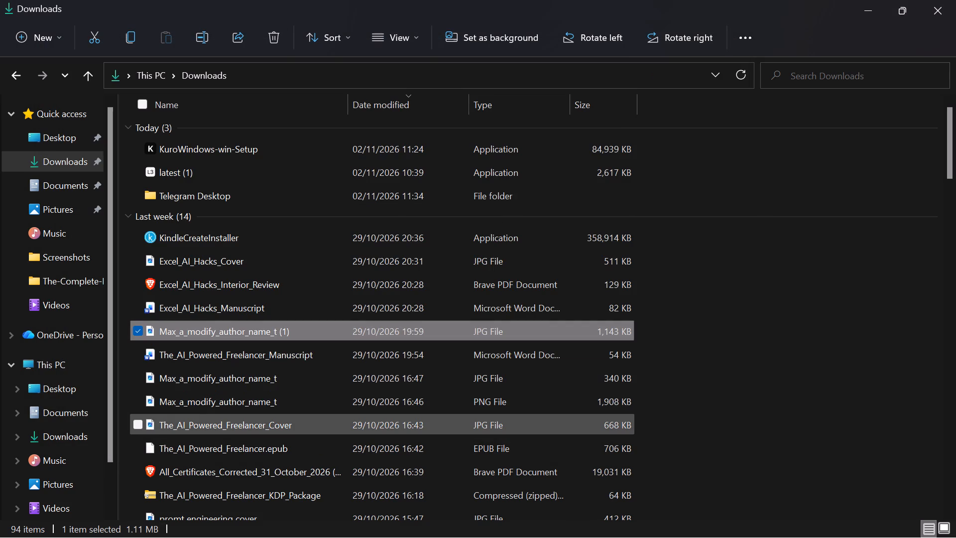
left_click(207, 421)
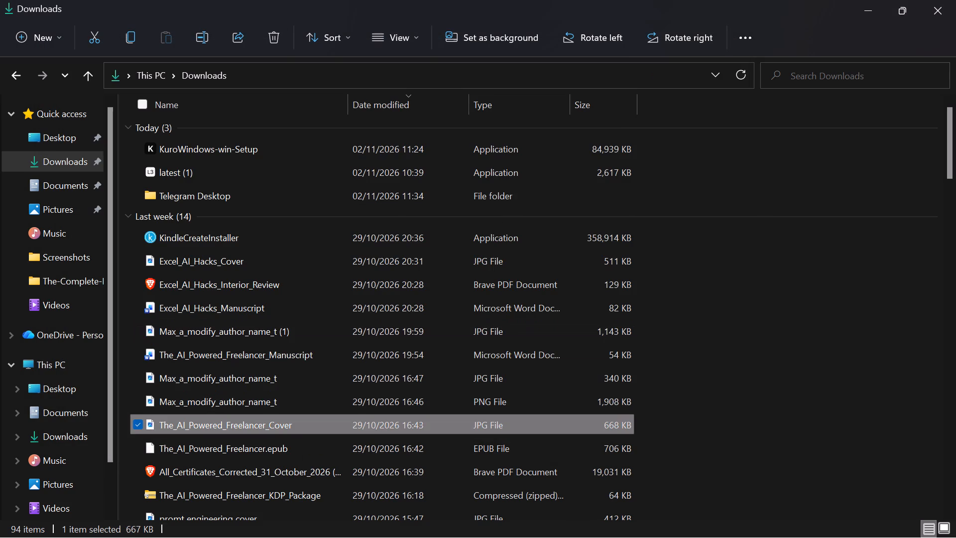
scroll(207, 421, "down", 2)
double_click(211, 400)
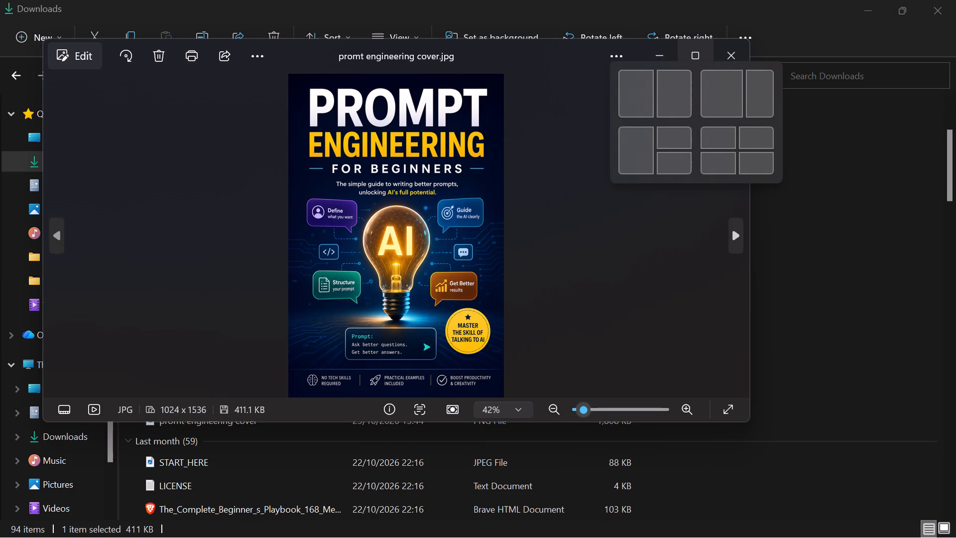
left_click(725, 51)
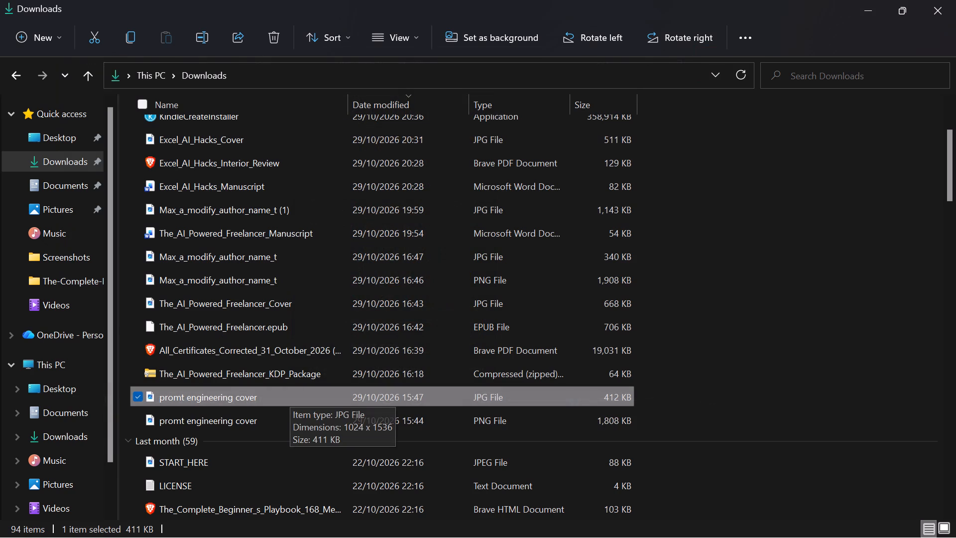
right_click(274, 393)
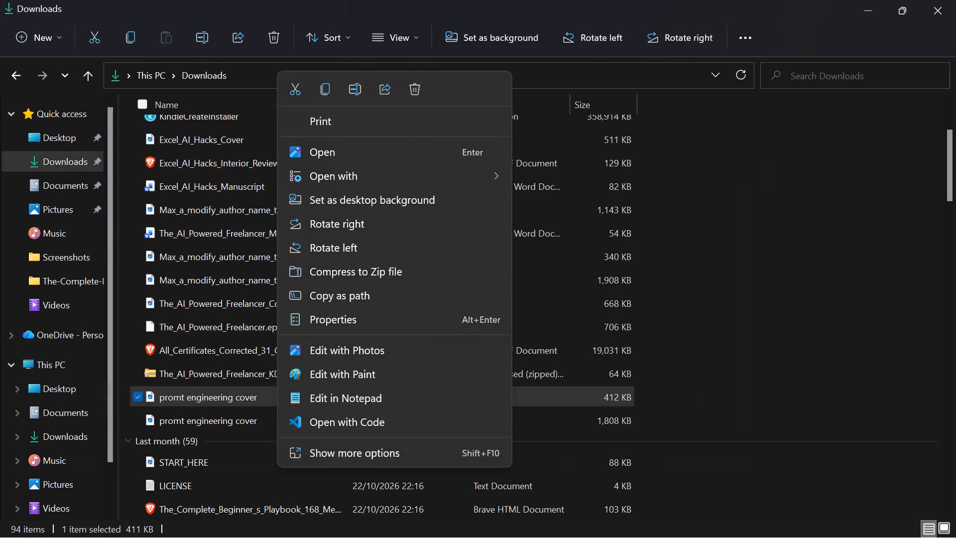
left_click(862, 0)
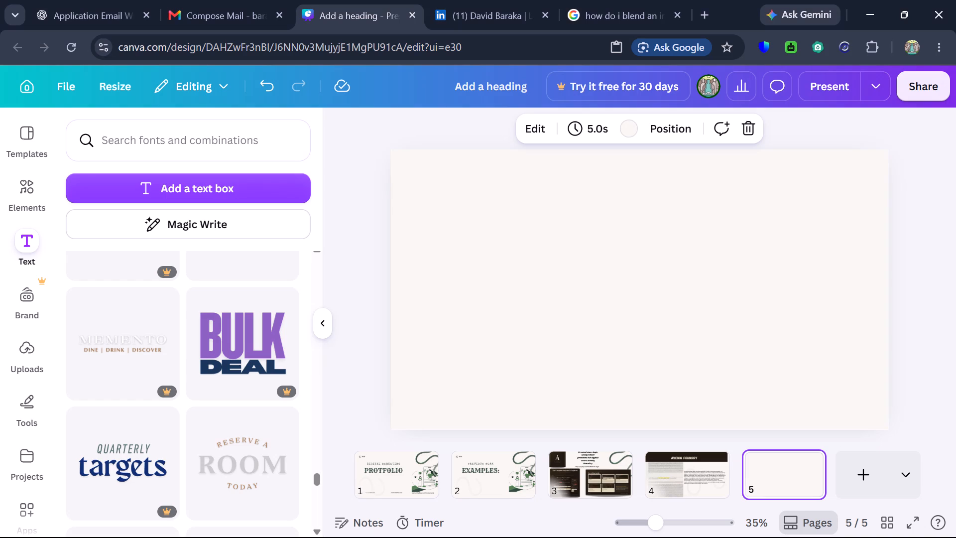
Duplicate the "PREVIOUS WORK EXAMPLES:" page and move the copy to position 5, right after the AVENIQ FOUNDRY page.
left_click(494, 469)
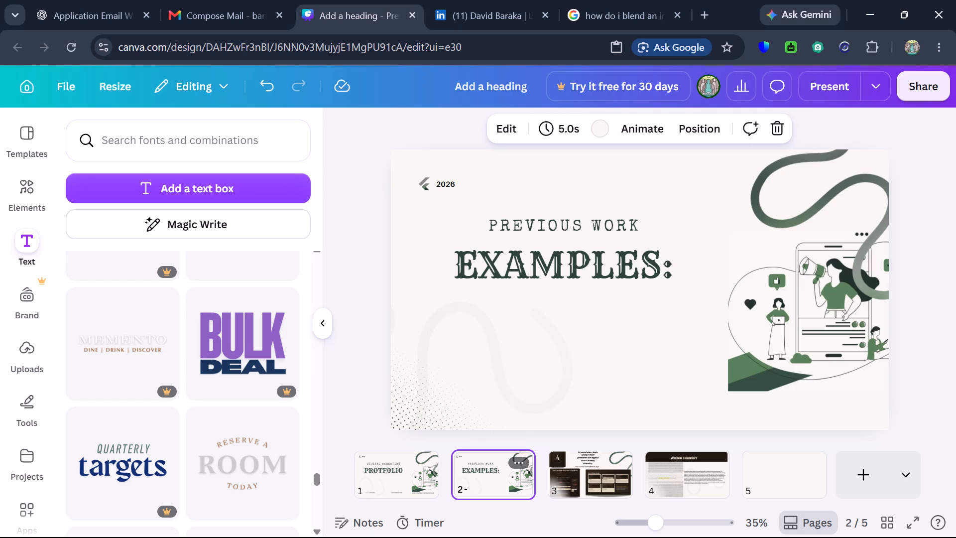
right_click(579, 311)
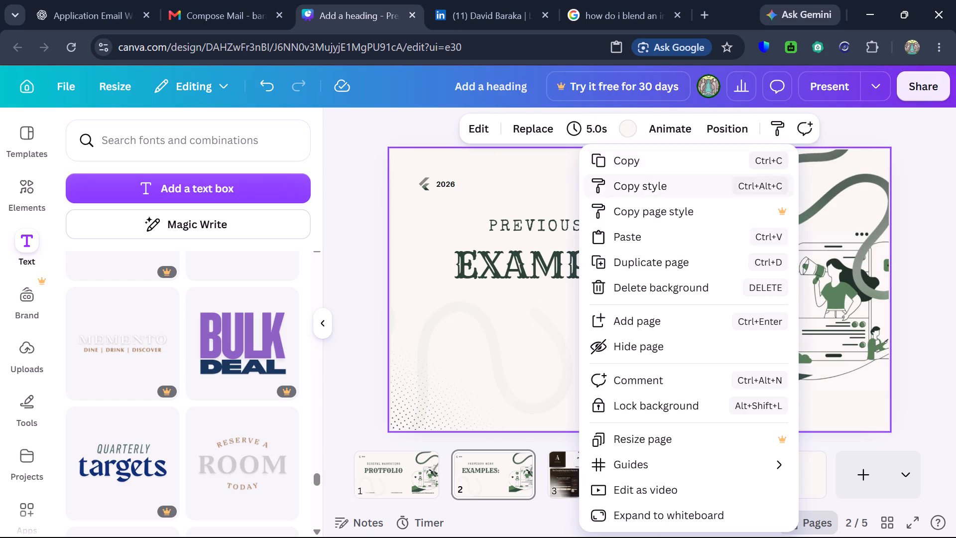
left_click(643, 261)
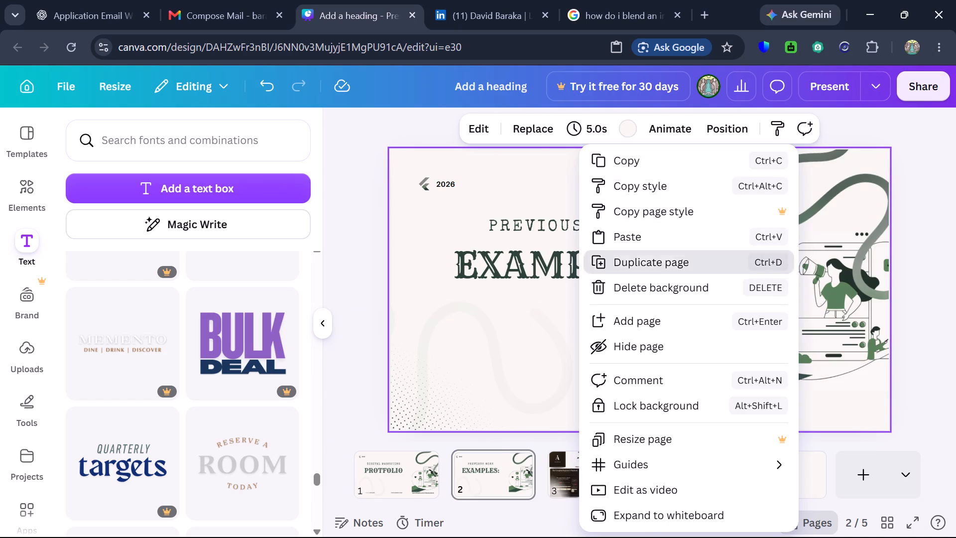
left_click_drag(572, 467, 825, 463)
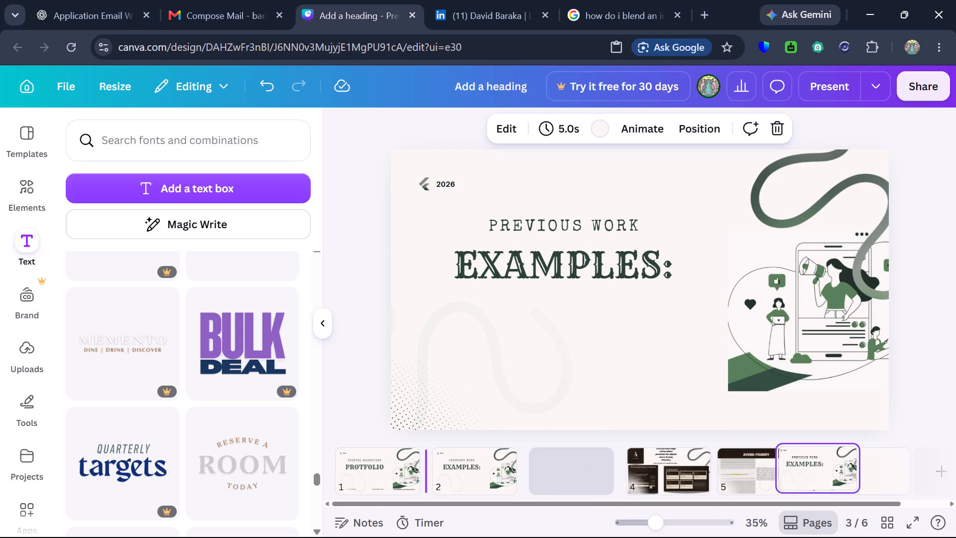
left_click_drag(825, 463, 814, 470)
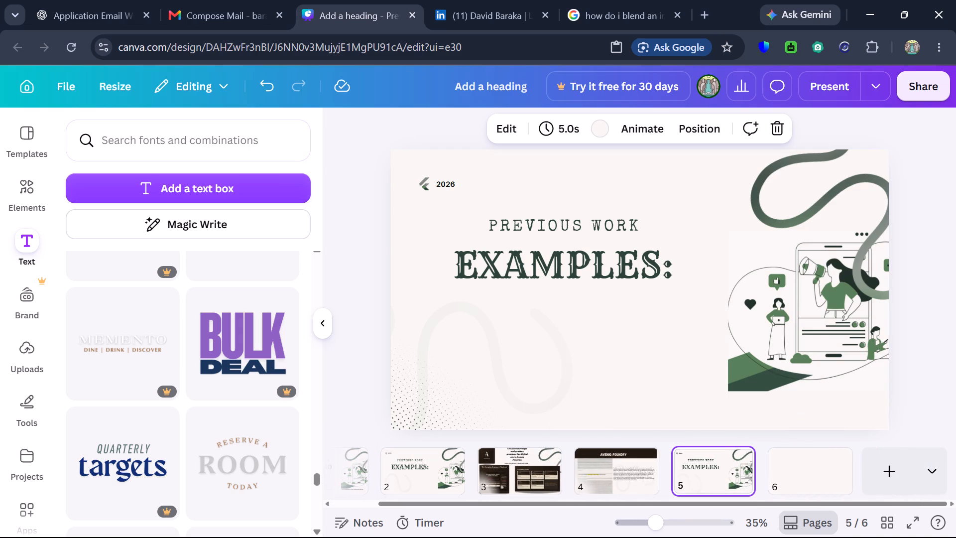
Delete the "PREVIOUS WORK EXAMPLES:" heading and the social media illustration from page 5.
left_click(697, 468)
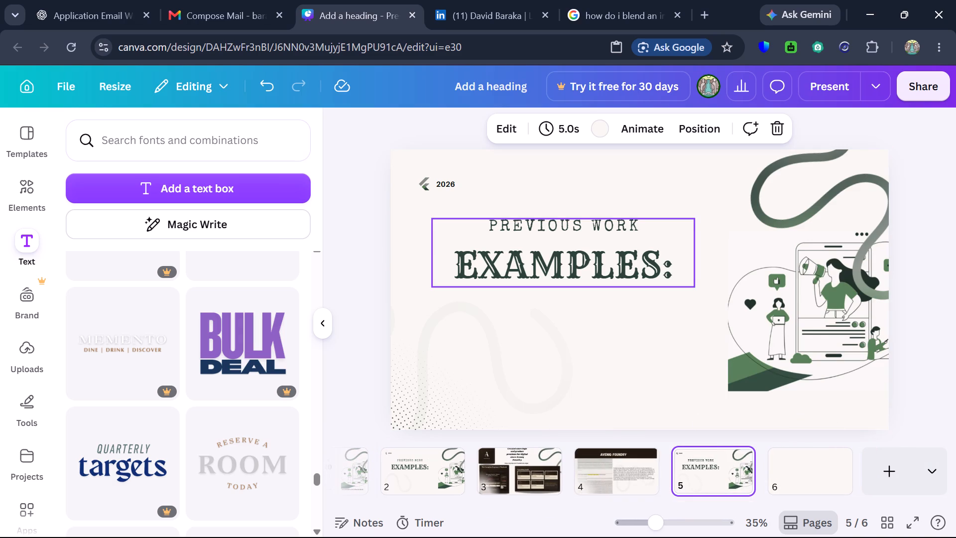
left_click(481, 226)
left_click(622, 191)
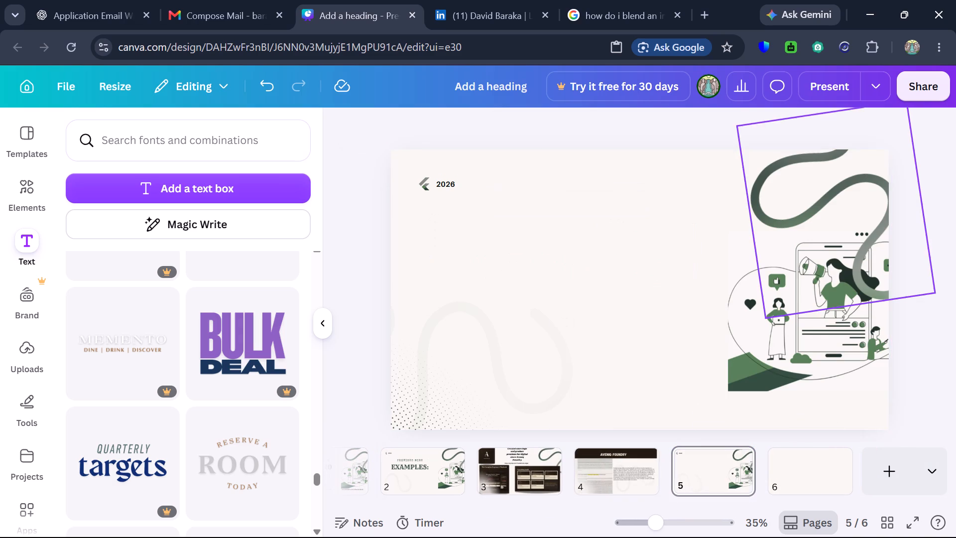
left_click(799, 341)
left_click(830, 194)
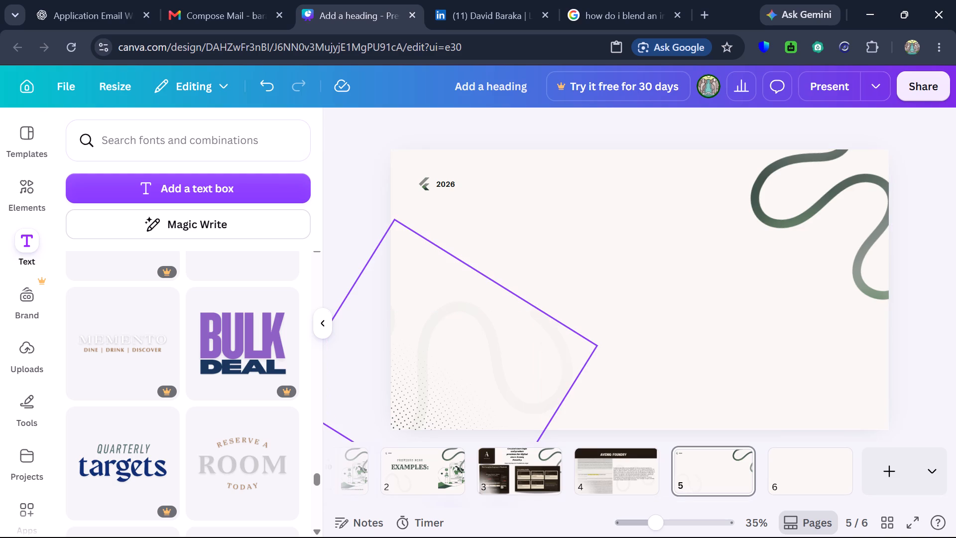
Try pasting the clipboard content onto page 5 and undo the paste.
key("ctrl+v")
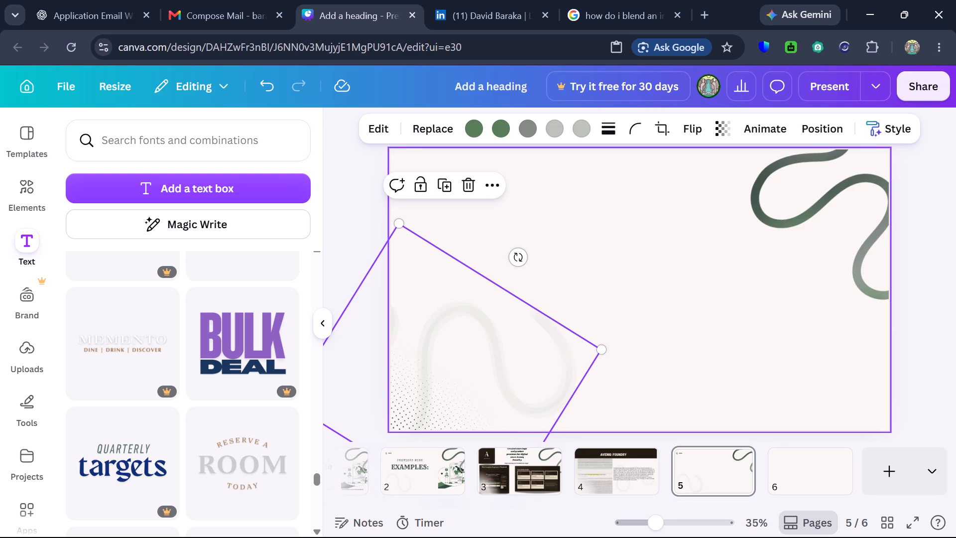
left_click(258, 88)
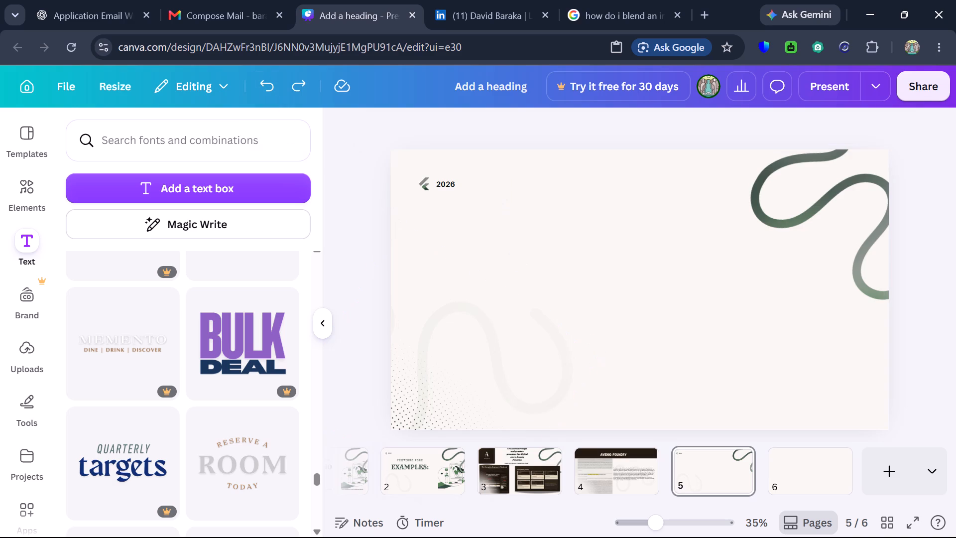
Copy the promt engineering cover JPG from the Downloads folder in File Explorer and minimize the folder window.
left_click(875, 0)
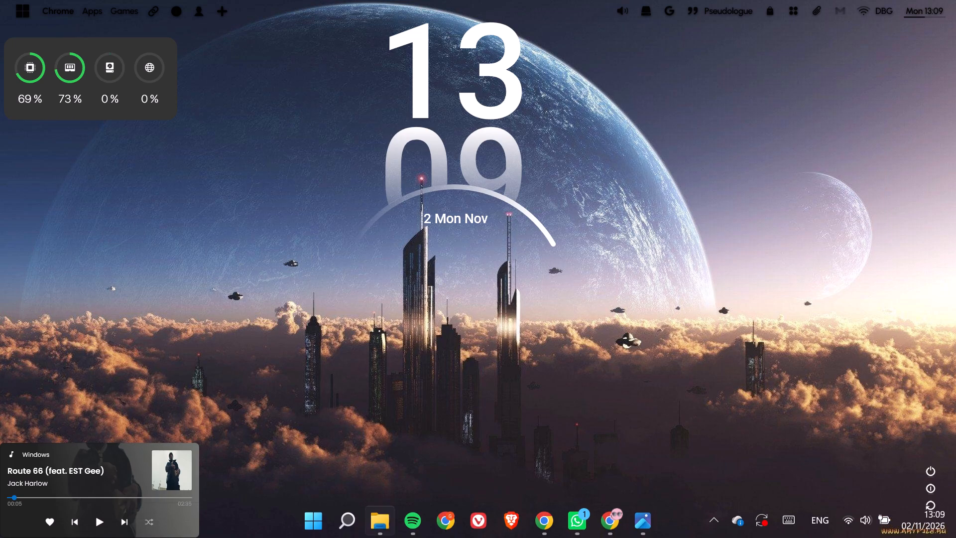
left_click(375, 521)
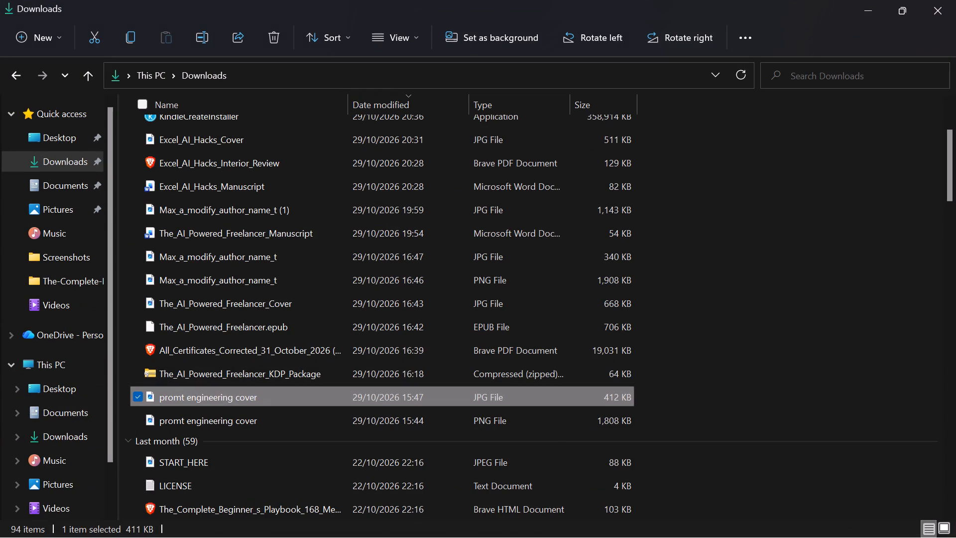
right_click(355, 408)
left_click(318, 395)
right_click(318, 395)
left_click(377, 83)
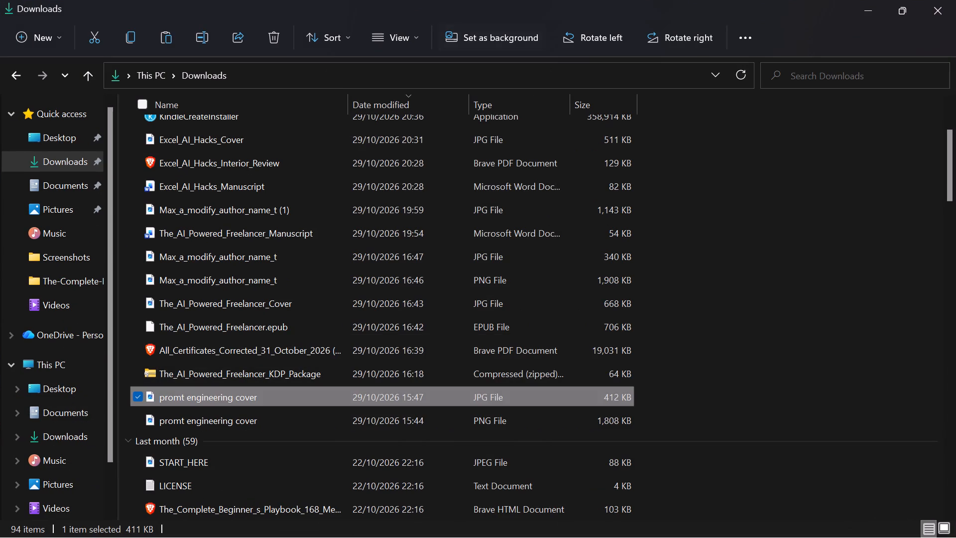
left_click(862, 0)
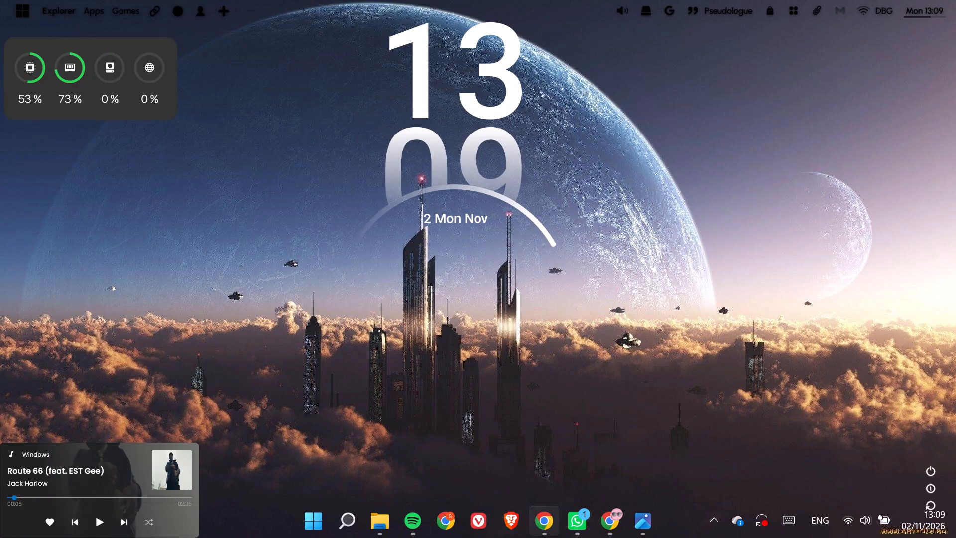
Switch back to Canva, paste the Prompt Engineering cover onto page 5 and place it in the page's lower-left corner.
left_click(542, 523)
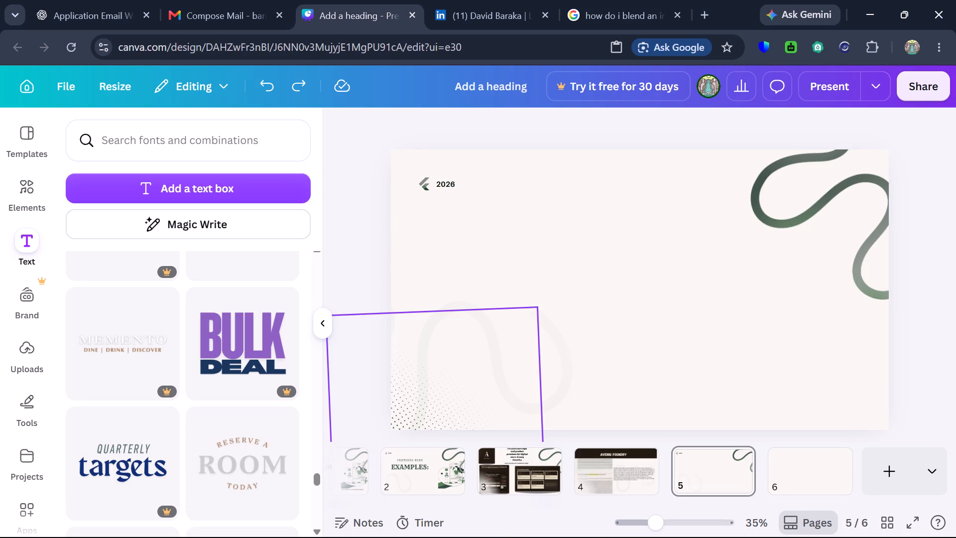
key("ctrl+v")
left_click_drag(609, 273, 603, 284)
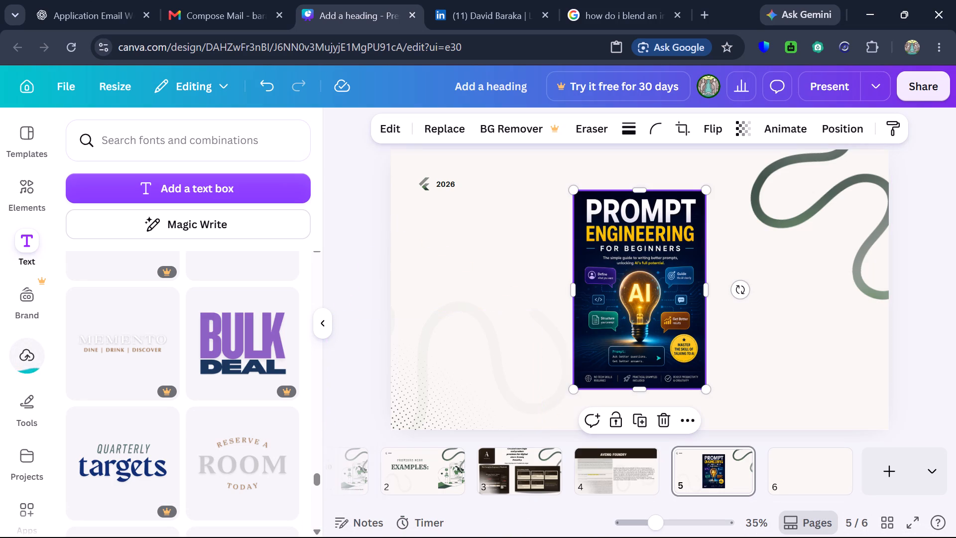
left_click_drag(603, 284, 432, 313)
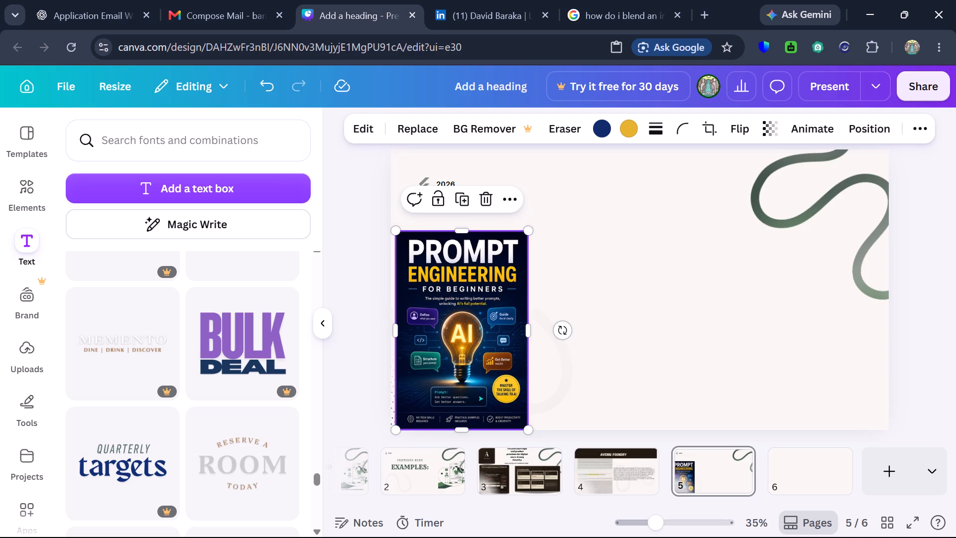
Apply an Angled shadow to the Prompt Engineering cover after trying Backdrop and Page lift, and extend the image frame slightly upward.
left_click(360, 124)
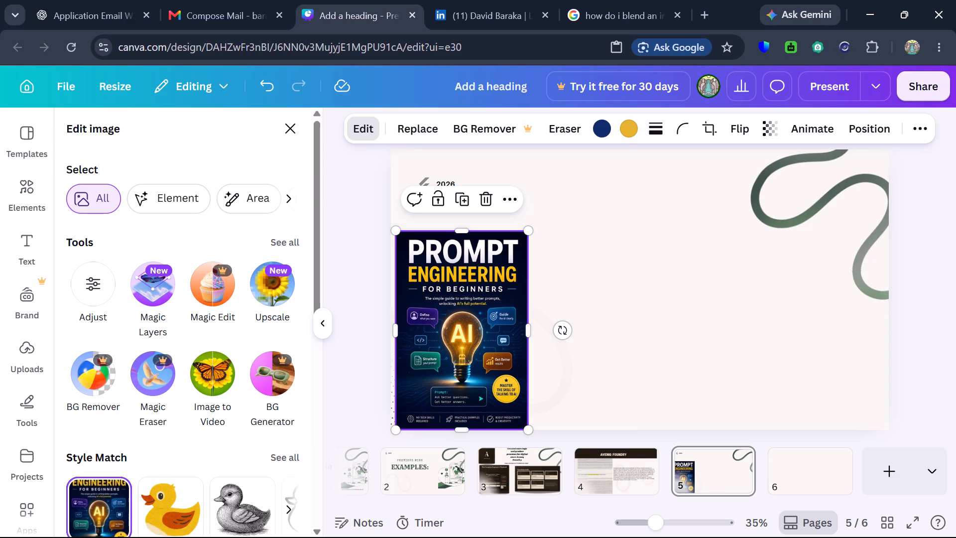
scroll(125, 432, "down", 3)
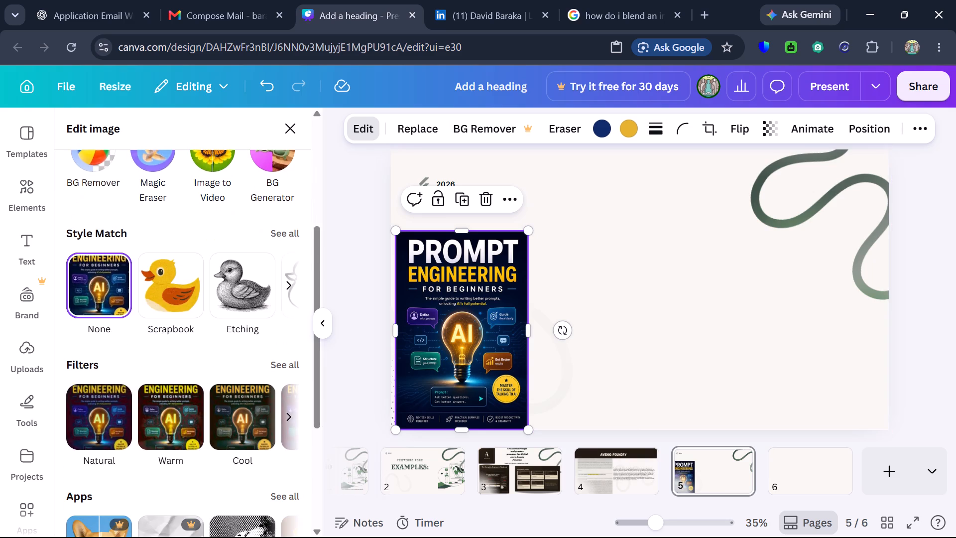
scroll(125, 432, "down", 4)
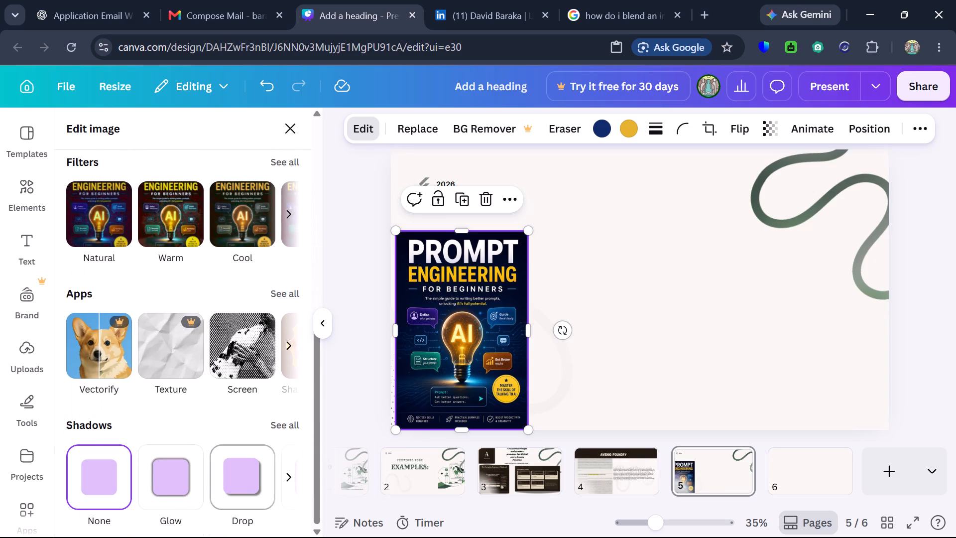
left_click(292, 474)
left_click(266, 478)
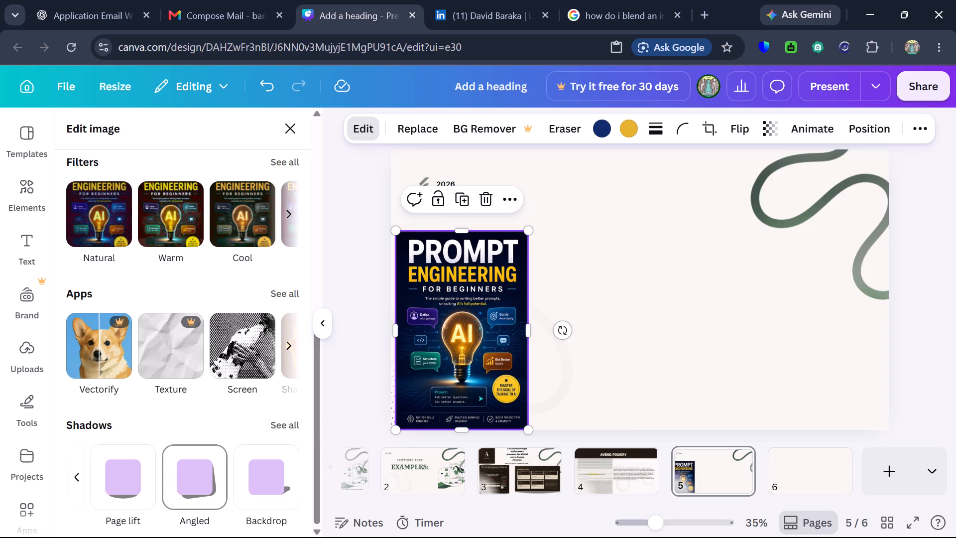
left_click(198, 492)
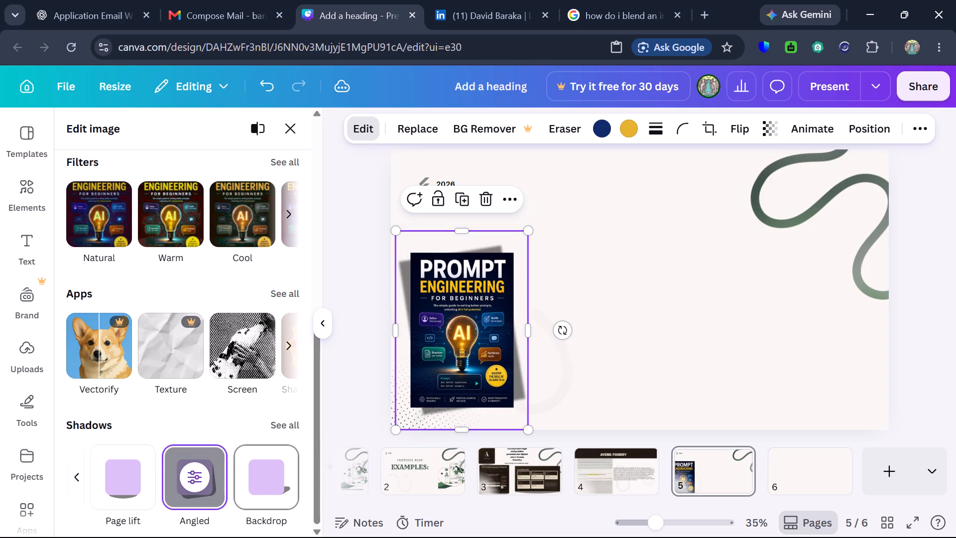
left_click(290, 483)
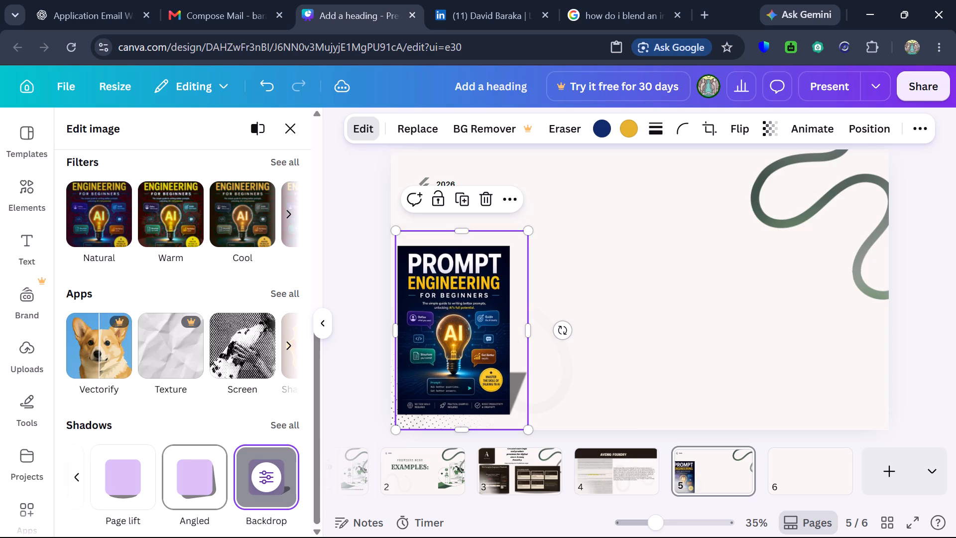
left_click(143, 499)
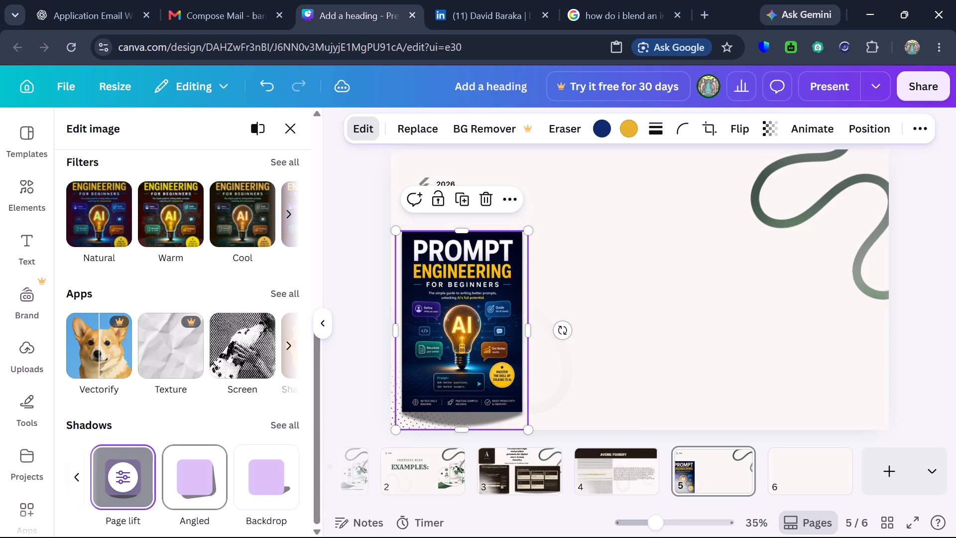
left_click(202, 483)
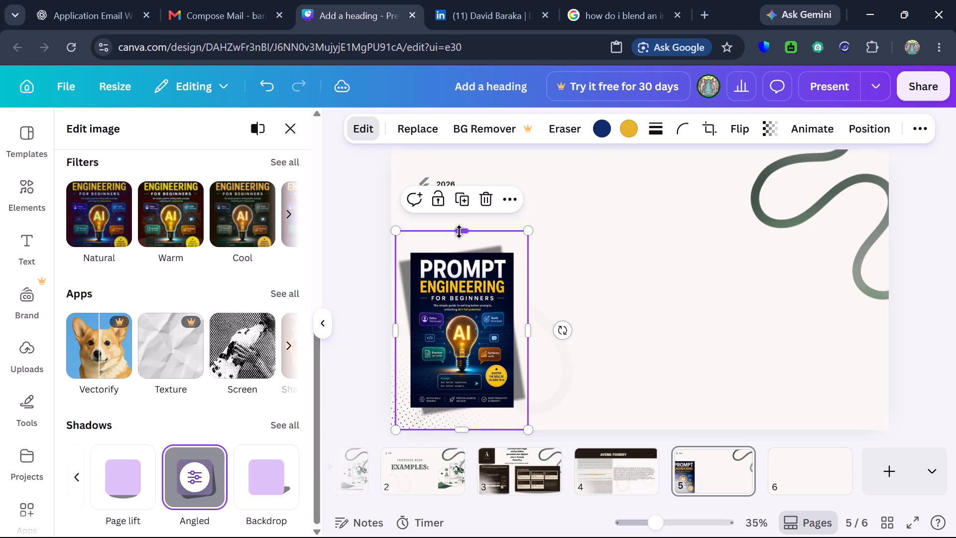
left_click_drag(459, 232, 459, 222)
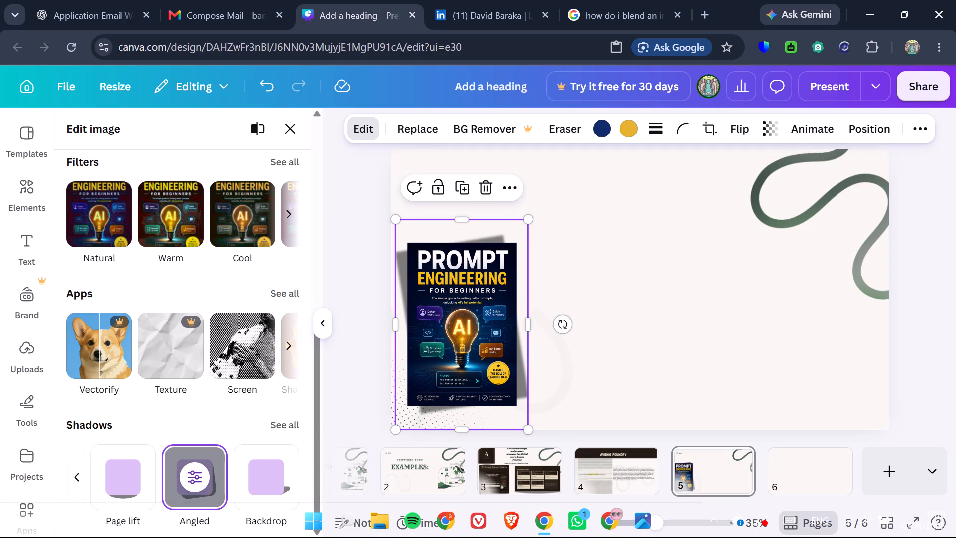
In File Explorer's Downloads folder, preview the AI-Powered Freelancer cover versions, copy the Max_a_modify_author_name_t JPG and minimize the folder window.
left_click(388, 520)
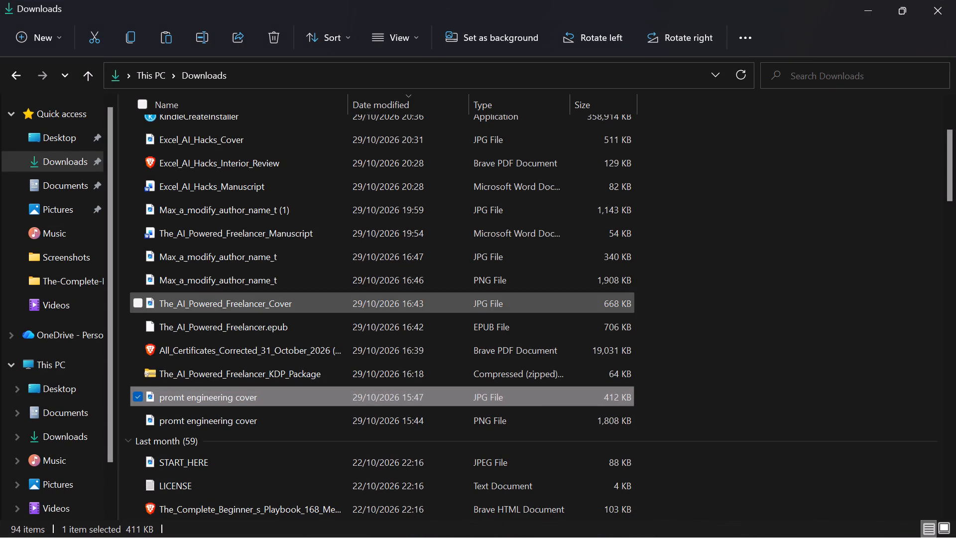
left_click(307, 301)
double_click(307, 301)
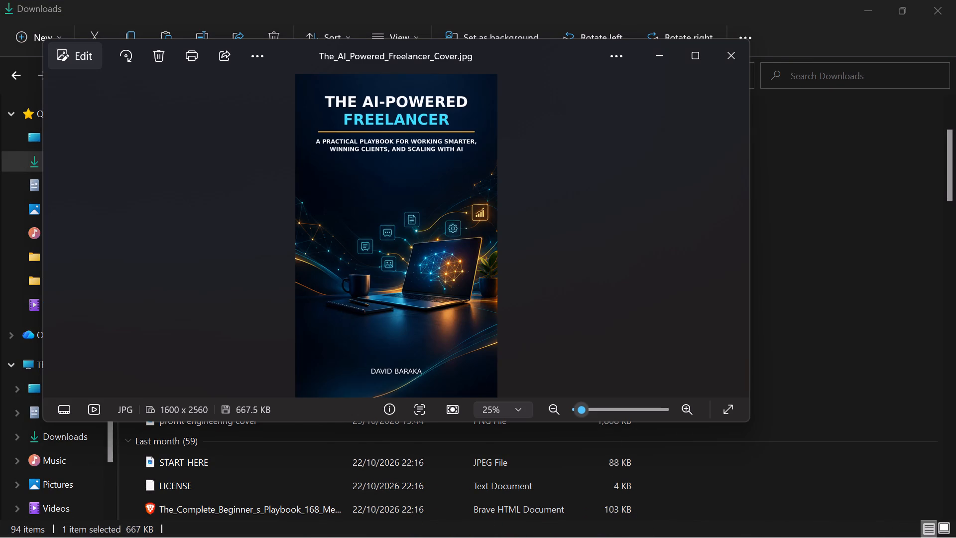
left_click(746, 46)
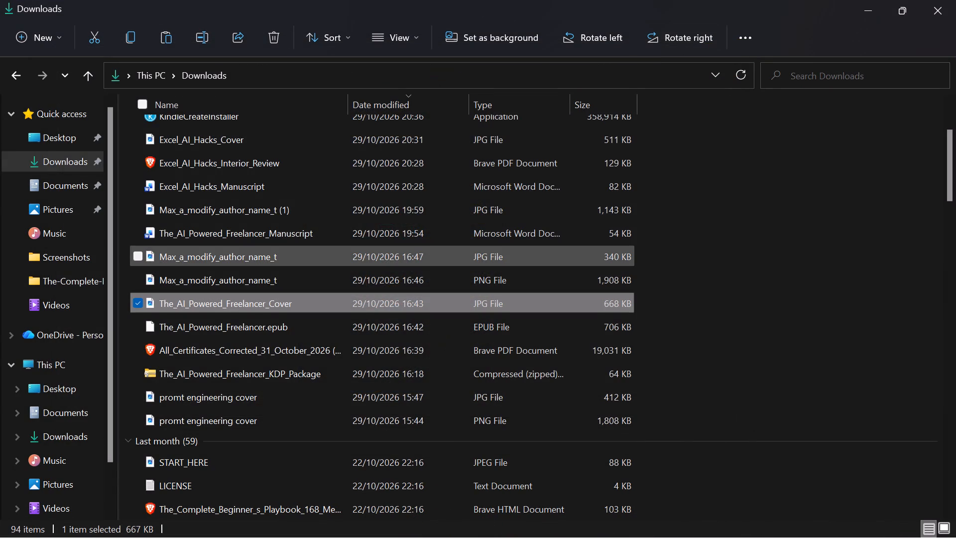
double_click(276, 251)
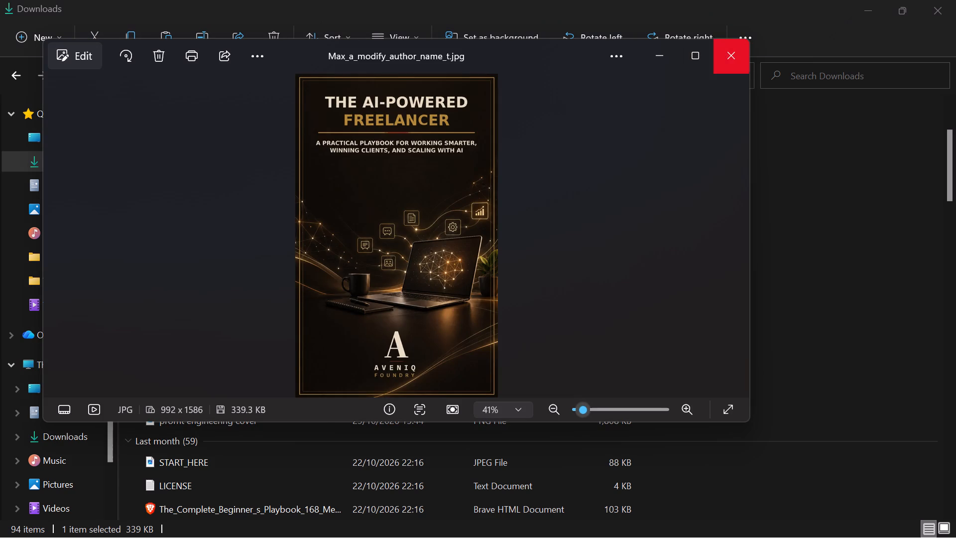
left_click(733, 45)
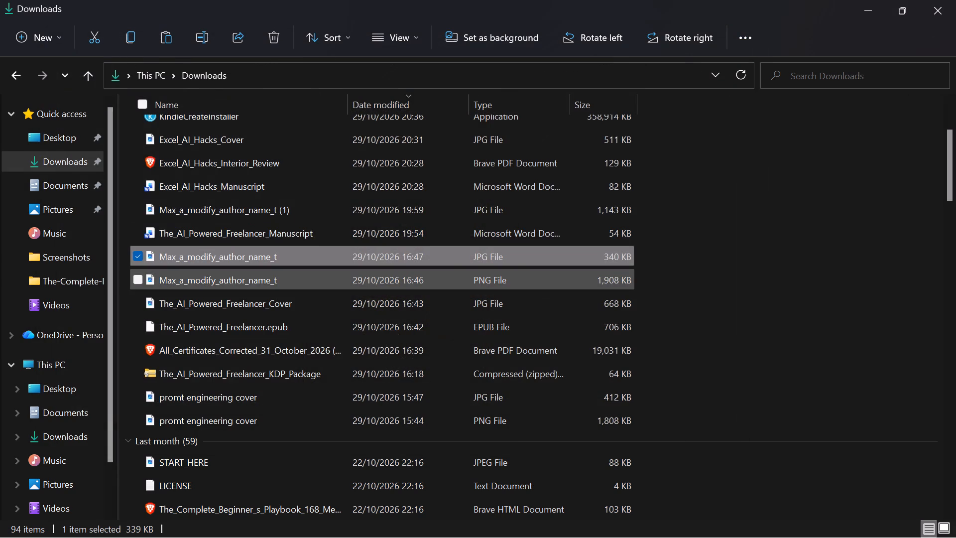
double_click(222, 273)
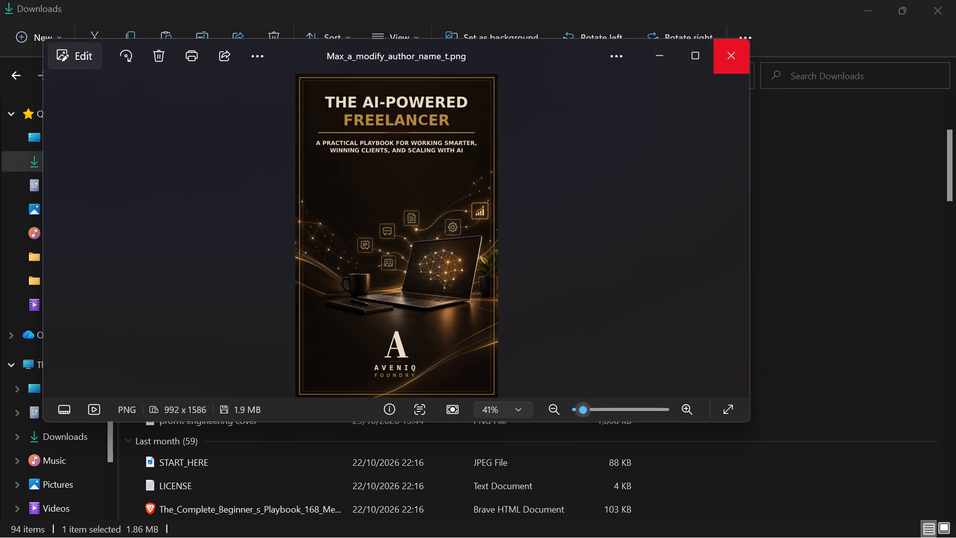
left_click(733, 44)
double_click(209, 251)
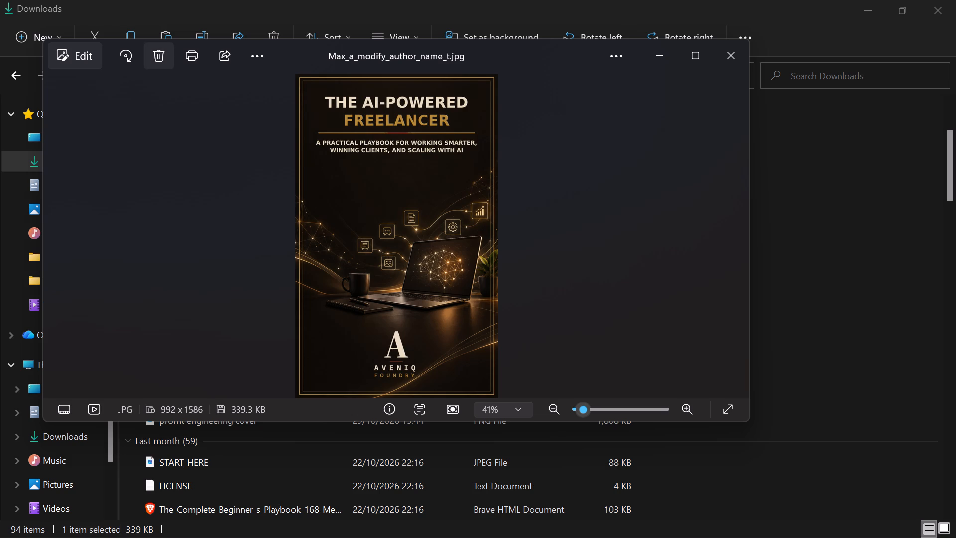
left_click(729, 51)
right_click(254, 247)
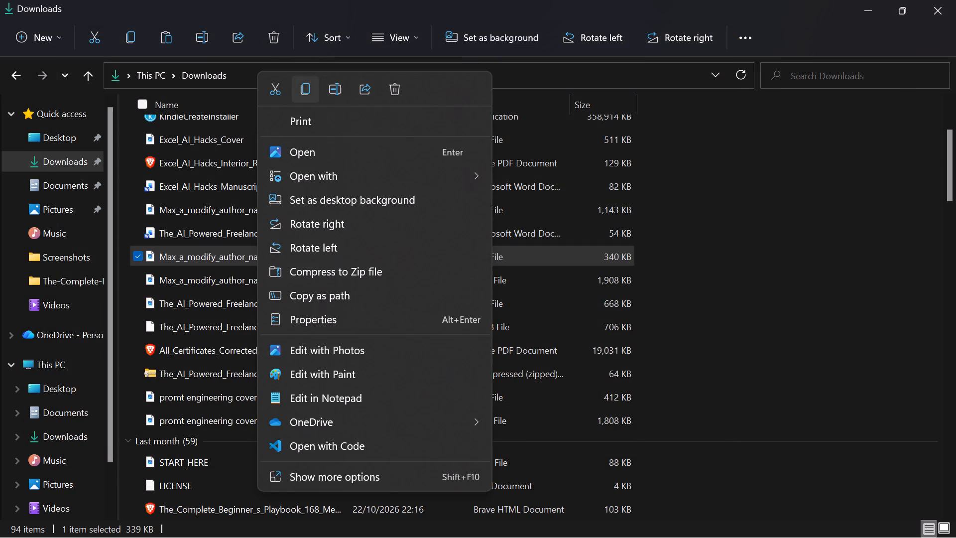
left_click(314, 94)
left_click(861, 4)
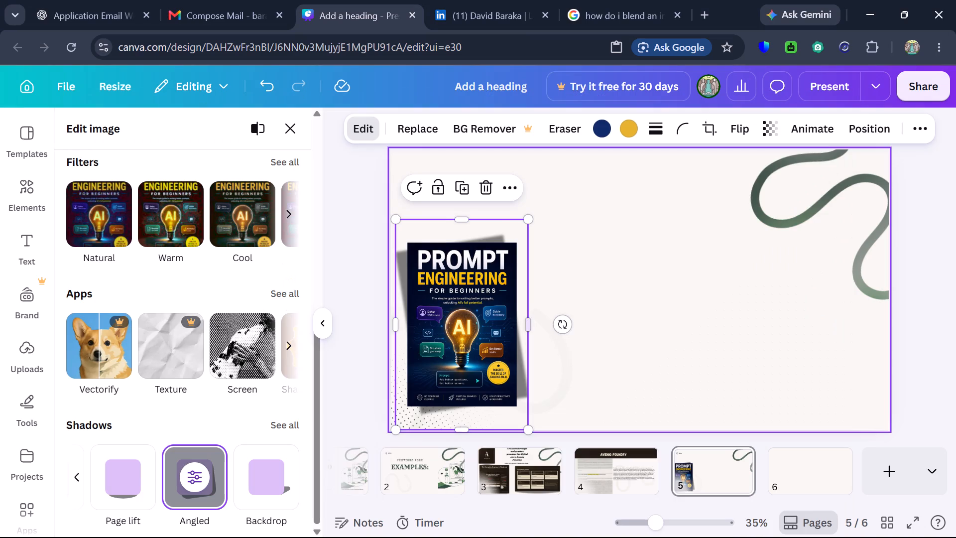
Paste the AI-Powered Freelancer cover onto page 5, place it right of the Prompt Engineering cover and scale it down to a similar height.
left_click(617, 308)
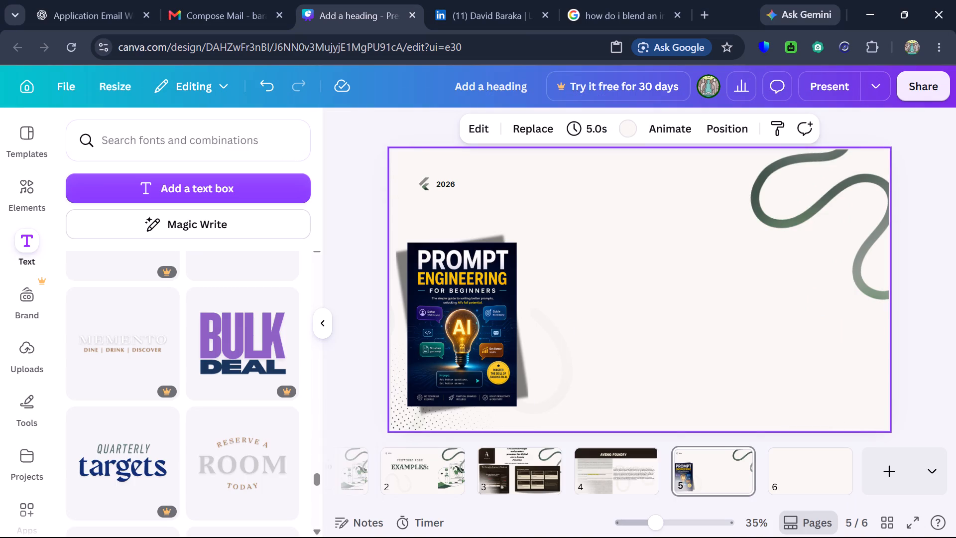
key("ctrl+v")
left_click_drag(621, 301, 594, 335)
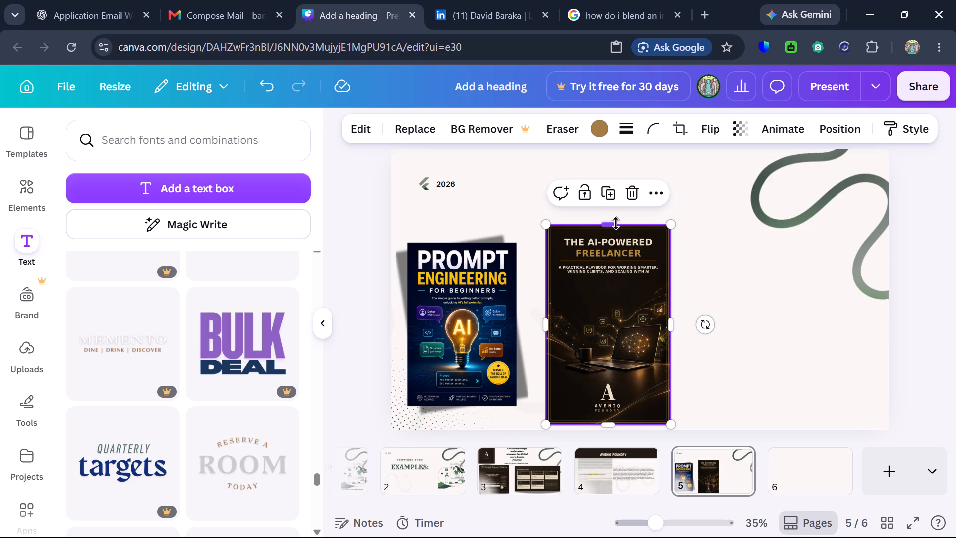
left_click_drag(616, 223, 613, 238)
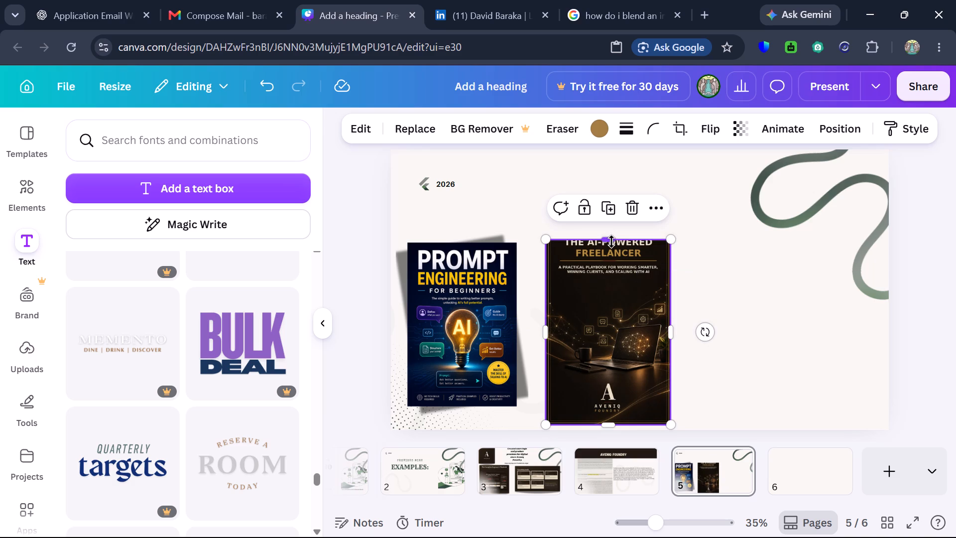
left_click_drag(611, 242, 608, 232)
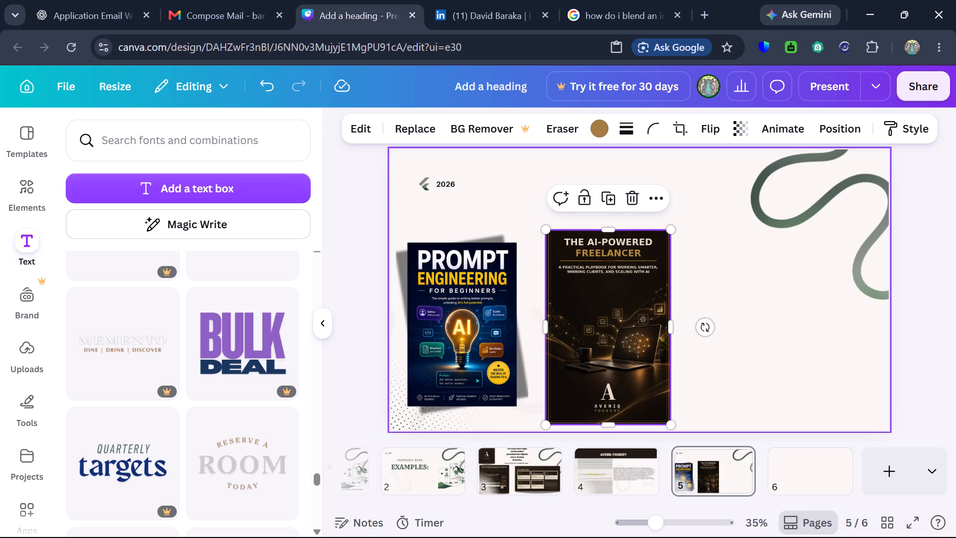
left_click_drag(542, 230, 550, 242)
left_click_drag(607, 322, 597, 307)
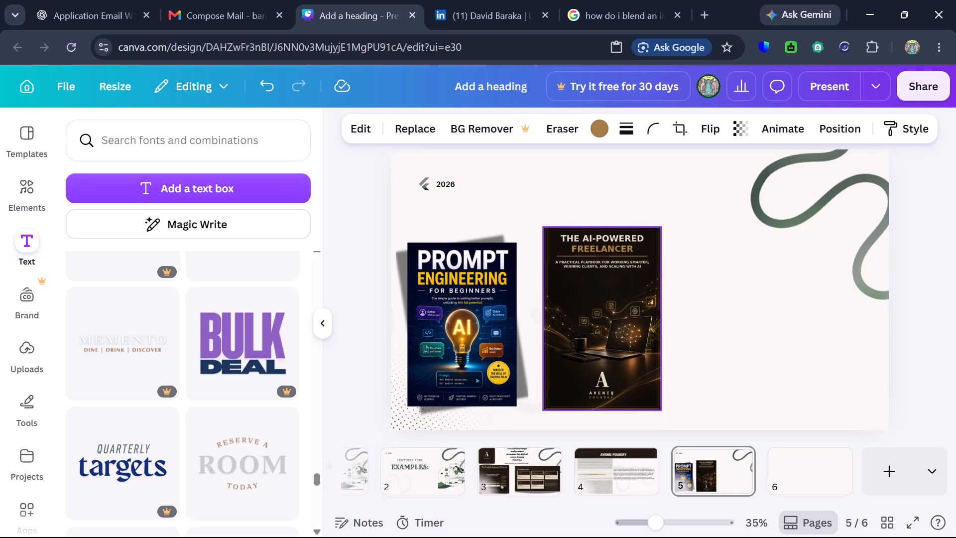
left_click_drag(597, 307, 610, 317)
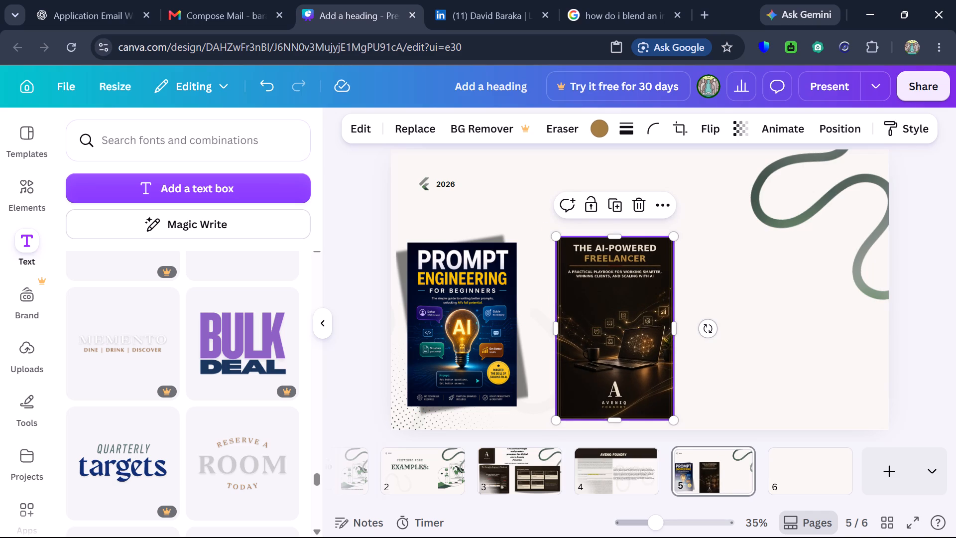
left_click_drag(674, 420, 669, 413)
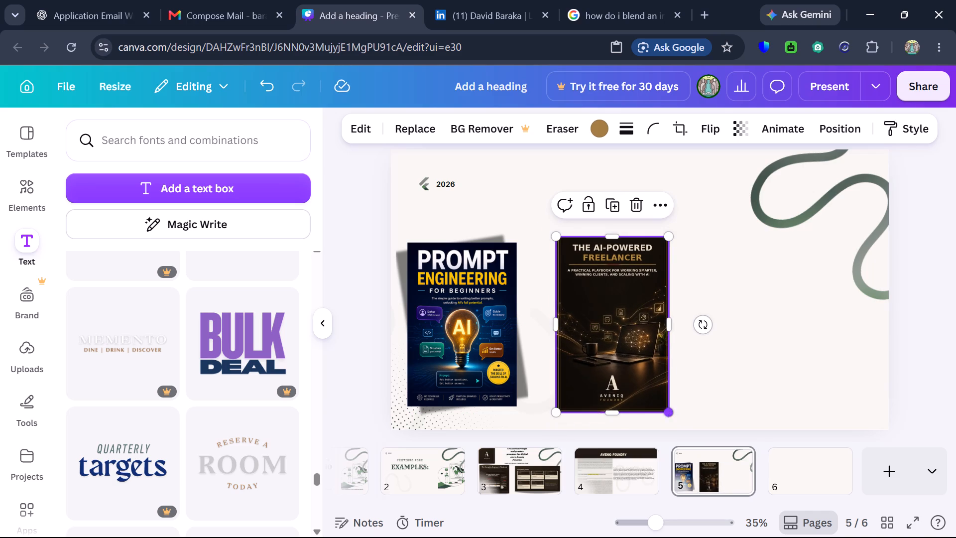
Apply a Page lift shadow to the AI-Powered Freelancer cover after trying the Curved and Angled styles.
left_click(353, 134)
scroll(160, 439, "down", 6)
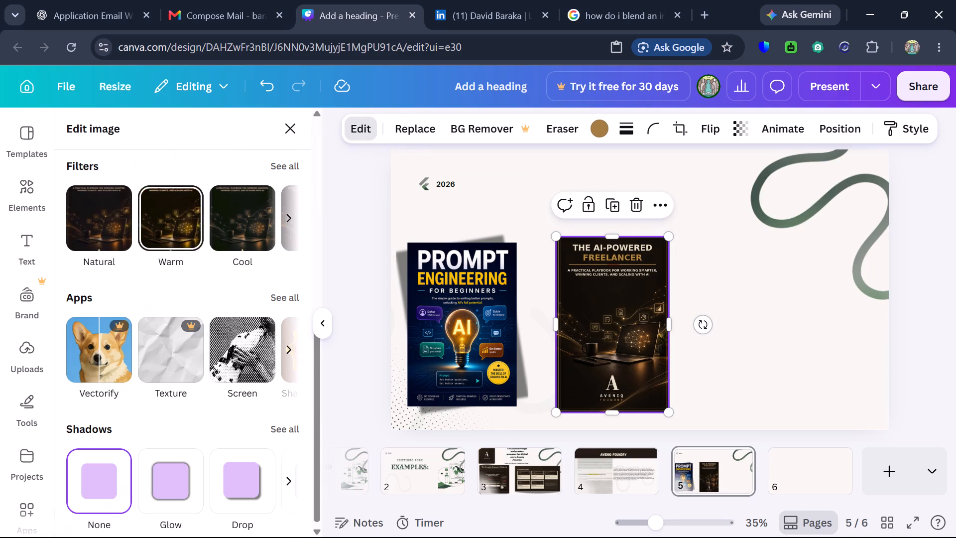
left_click(292, 470)
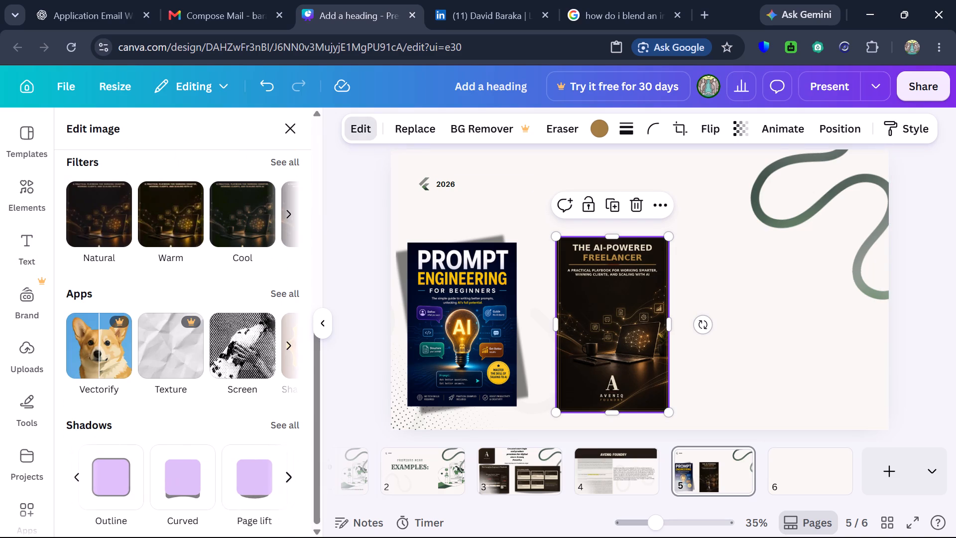
left_click(174, 485)
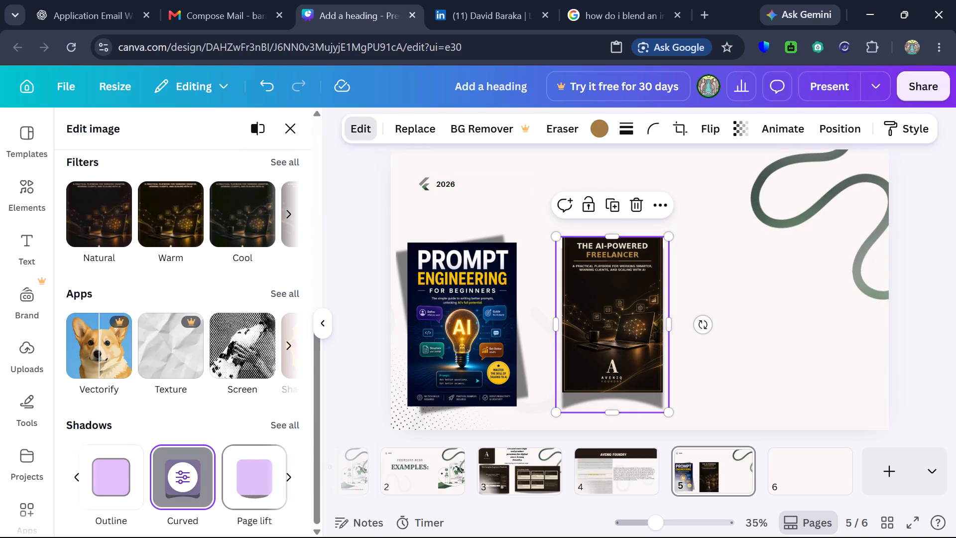
left_click(247, 469)
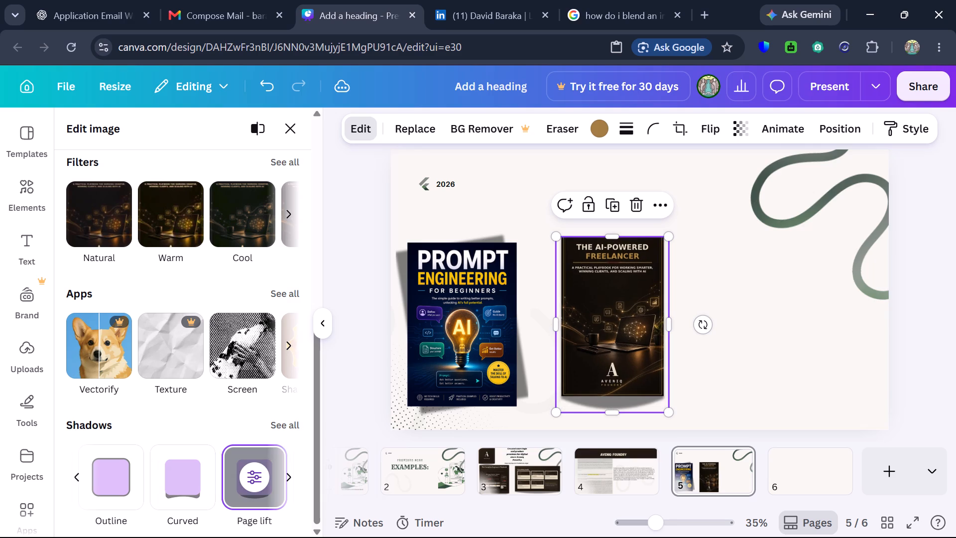
left_click(294, 472)
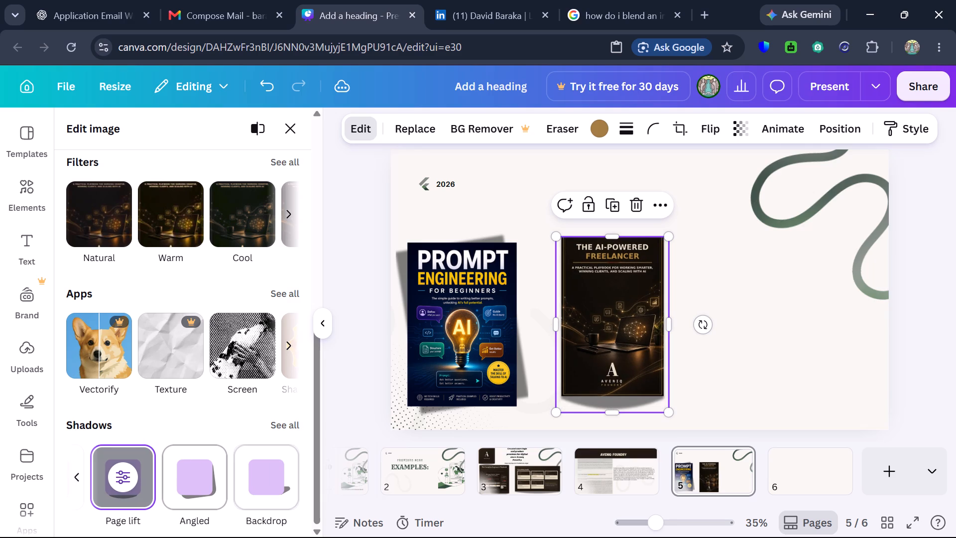
left_click(207, 474)
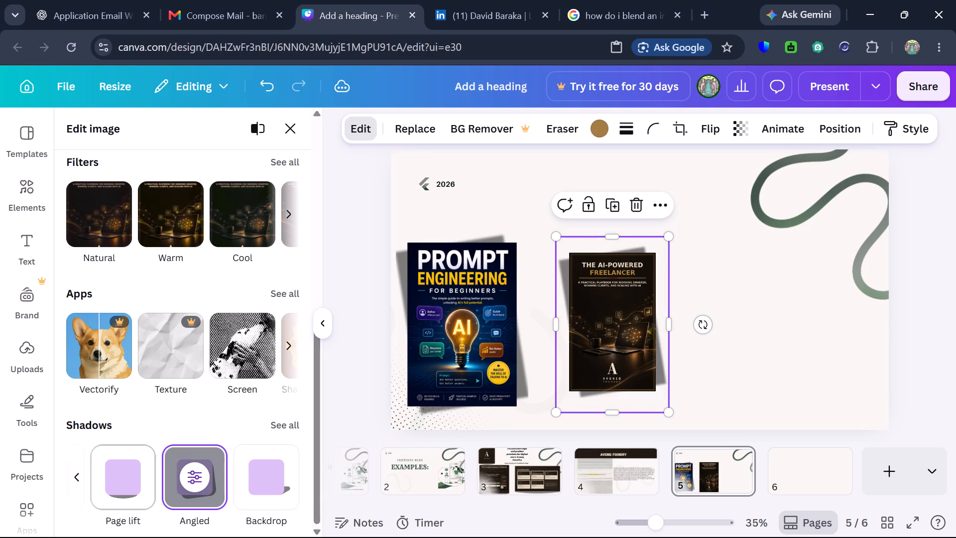
left_click(130, 486)
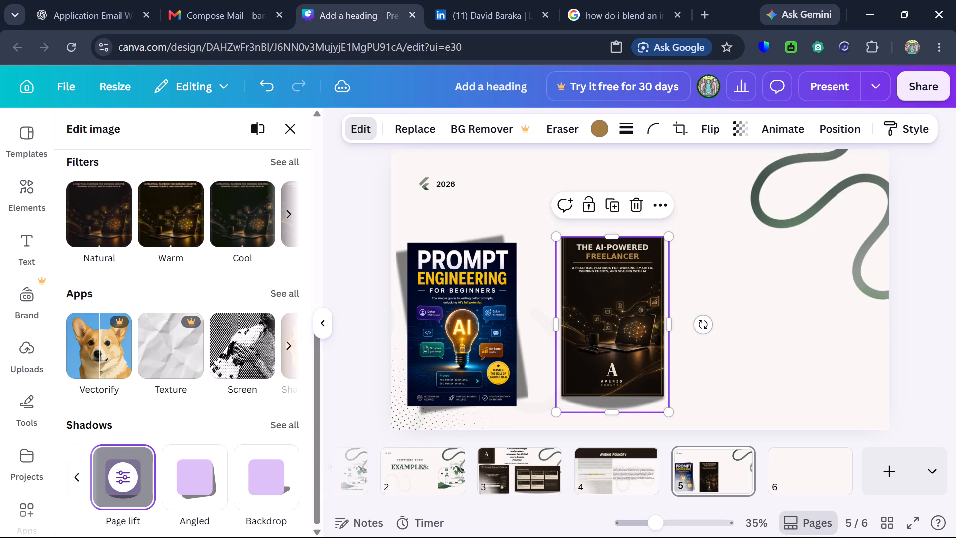
Switch the AI-Powered Freelancer cover's shadow to the Curved style and deselect the image.
scroll(129, 496, "down", 1)
scroll(129, 496, "up", 1)
scroll(119, 496, "down", 1)
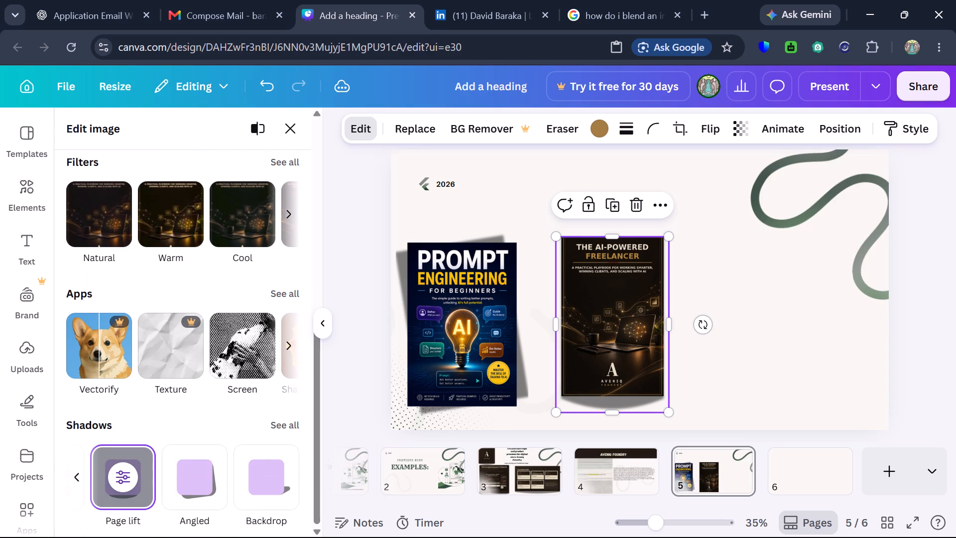
left_click(75, 474)
left_click(177, 475)
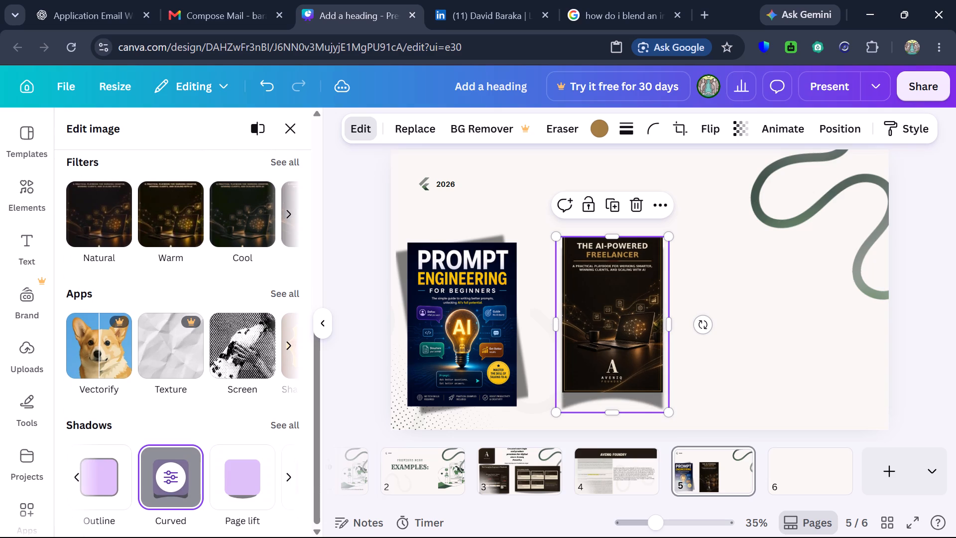
left_click(736, 354)
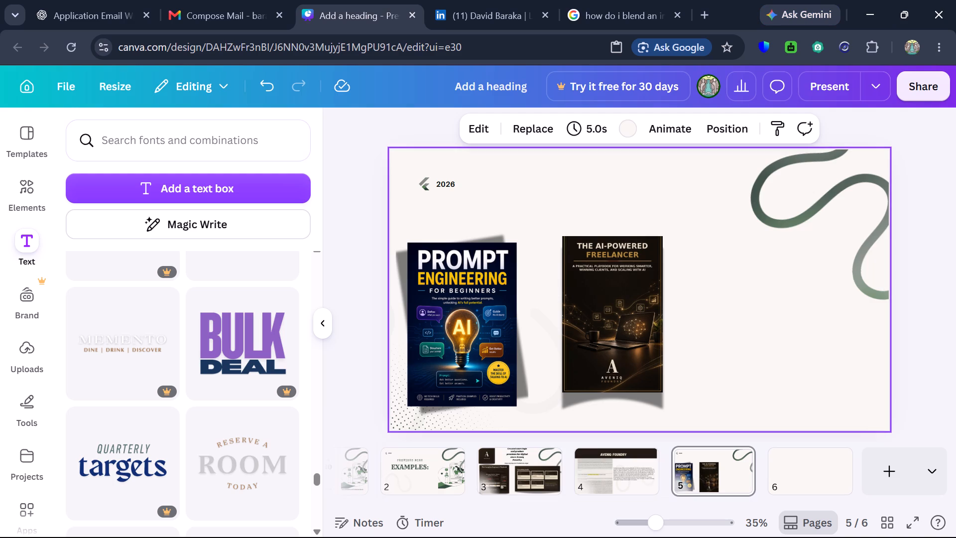
Switch to File Explorer's Downloads folder and open the Excel_AI_Hacks_Cover JPG for preview.
left_click(861, 0)
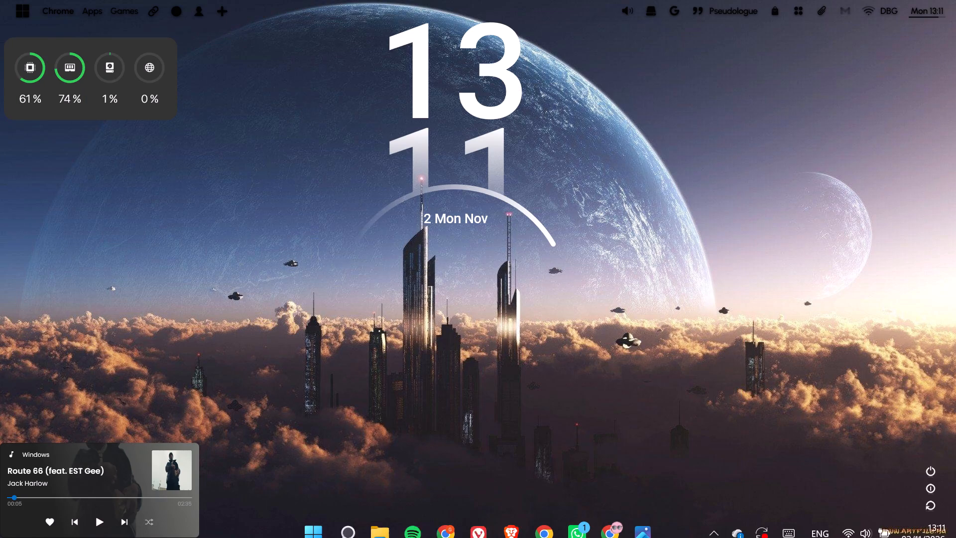
left_click(378, 524)
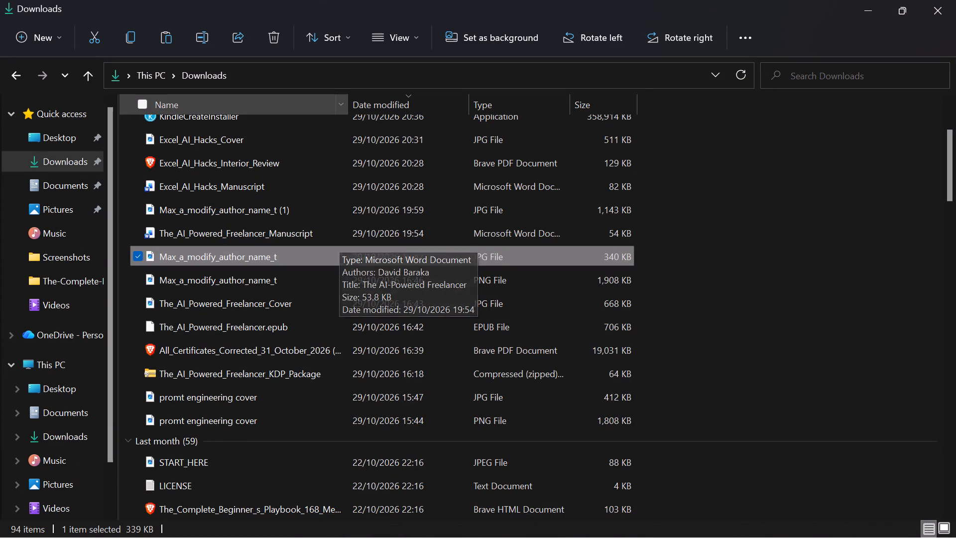
left_click(323, 137)
double_click(323, 137)
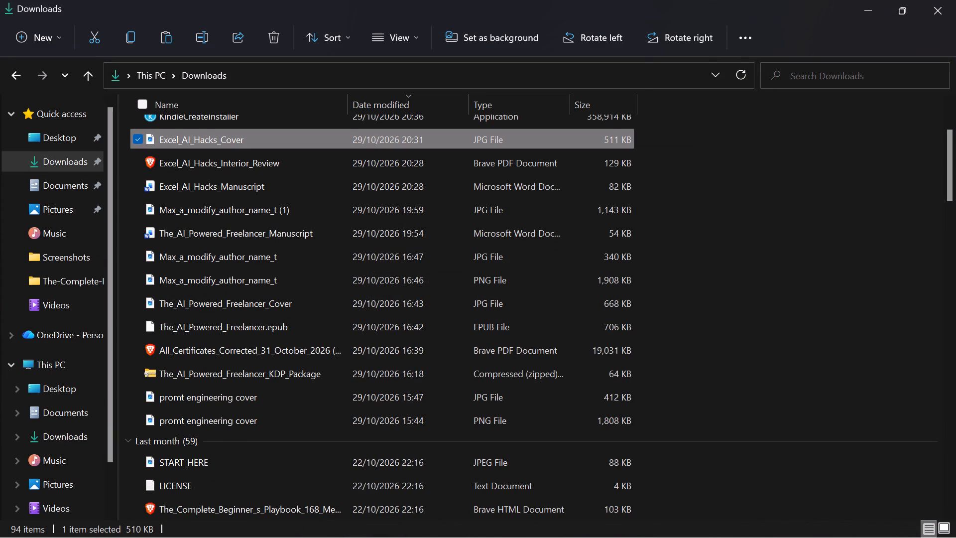
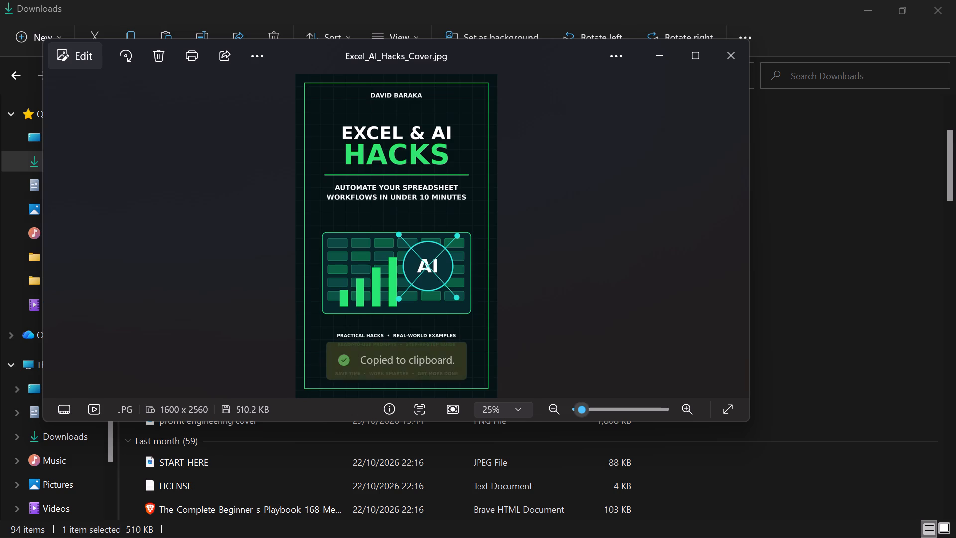
Copy the Excel & AI Hacks cover image, switch to Canva and paste it on page 5 beside the AI-Powered Freelancer cover.
key("ctrl+c")
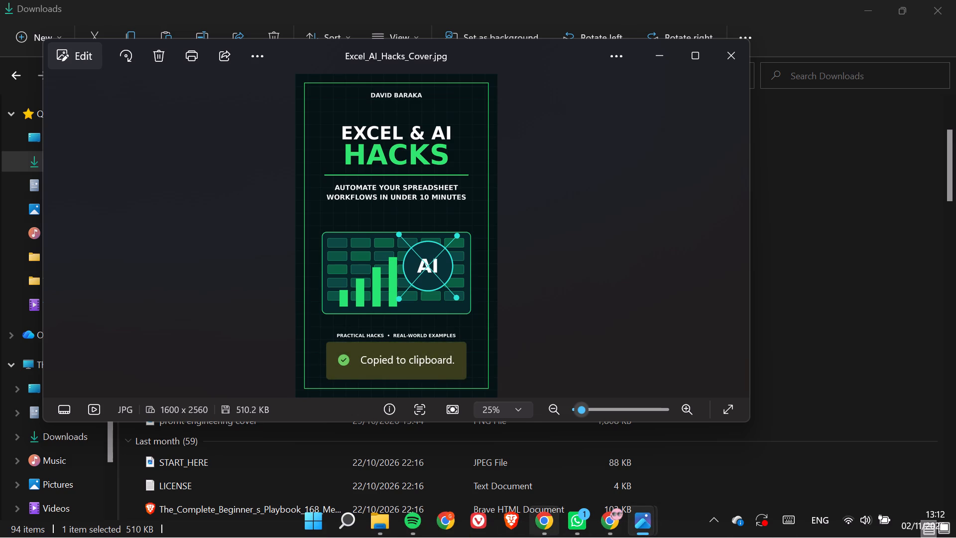
left_click(545, 533)
left_click(754, 301)
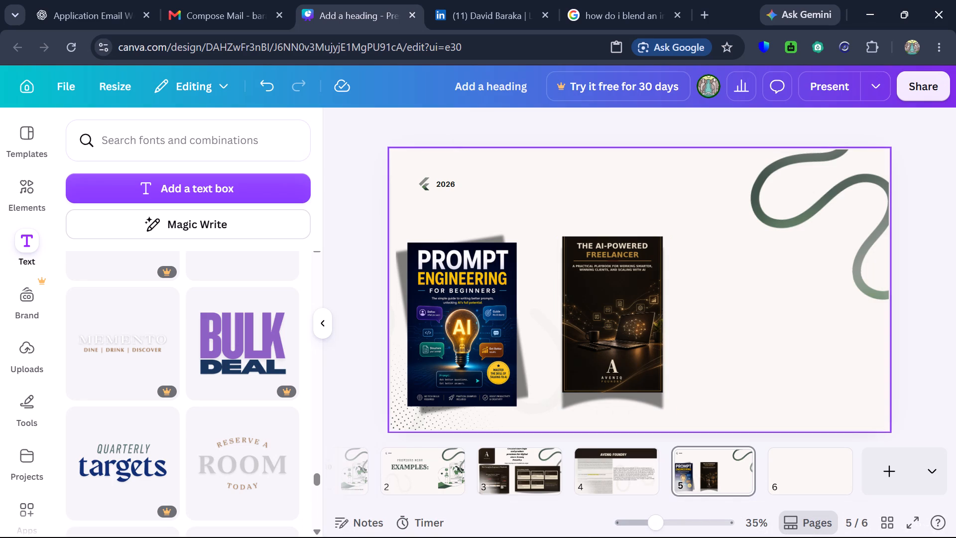
key("ctrl+v")
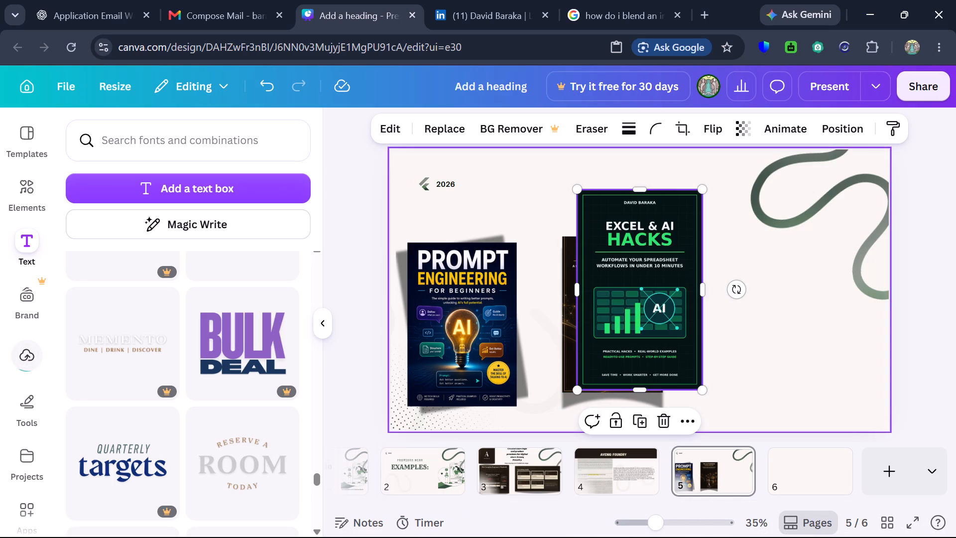
left_click_drag(608, 310, 728, 352)
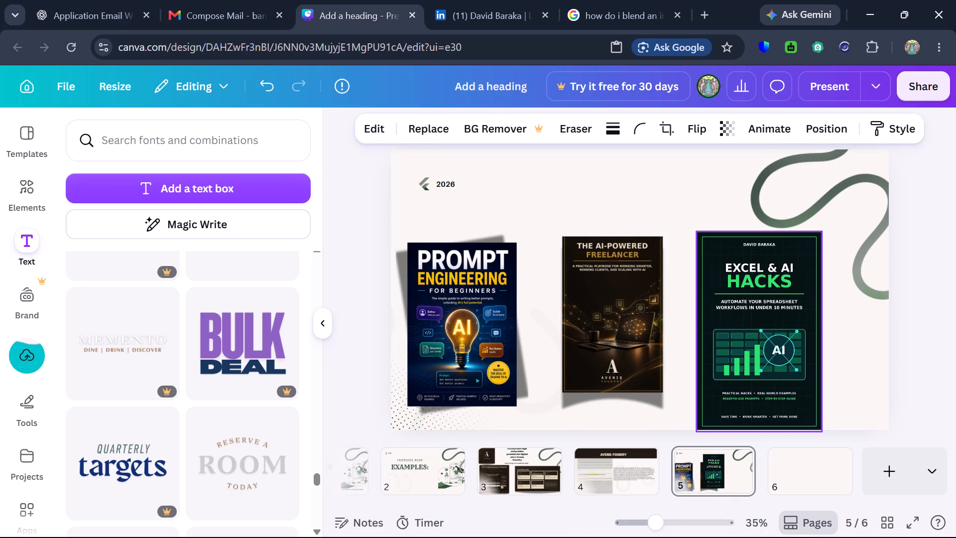
left_click_drag(728, 352, 730, 362)
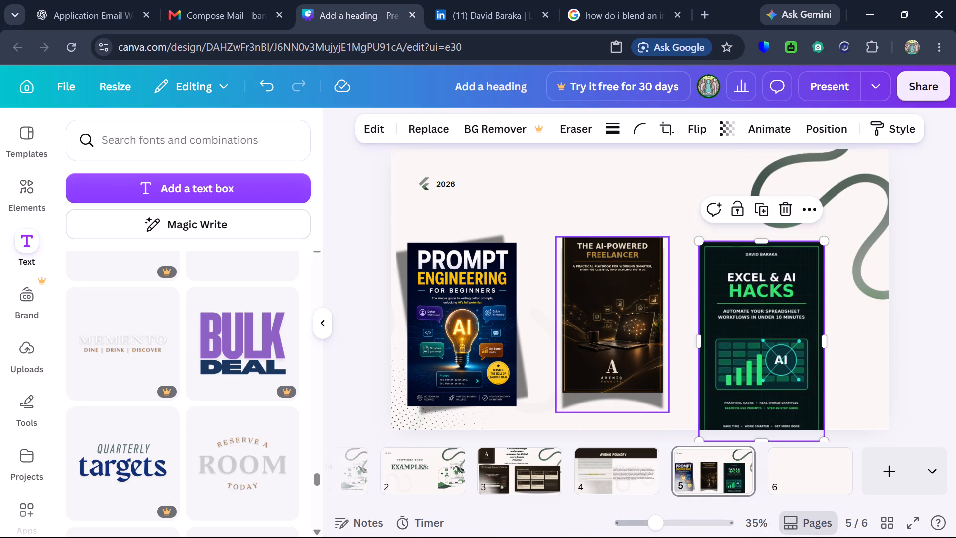
Reposition the AI-Powered Freelancer cover between the other two covers and shift the Prompt Engineering cover slightly toward the page's left edge.
left_click_drag(616, 336, 607, 347)
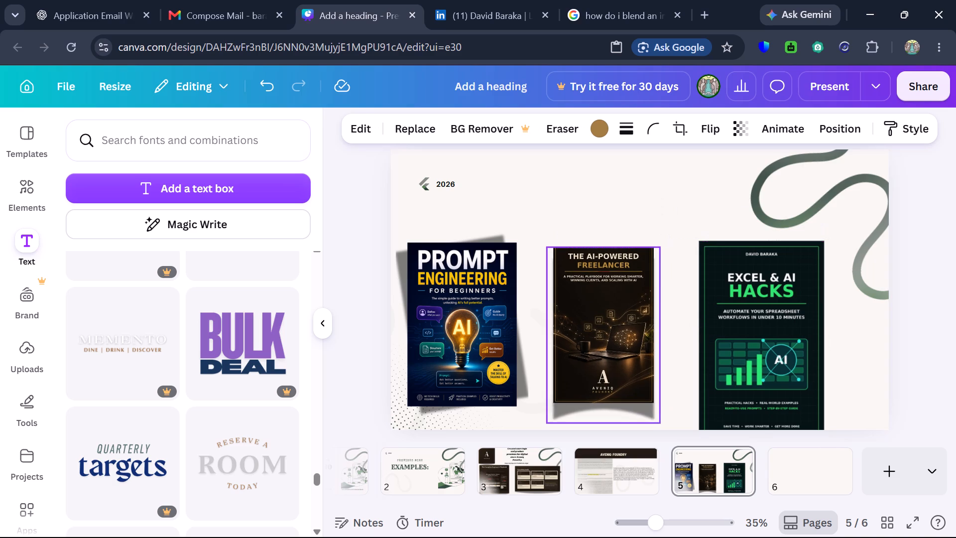
left_click_drag(607, 347, 612, 340)
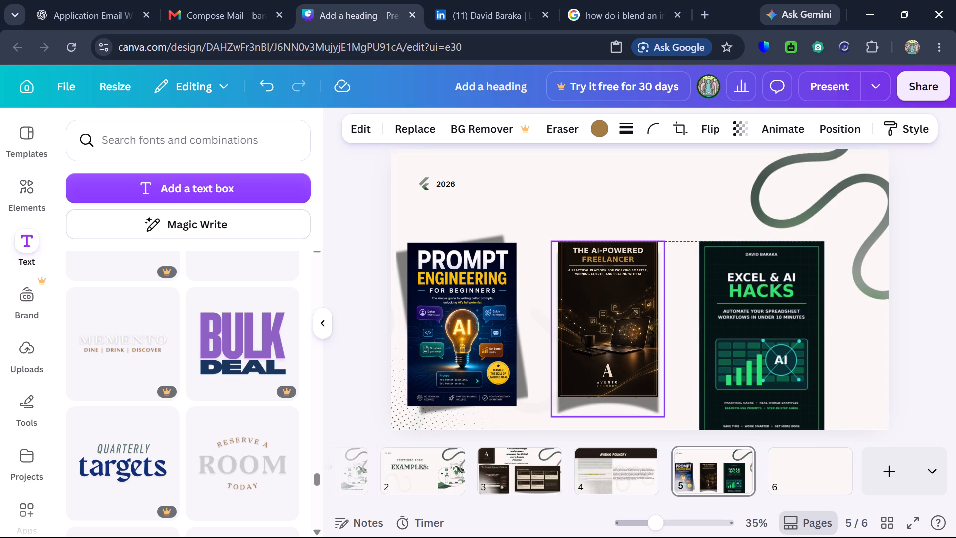
left_click_drag(612, 340, 615, 341)
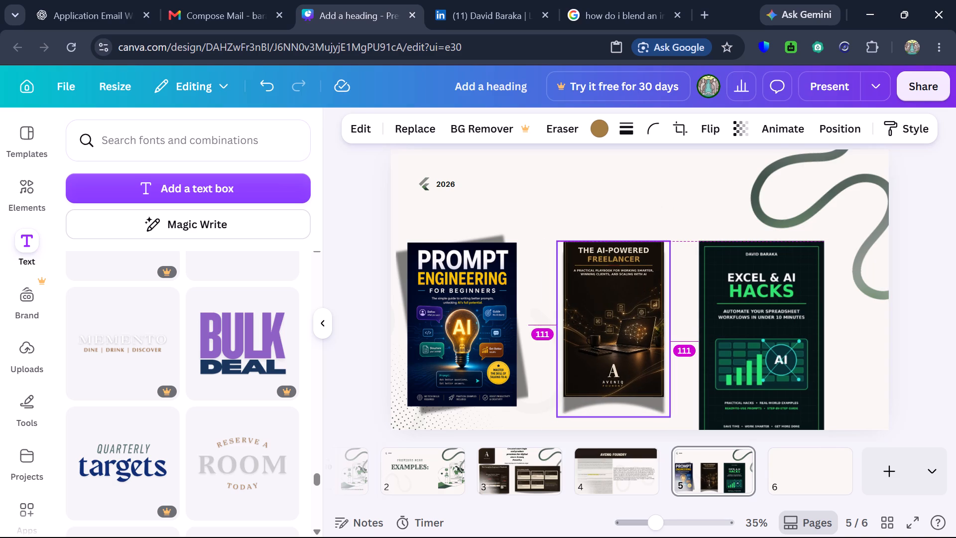
left_click_drag(615, 341, 604, 351)
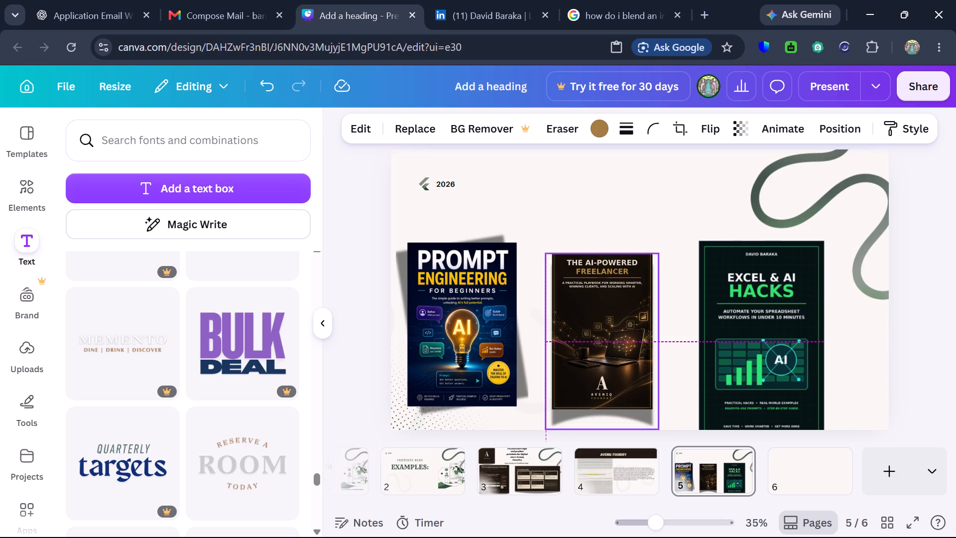
left_click_drag(604, 351, 604, 348)
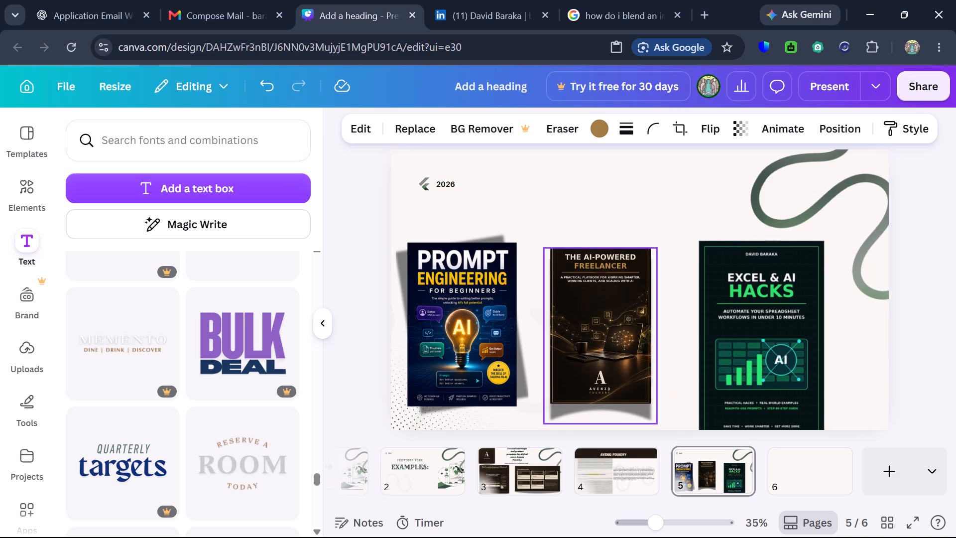
left_click_drag(604, 348, 605, 339)
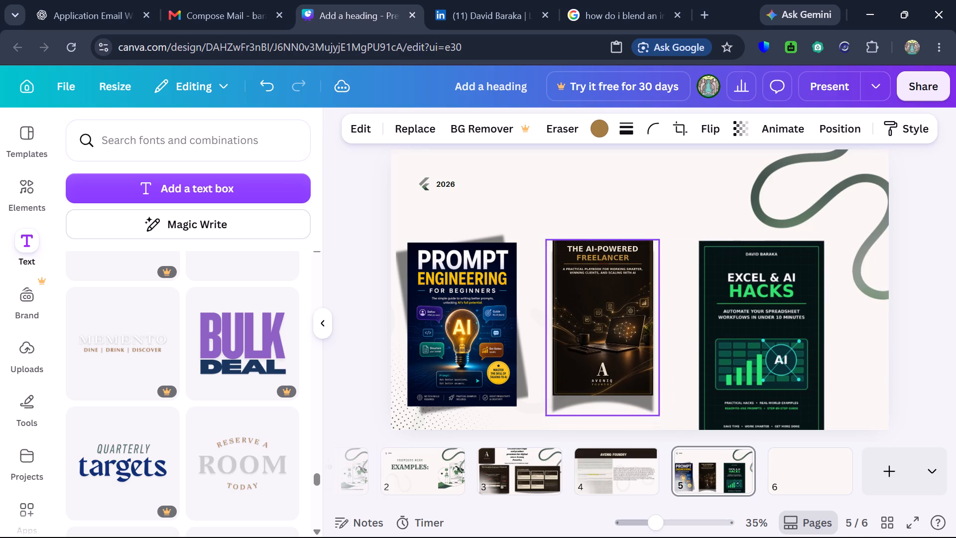
left_click_drag(605, 339, 605, 341)
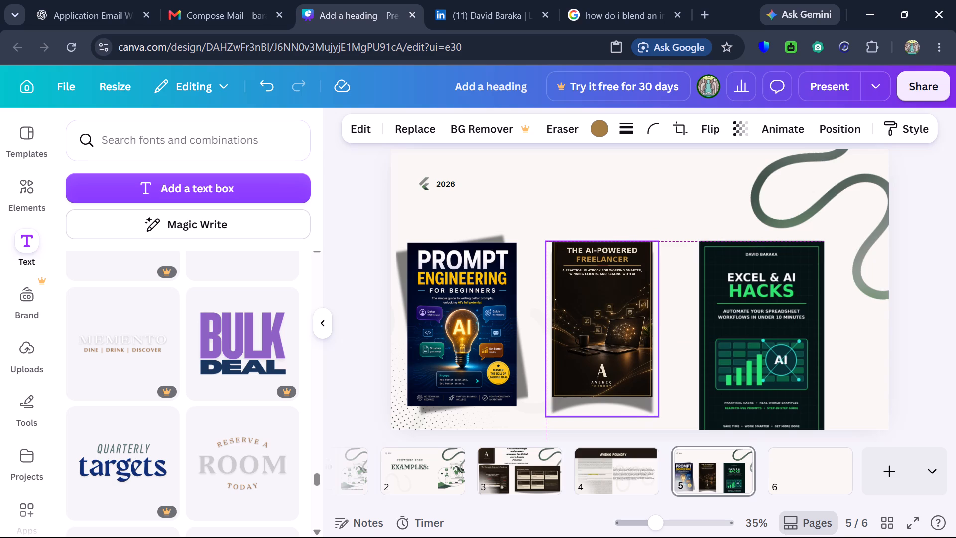
left_click_drag(605, 341, 606, 342)
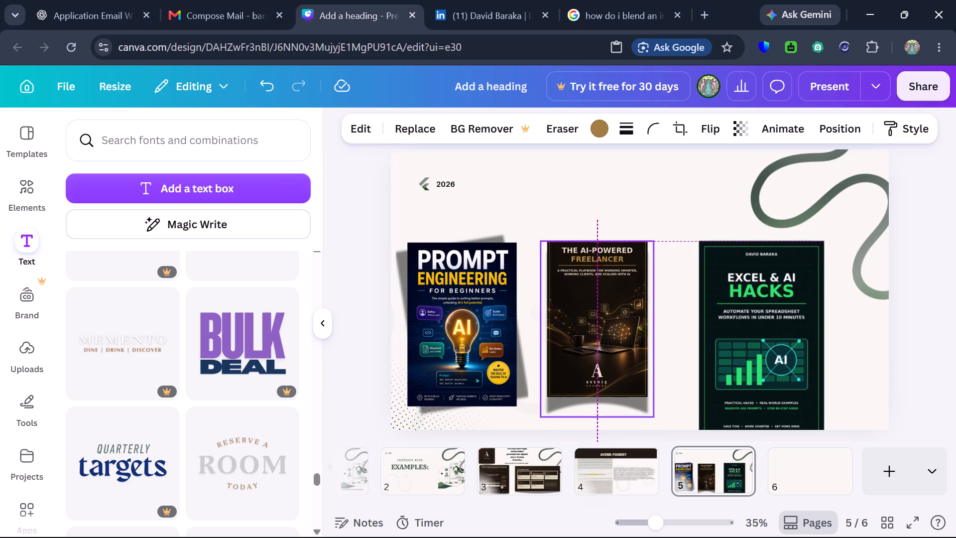
left_click_drag(606, 342, 607, 342)
left_click_drag(504, 253, 499, 251)
left_click(577, 276)
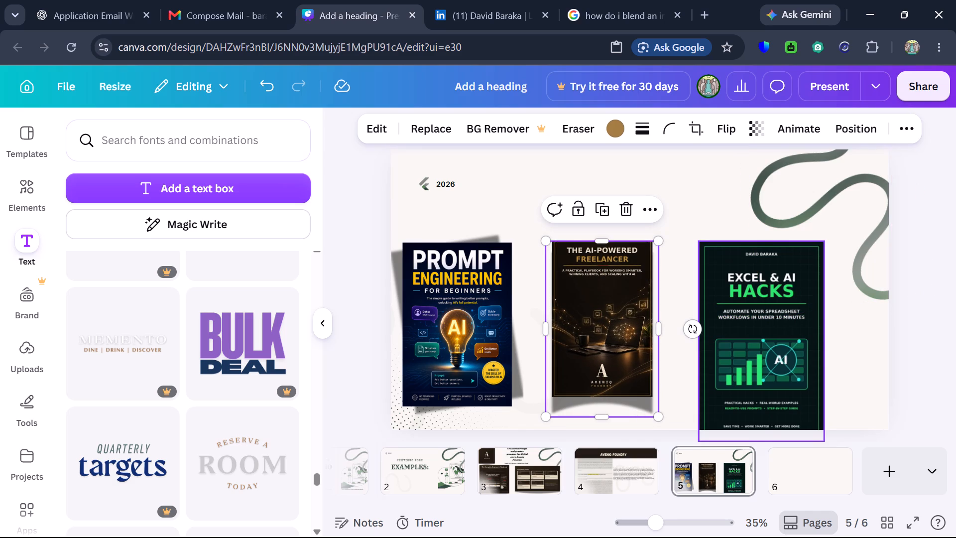
Move the Excel & AI Hacks cover fully onto the page and scale it down to about the Prompt Engineering cover's height.
left_click_drag(804, 403, 802, 381)
left_click_drag(822, 419, 802, 397)
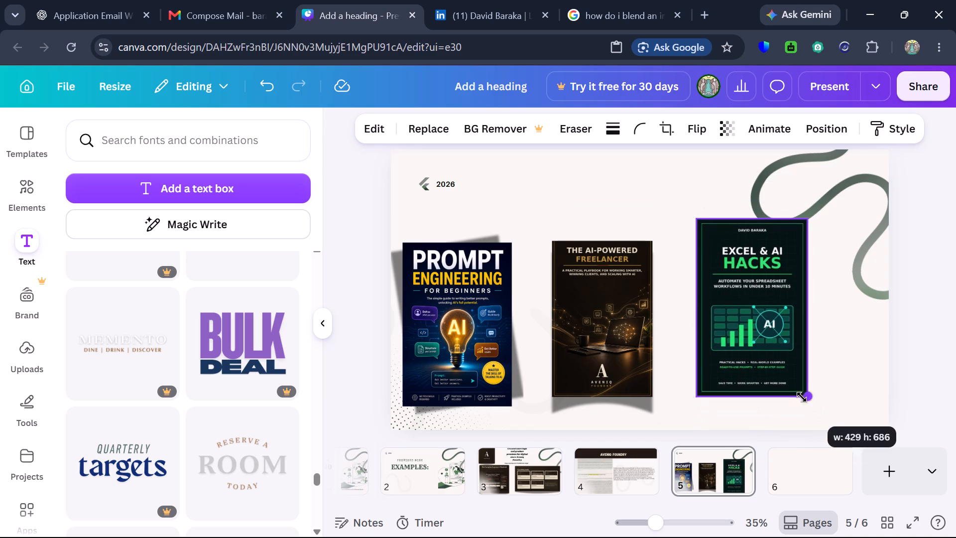
left_click_drag(802, 397, 798, 394)
left_click_drag(744, 350, 745, 366)
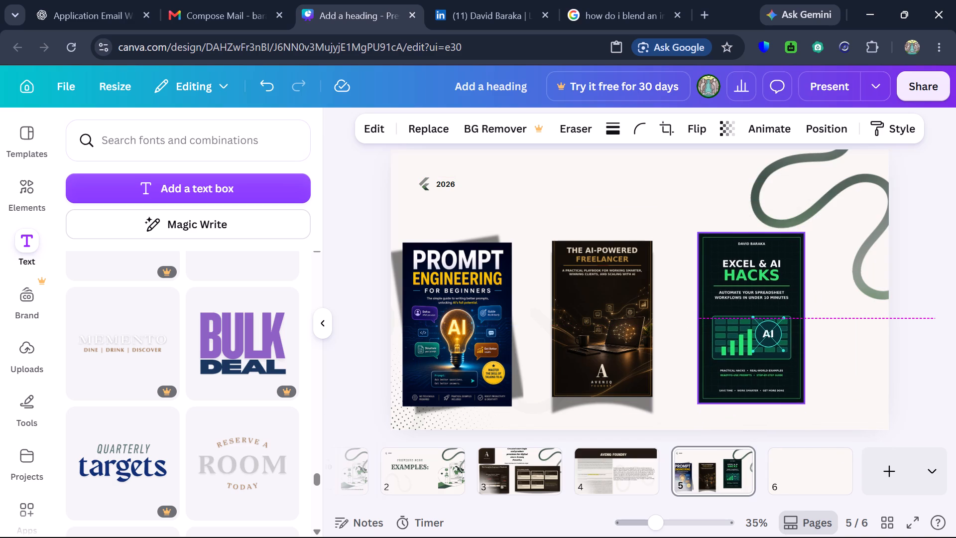
left_click_drag(745, 366, 746, 371)
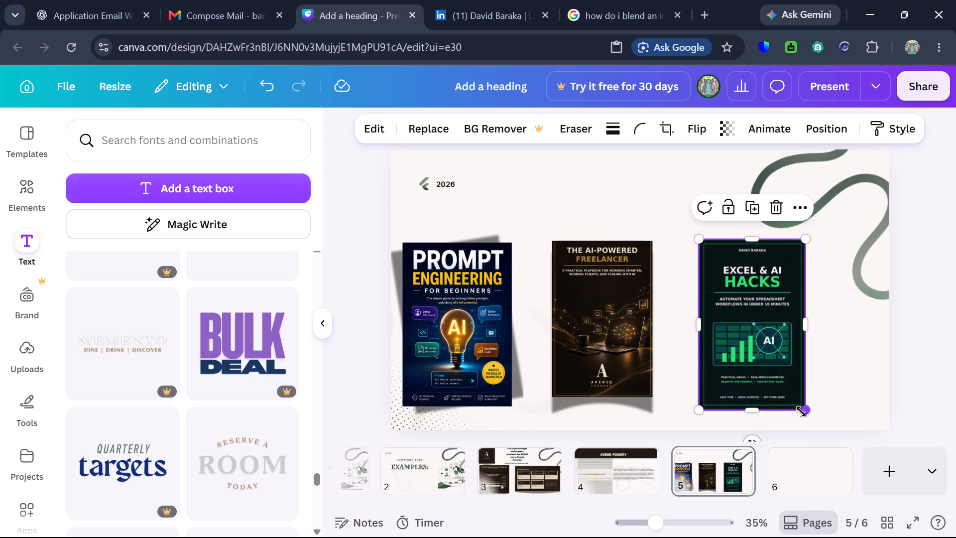
left_click_drag(803, 408, 792, 403)
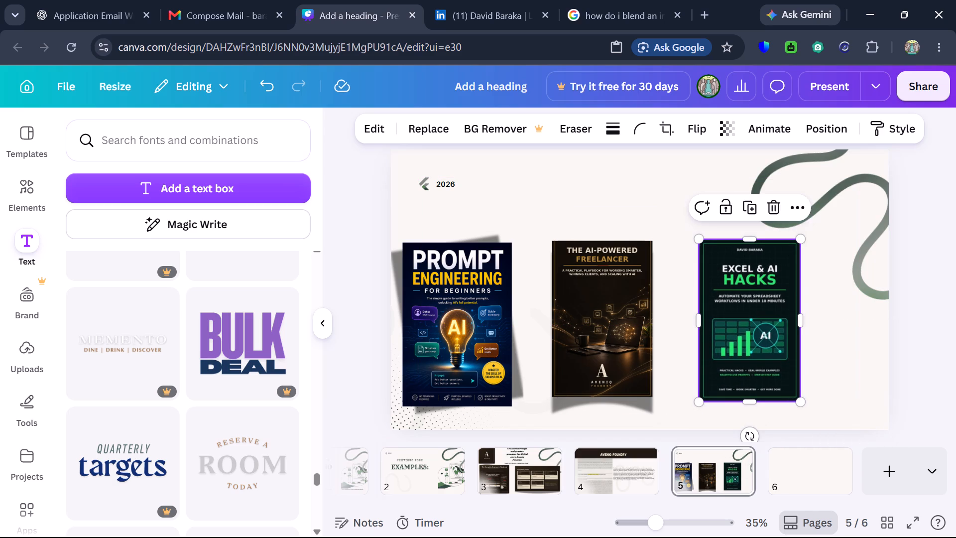
Space out the three covers by moving Excel & AI Hacks near the page's right edge and centring AI-Powered Freelancer between its neighbours.
left_click_drag(760, 363, 785, 371)
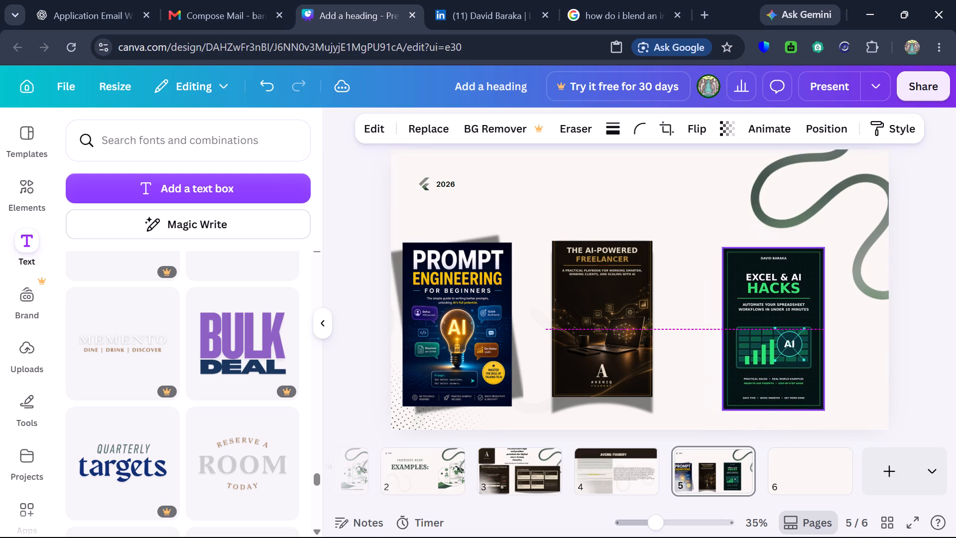
left_click_drag(785, 371, 785, 370)
left_click_drag(636, 349, 653, 348)
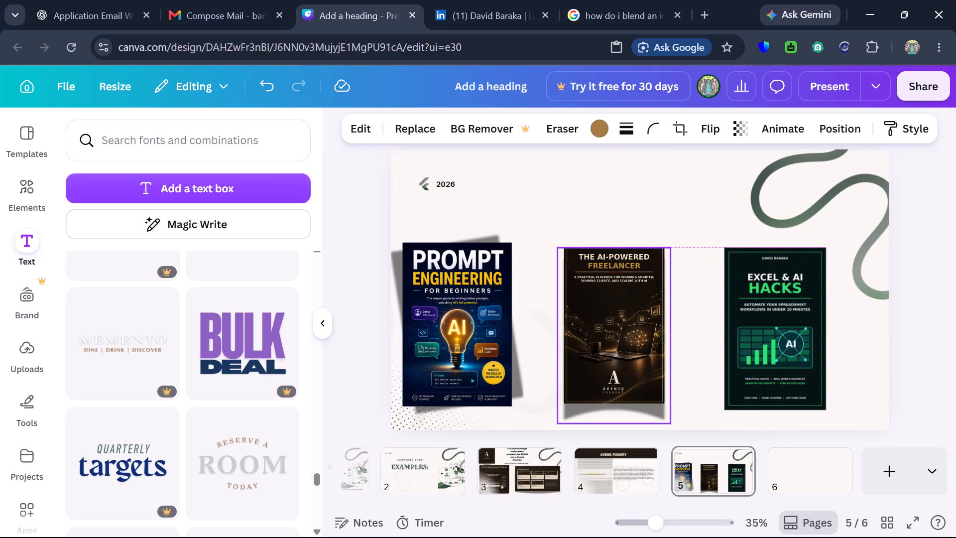
left_click_drag(653, 348, 660, 350)
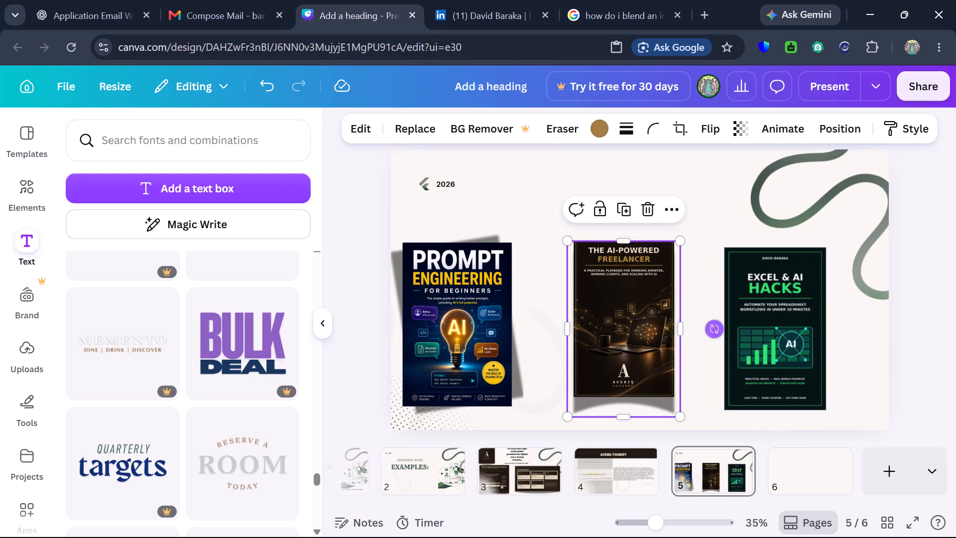
left_click_drag(797, 347, 824, 347)
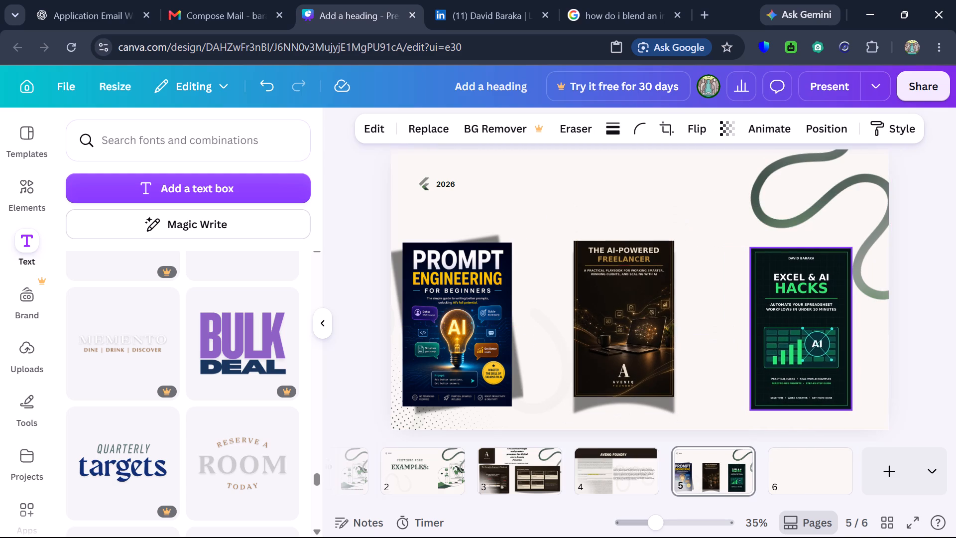
left_click_drag(824, 347, 832, 343)
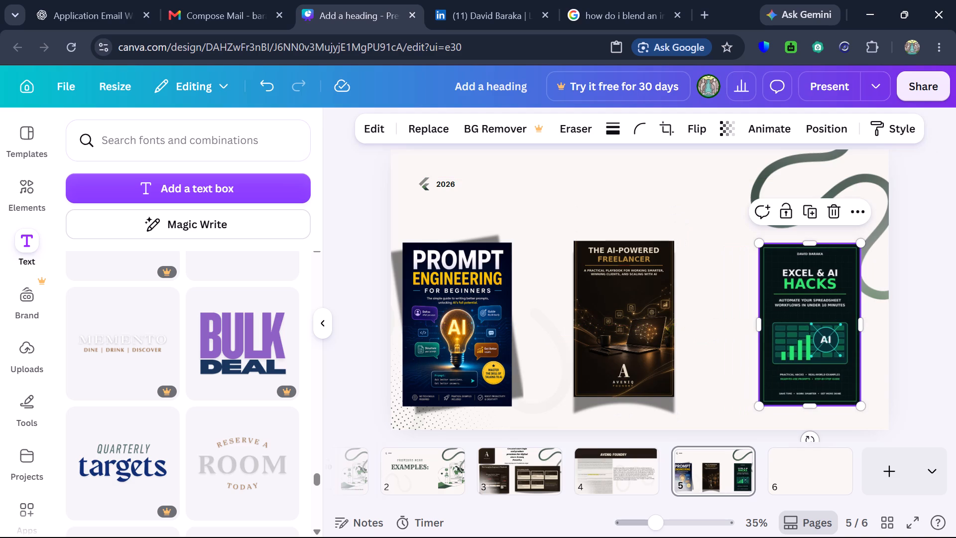
left_click_drag(656, 341, 663, 341)
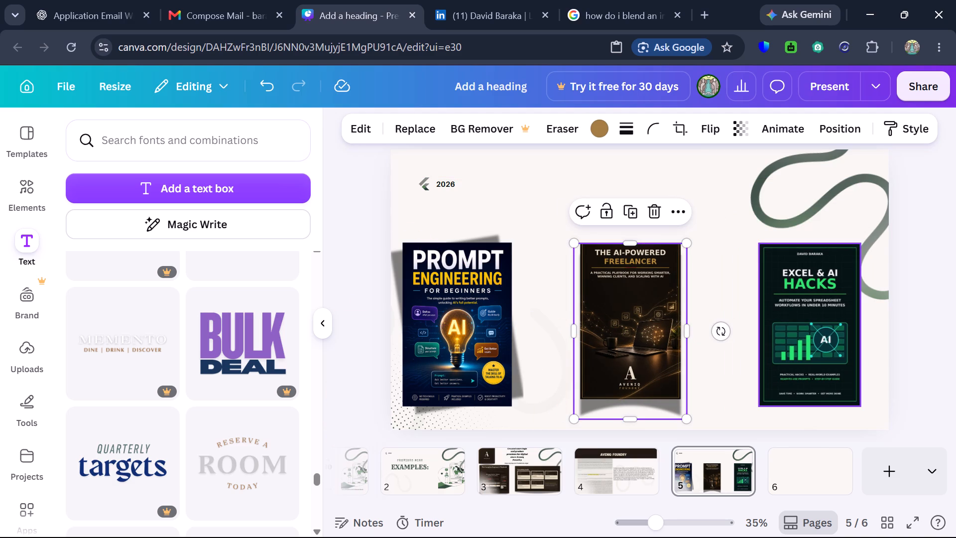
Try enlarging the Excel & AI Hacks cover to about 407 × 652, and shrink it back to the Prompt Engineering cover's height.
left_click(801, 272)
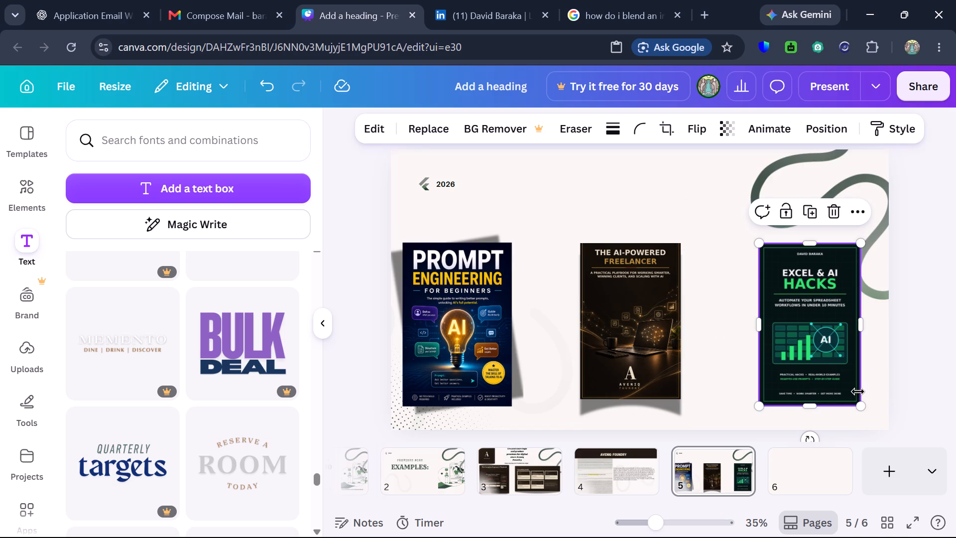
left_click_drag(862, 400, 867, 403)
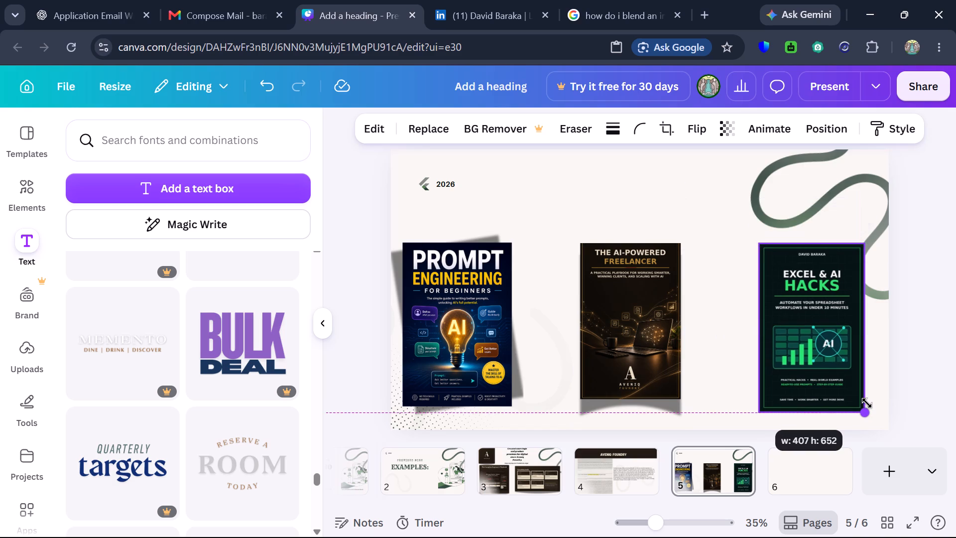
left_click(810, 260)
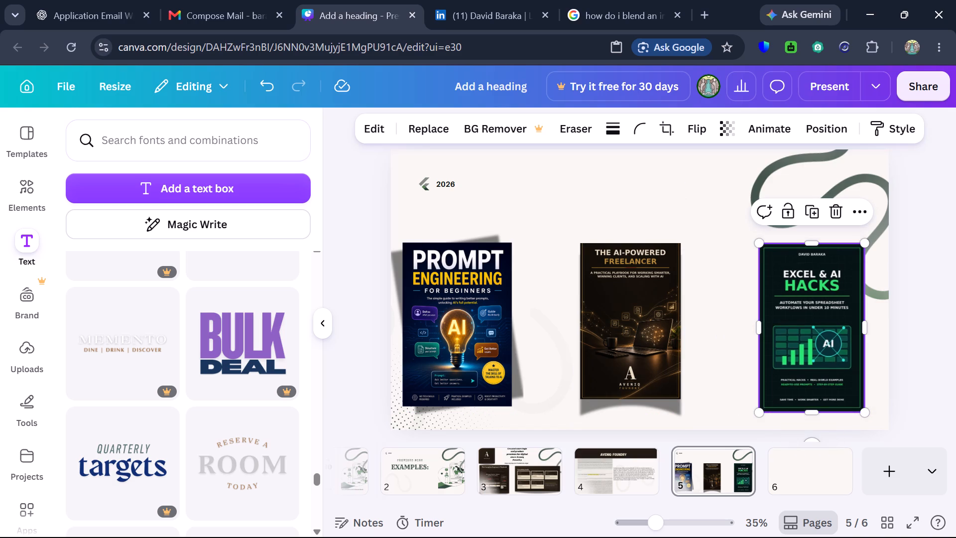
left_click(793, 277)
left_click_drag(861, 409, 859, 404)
Apply a Backdrop shadow to the Excel & AI Hacks cover after trying the Page lift and Angled shadows.
right_click(847, 377)
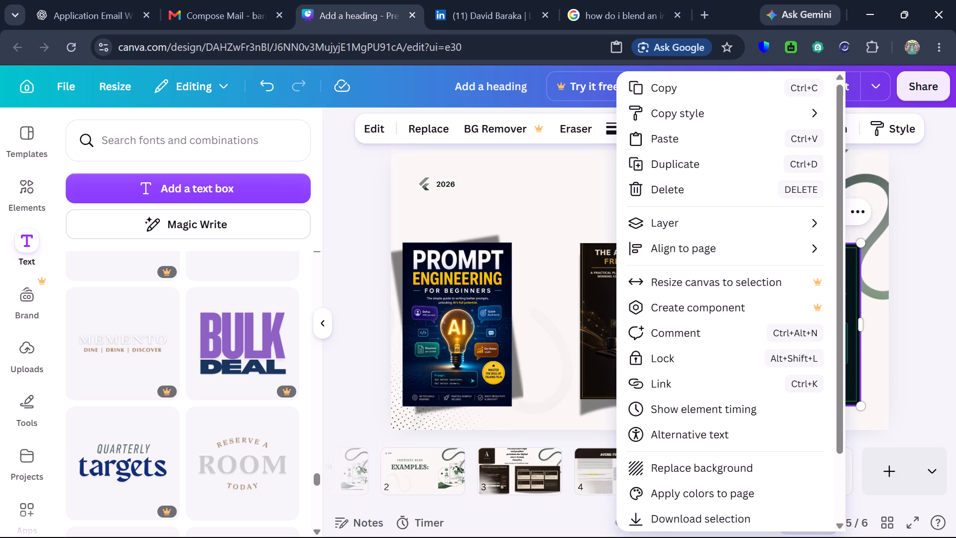
left_click(383, 118)
left_click(375, 128)
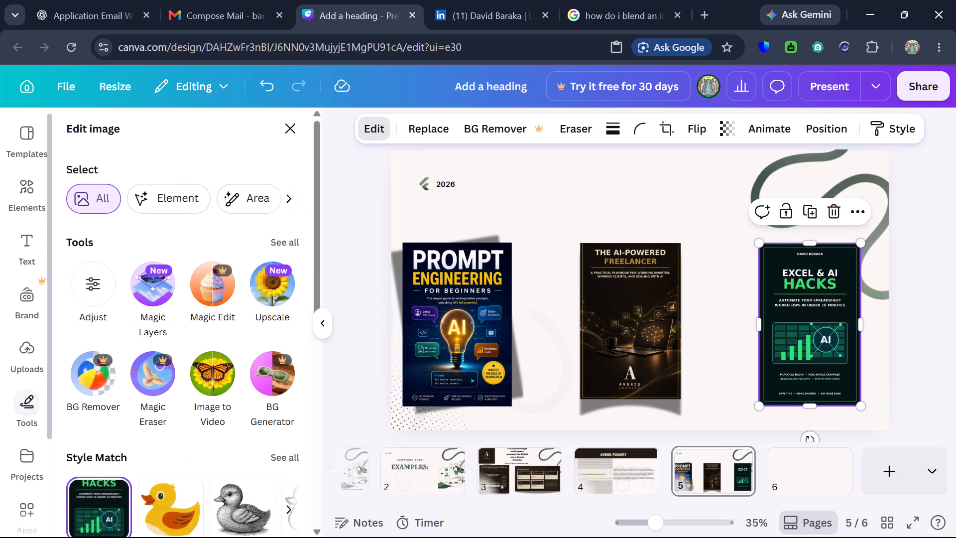
scroll(66, 404, "down", 4)
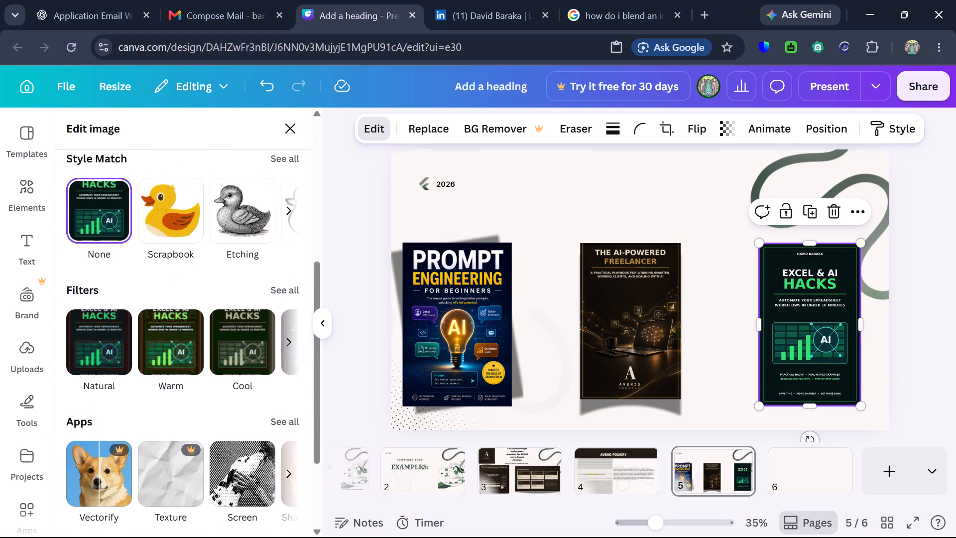
scroll(274, 435, "down", 2)
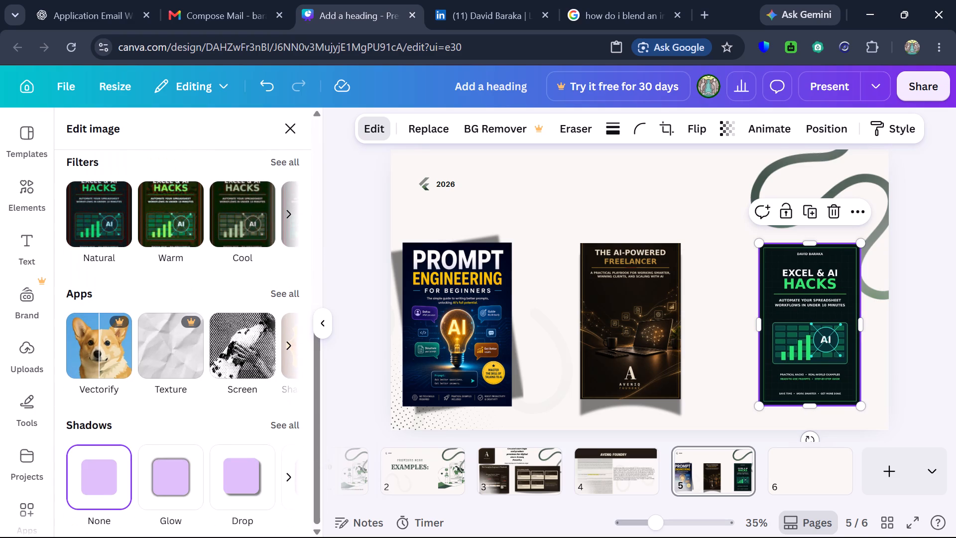
left_click(294, 471)
left_click(109, 484)
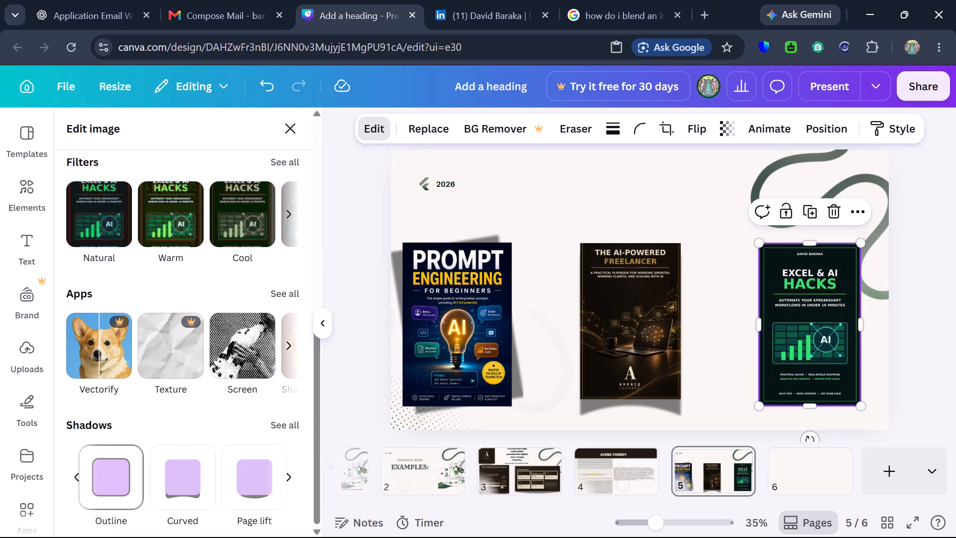
left_click(266, 503)
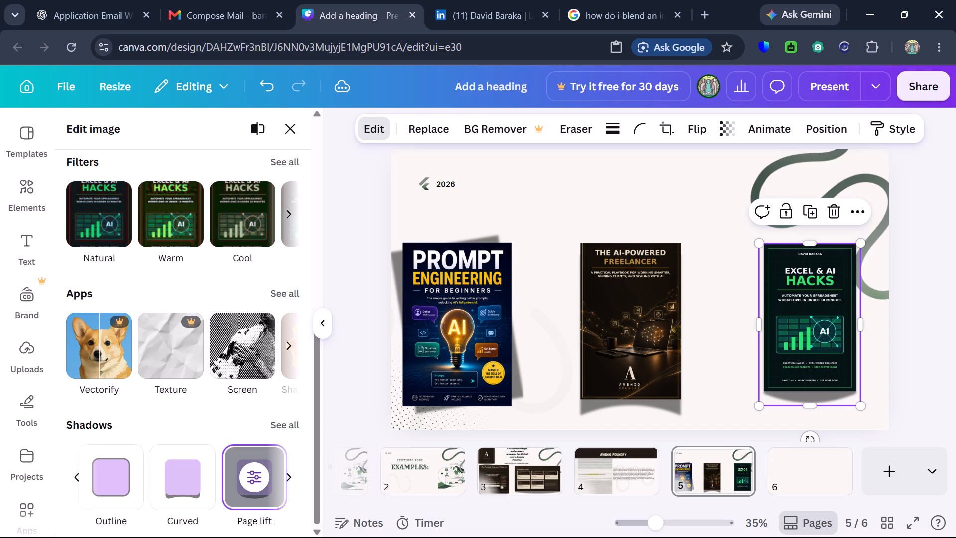
left_click(288, 474)
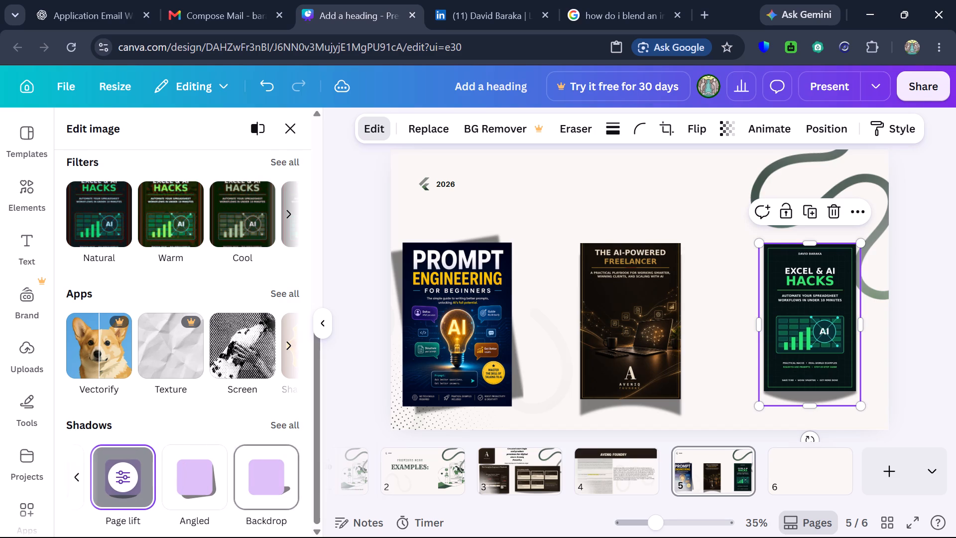
left_click(214, 484)
left_click(261, 490)
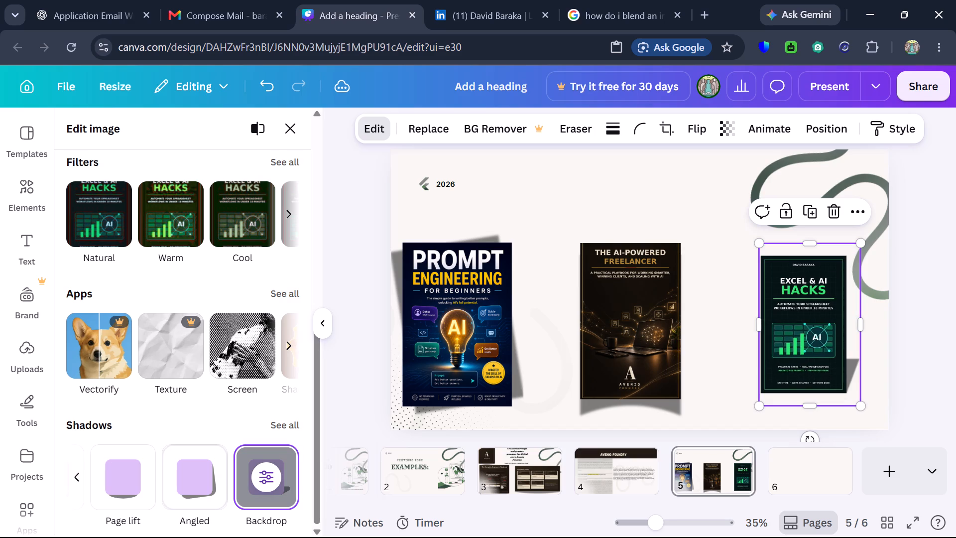
left_click(704, 371)
Add a text box reading 1 centred just below the Prompt Engineering cover.
left_click(453, 416)
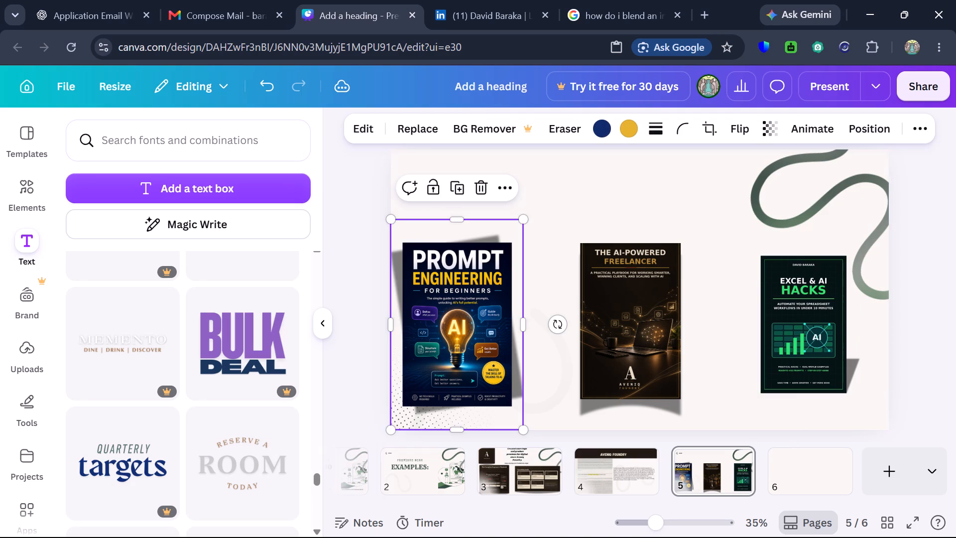
left_click(162, 180)
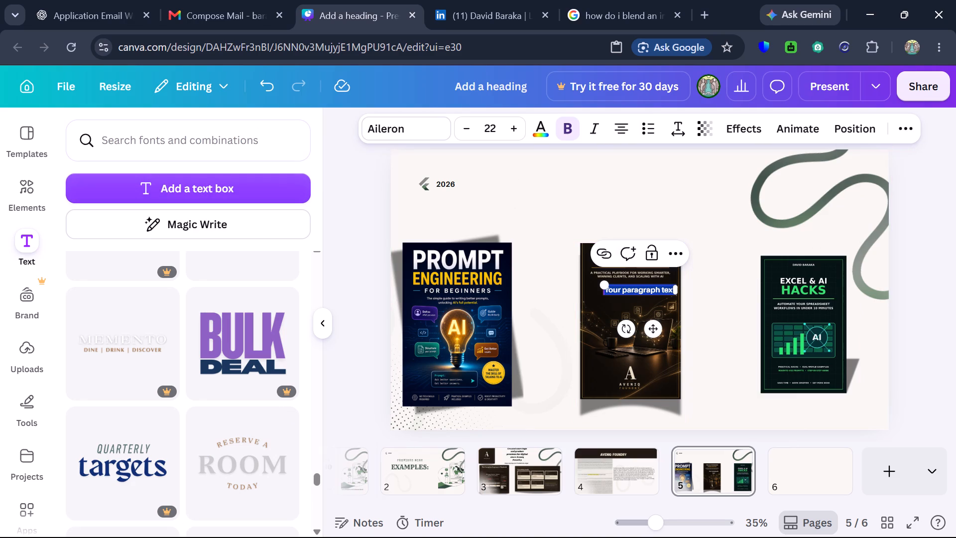
left_click_drag(632, 293, 621, 296)
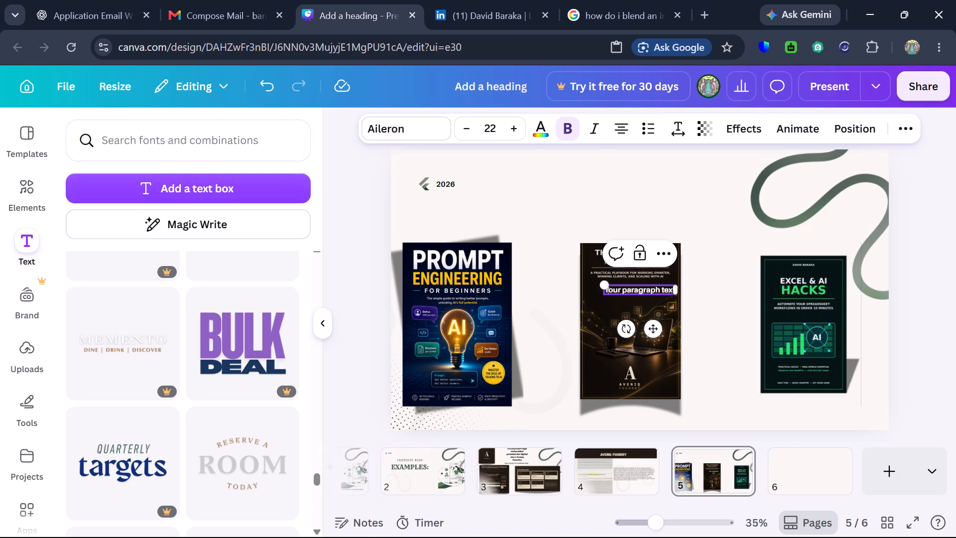
left_click(635, 293)
left_click_drag(637, 282, 457, 403)
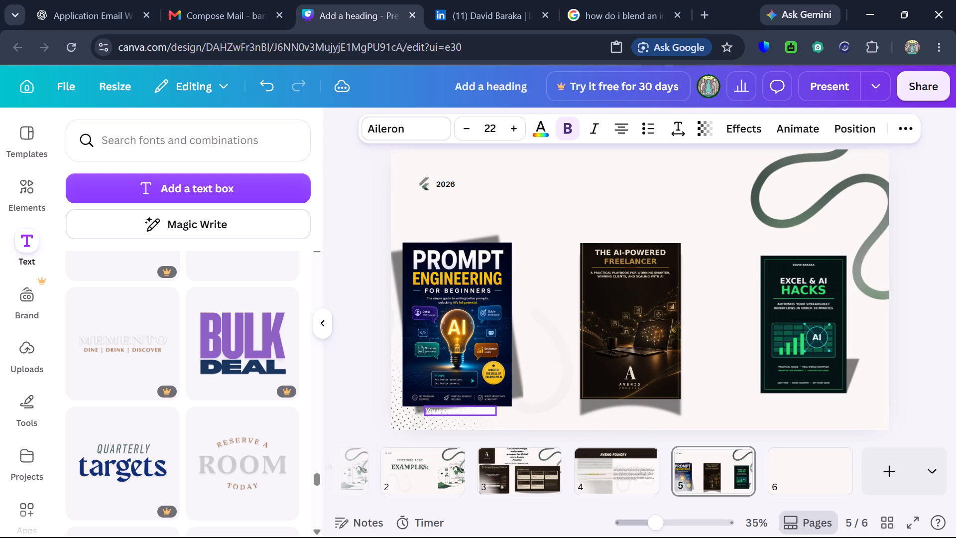
left_click_drag(457, 403, 455, 409)
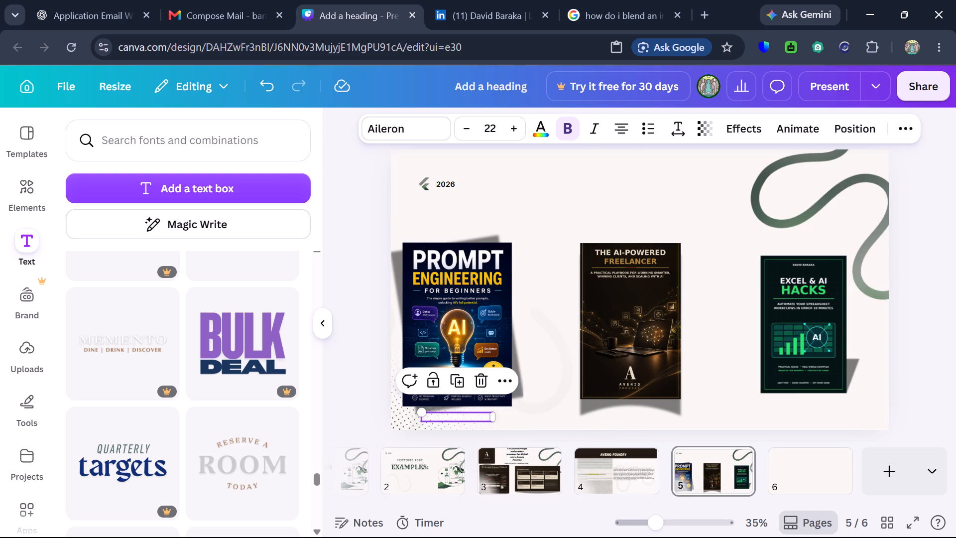
left_click(449, 418)
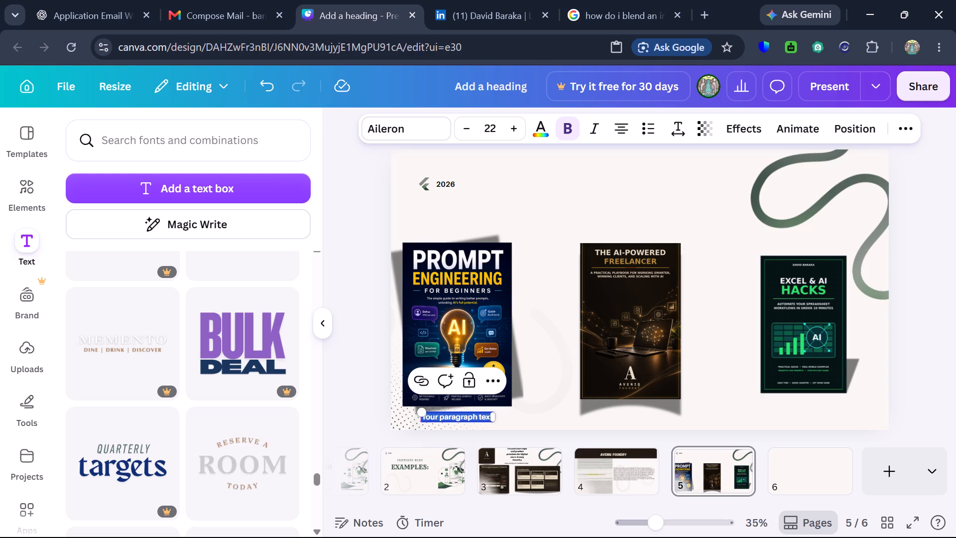
key("1")
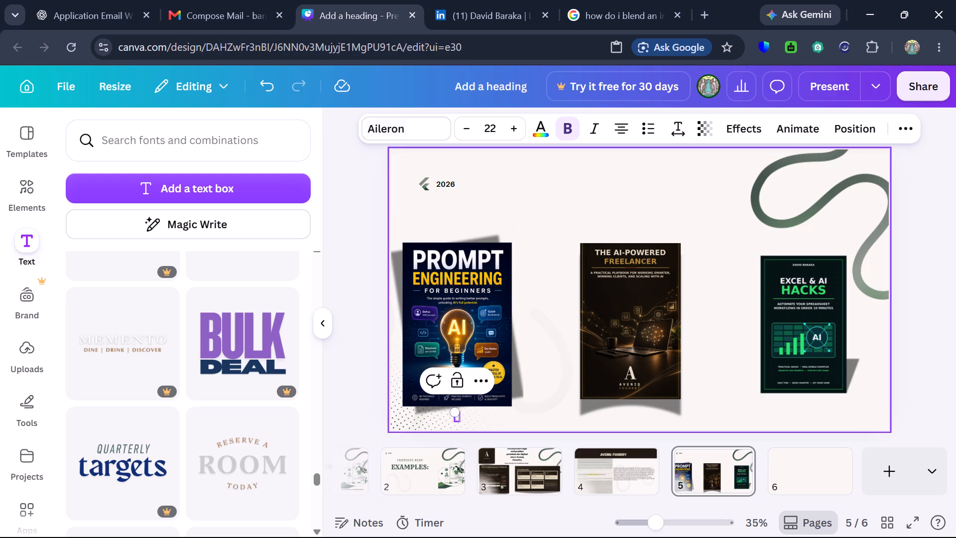
Give the number below the Prompt Engineering cover that cover's dark blue photo colour and a font size of 30.
left_click(540, 126)
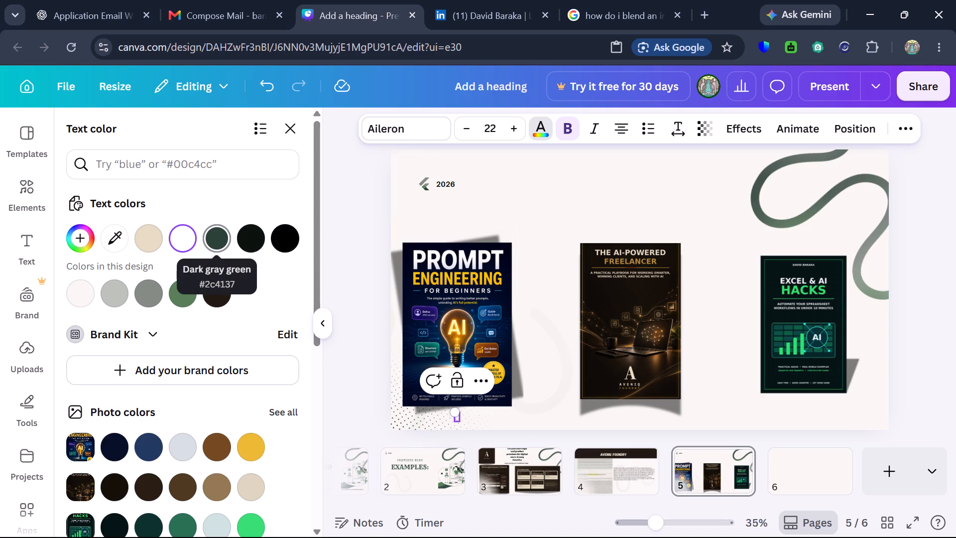
left_click(155, 444)
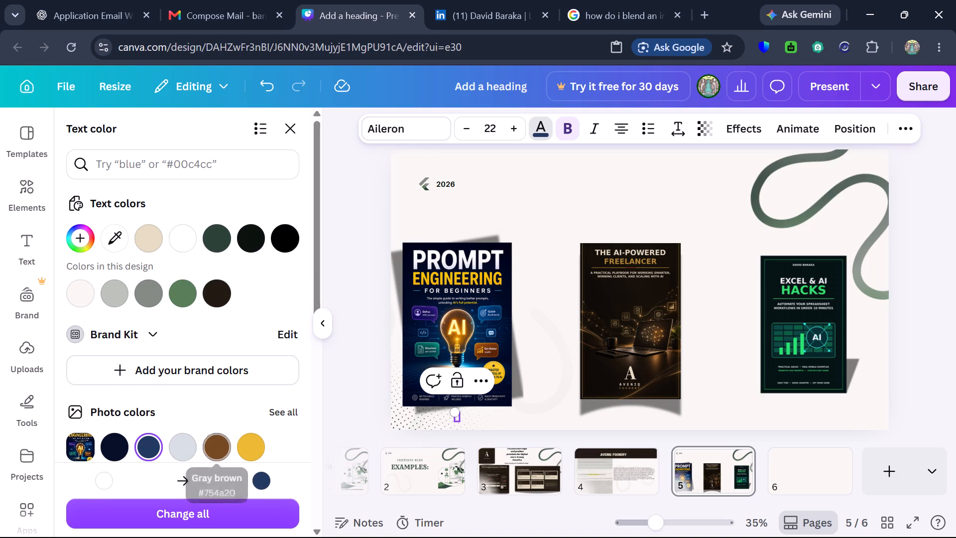
triple_click(520, 126)
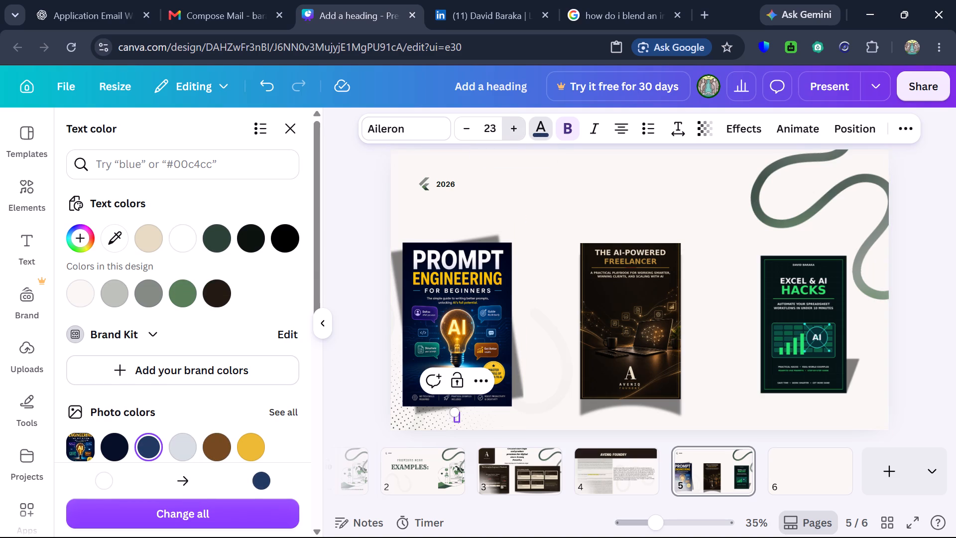
triple_click(520, 126)
double_click(520, 126)
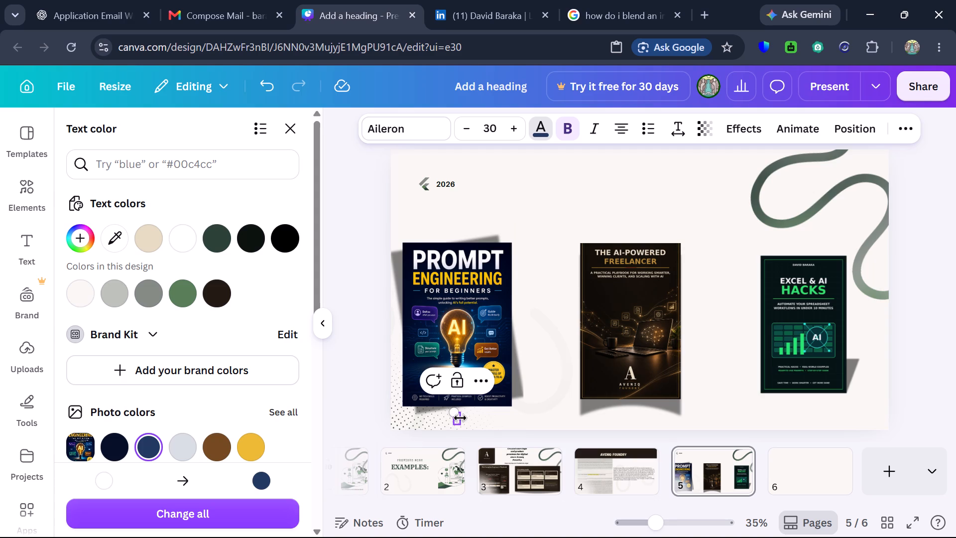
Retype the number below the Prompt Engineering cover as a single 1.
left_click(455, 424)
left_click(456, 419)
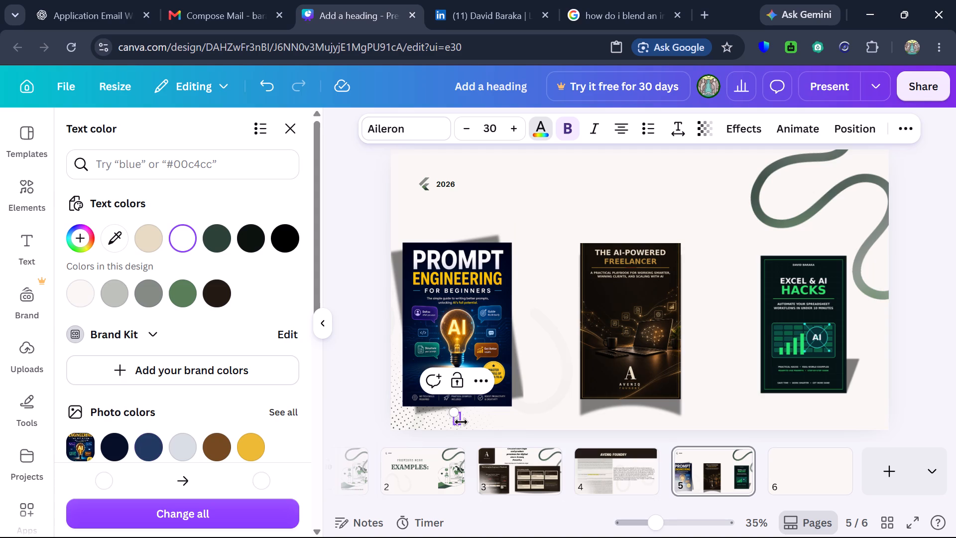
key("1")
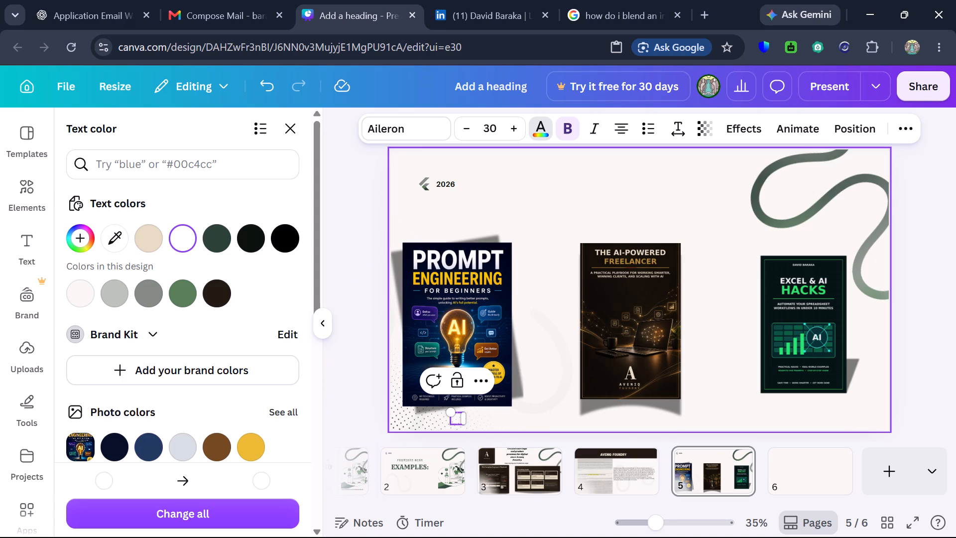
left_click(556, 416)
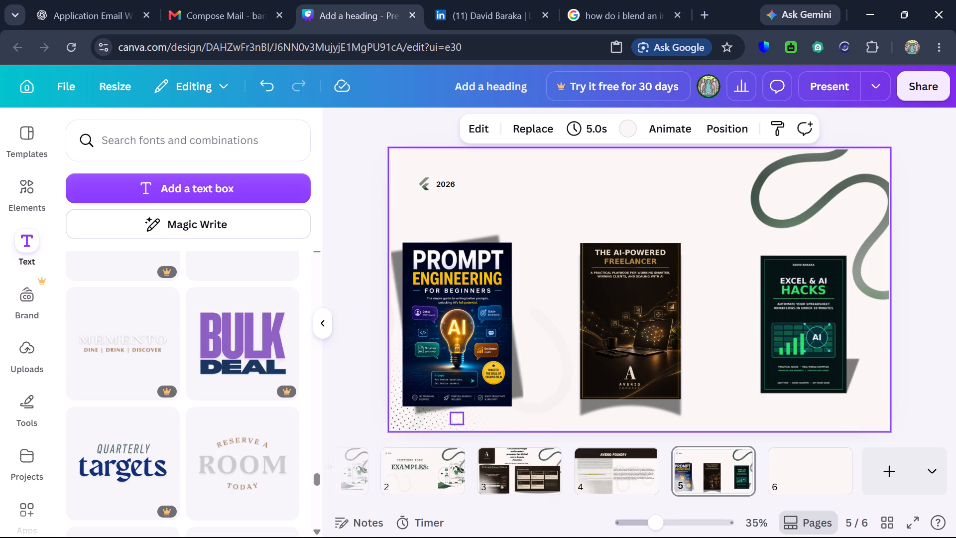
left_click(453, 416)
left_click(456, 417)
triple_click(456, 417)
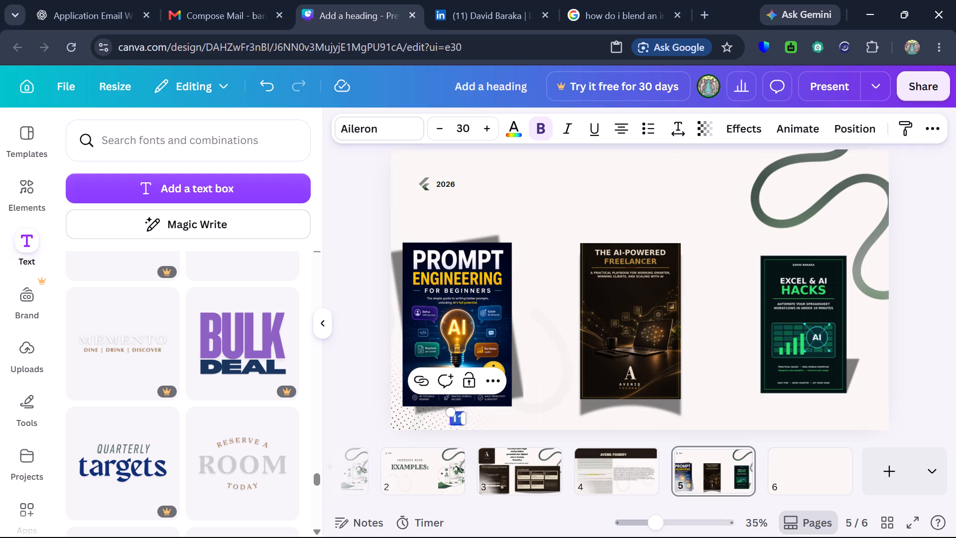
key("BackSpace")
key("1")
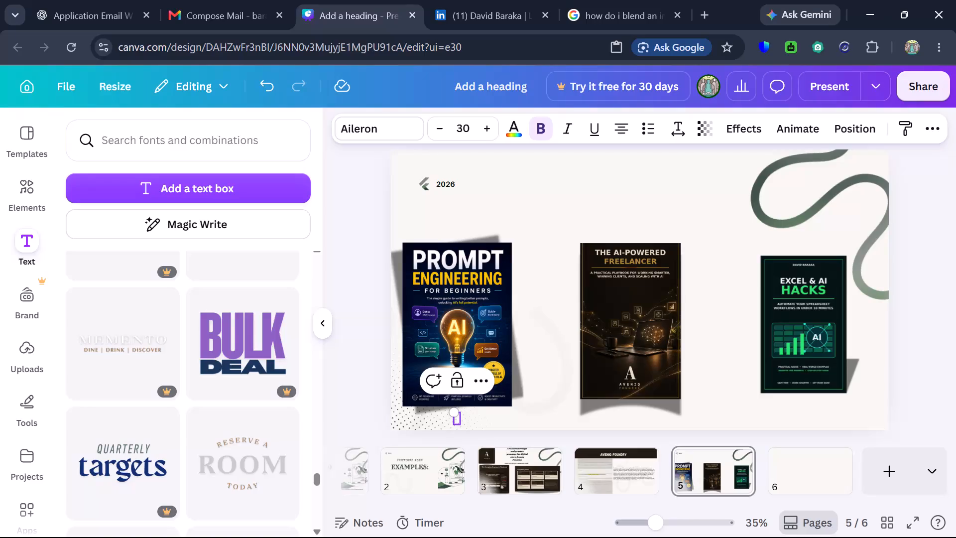
Colour the number 1 below the Prompt Engineering cover with the dark blue from that cover's photo colours.
double_click(458, 423)
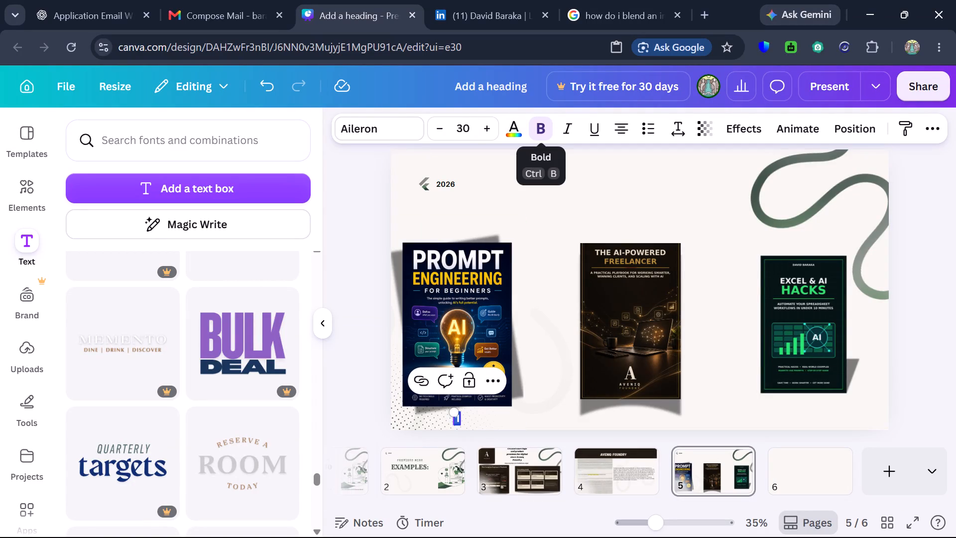
left_click(516, 124)
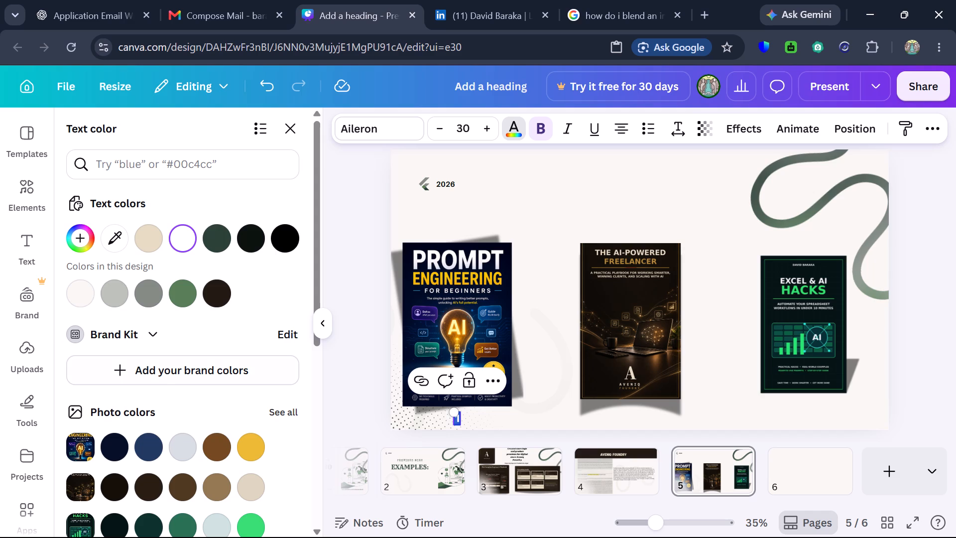
left_click(145, 435)
double_click(149, 477)
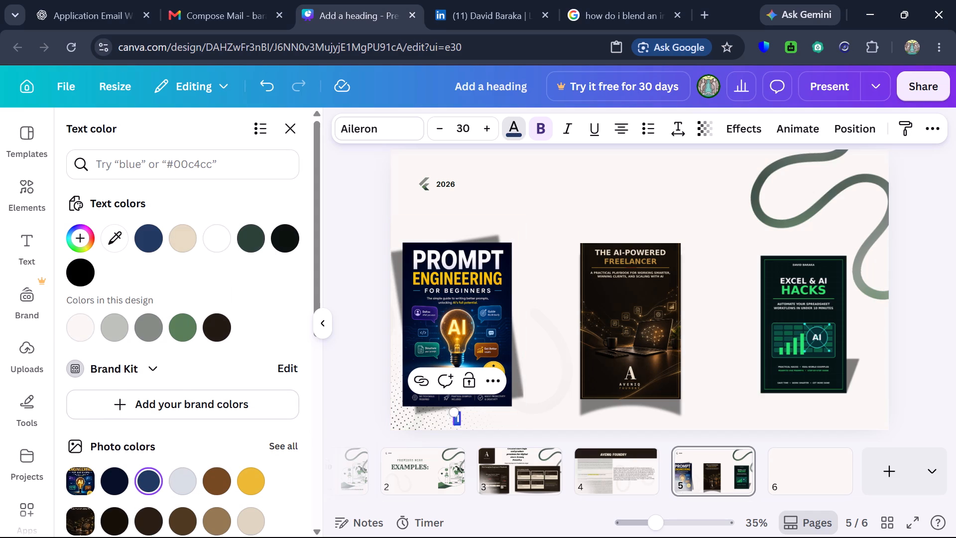
left_click(151, 233)
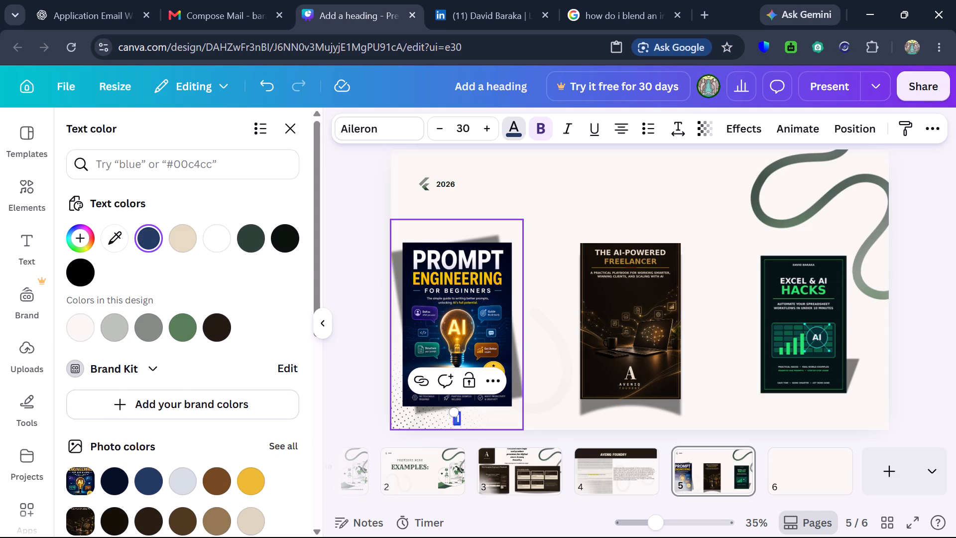
left_click_drag(558, 405, 552, 405)
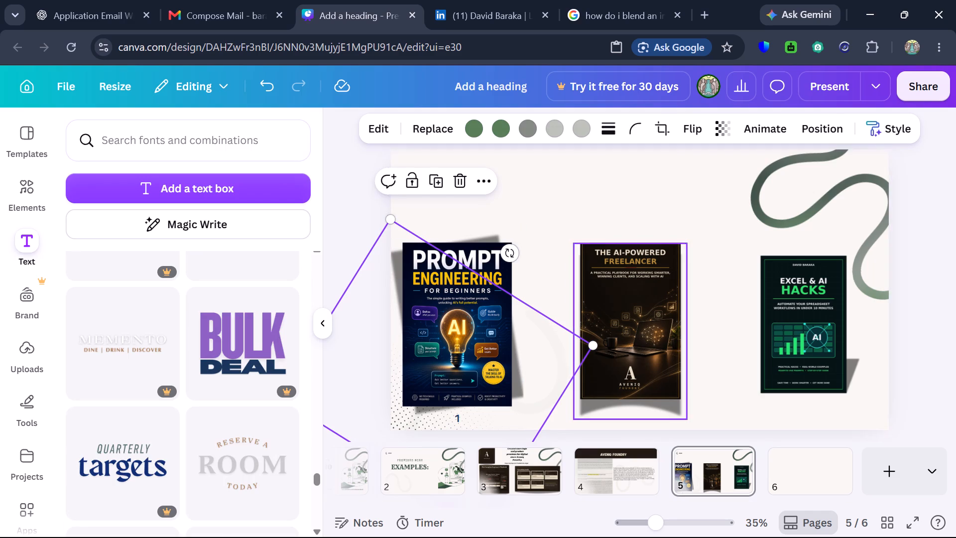
left_click(635, 421)
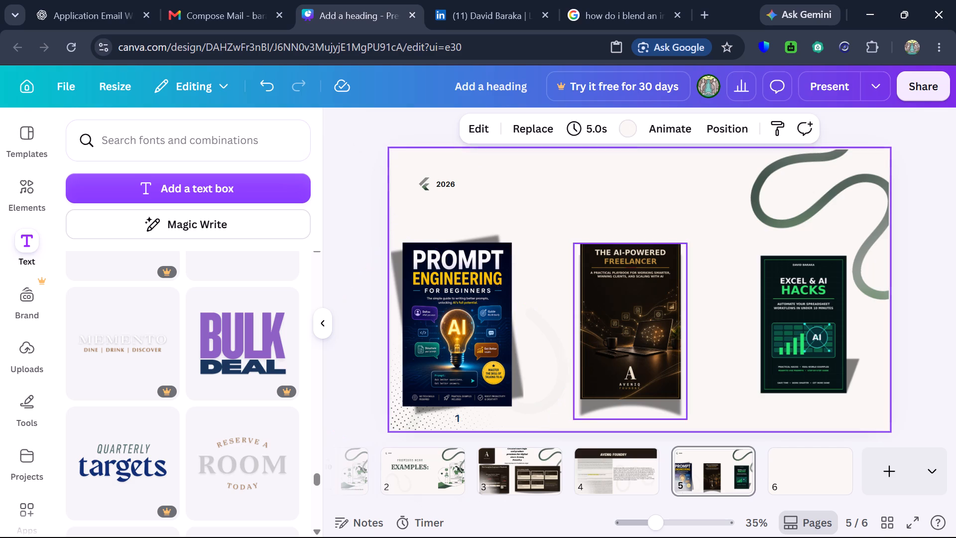
Add a text box reading 2 at font size 29, centred just below the AI-Powered Freelancer cover.
left_click(270, 188)
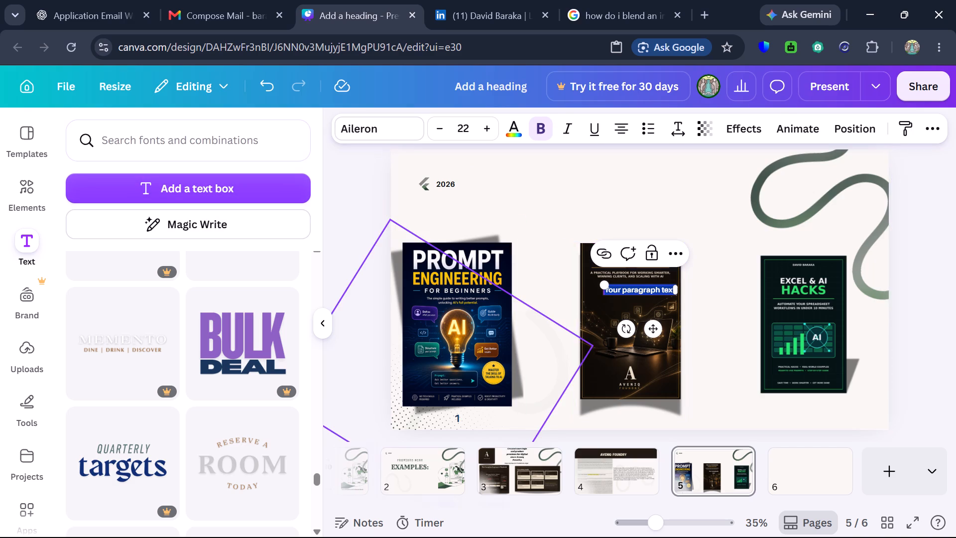
left_click(624, 286)
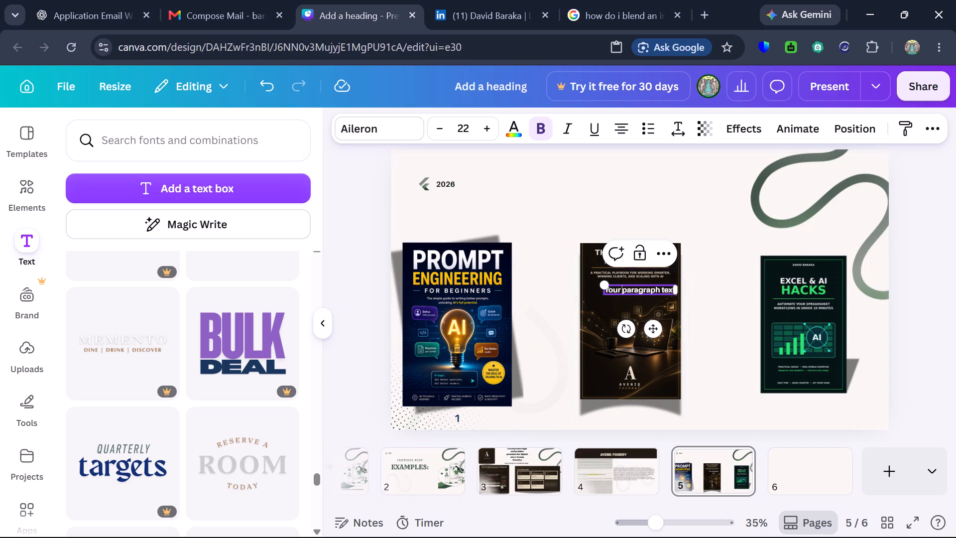
left_click_drag(631, 281, 629, 386)
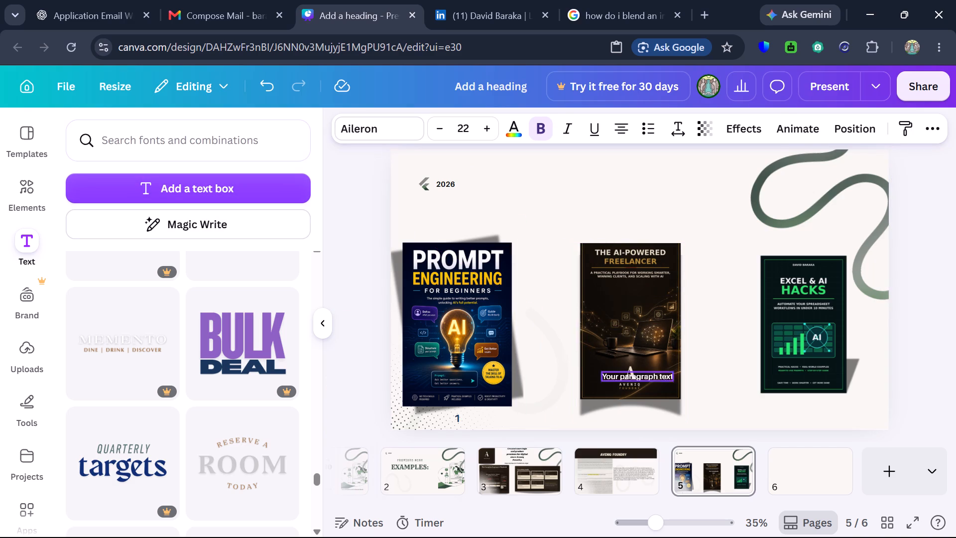
left_click_drag(629, 386, 631, 410)
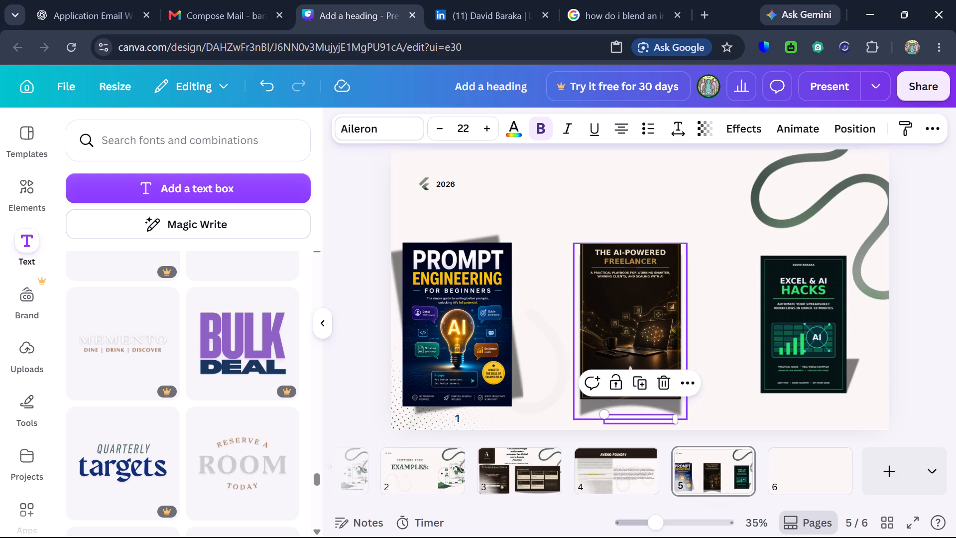
left_click(634, 421)
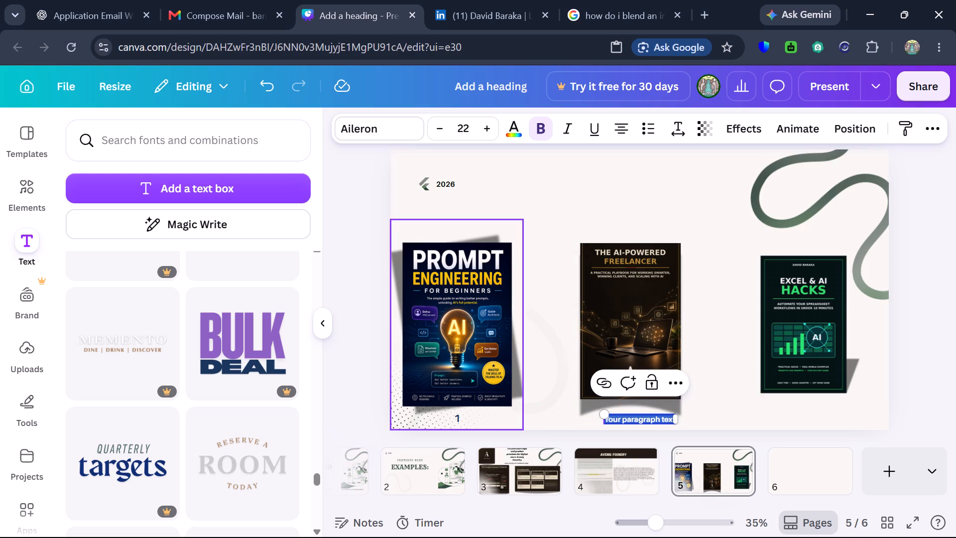
key("2")
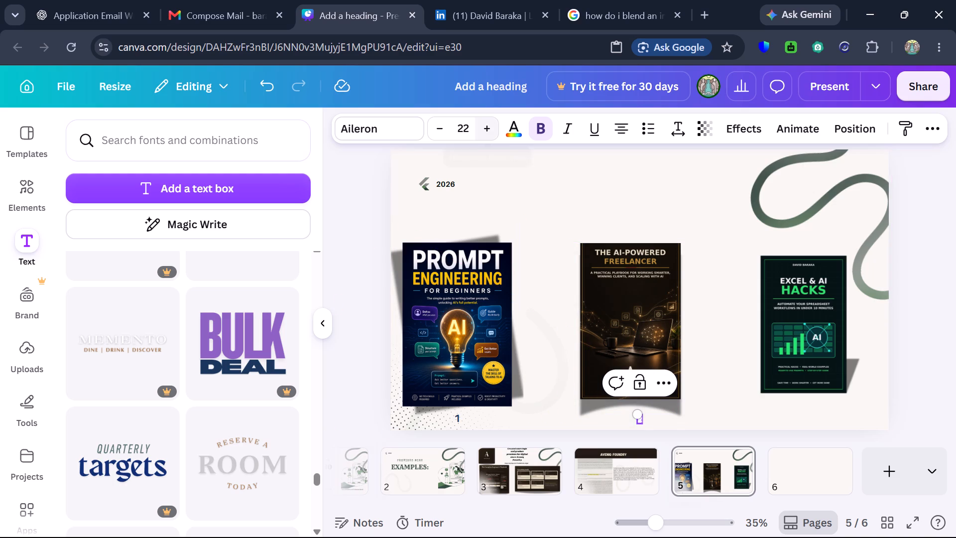
triple_click(496, 124)
double_click(496, 124)
double_click(496, 124)
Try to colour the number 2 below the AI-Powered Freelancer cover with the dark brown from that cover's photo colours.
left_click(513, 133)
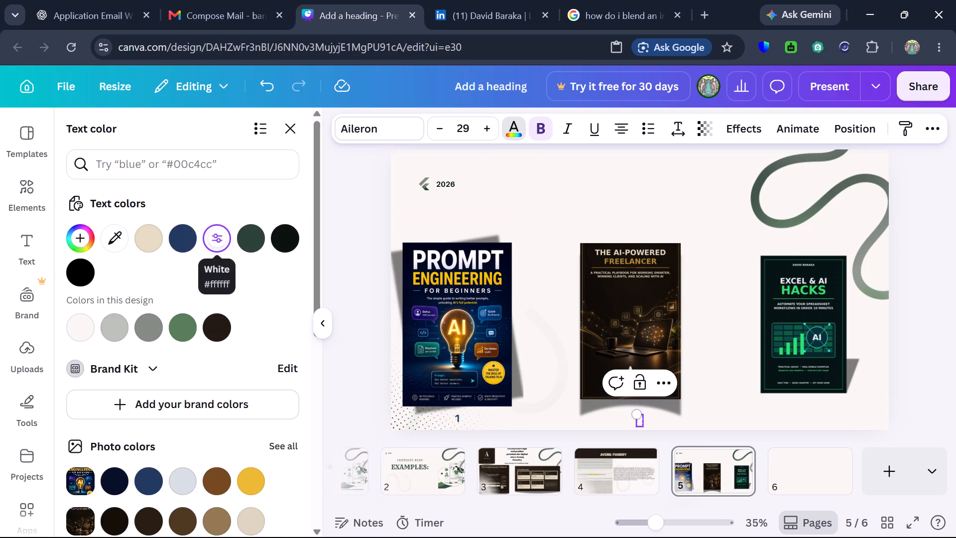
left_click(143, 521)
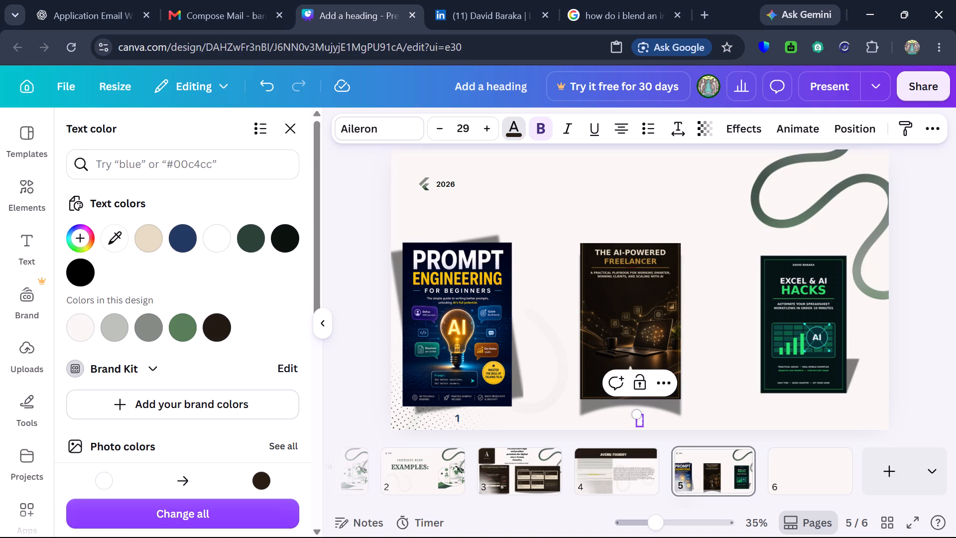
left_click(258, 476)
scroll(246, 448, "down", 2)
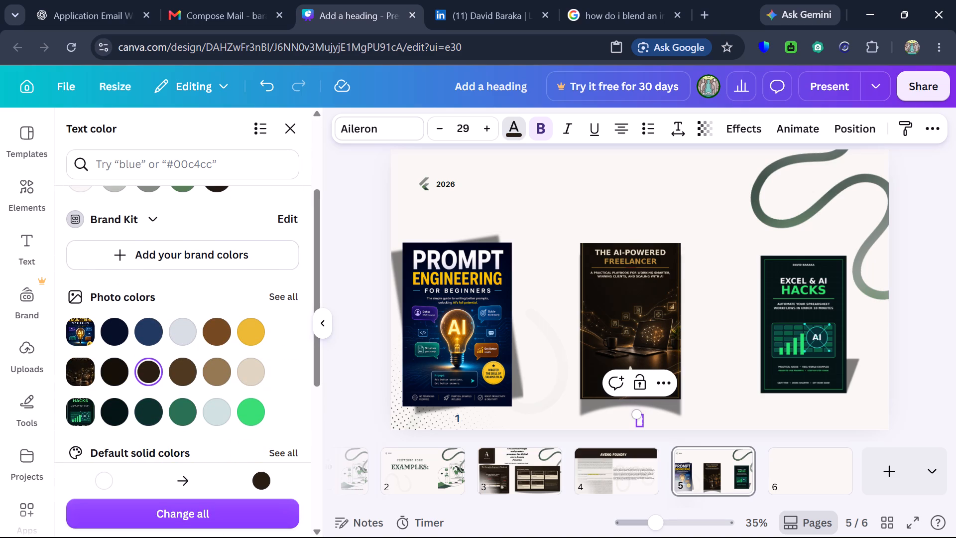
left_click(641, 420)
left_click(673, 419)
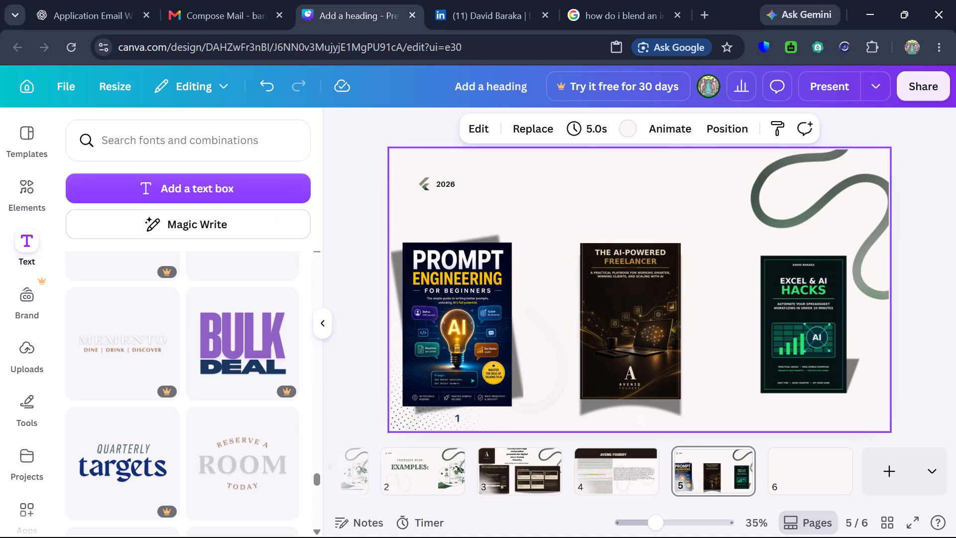
Select the digit 2 below the AI-Powered Freelancer cover and colour it dark brown from that cover's photo colours.
left_click(627, 429)
left_click(628, 417)
left_click(627, 426)
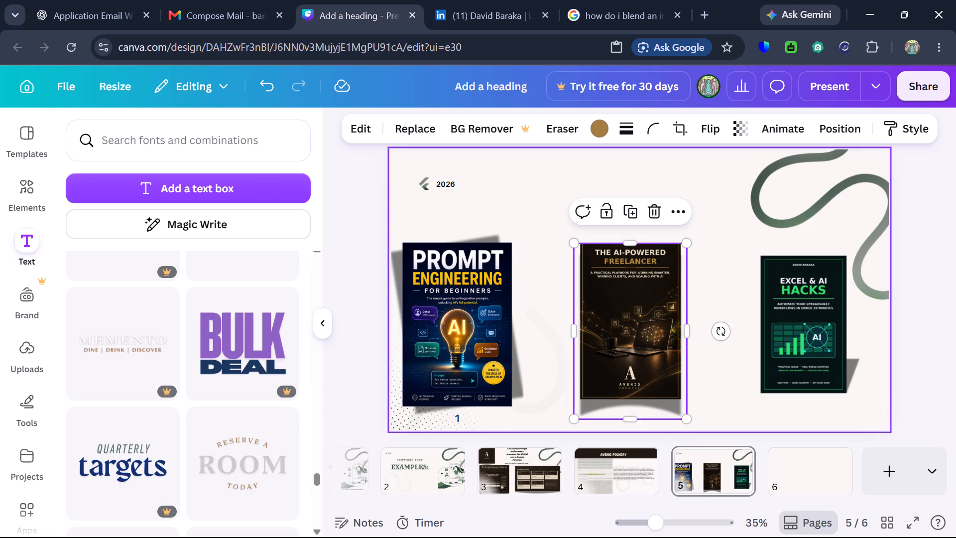
left_click(627, 415)
left_click(627, 411)
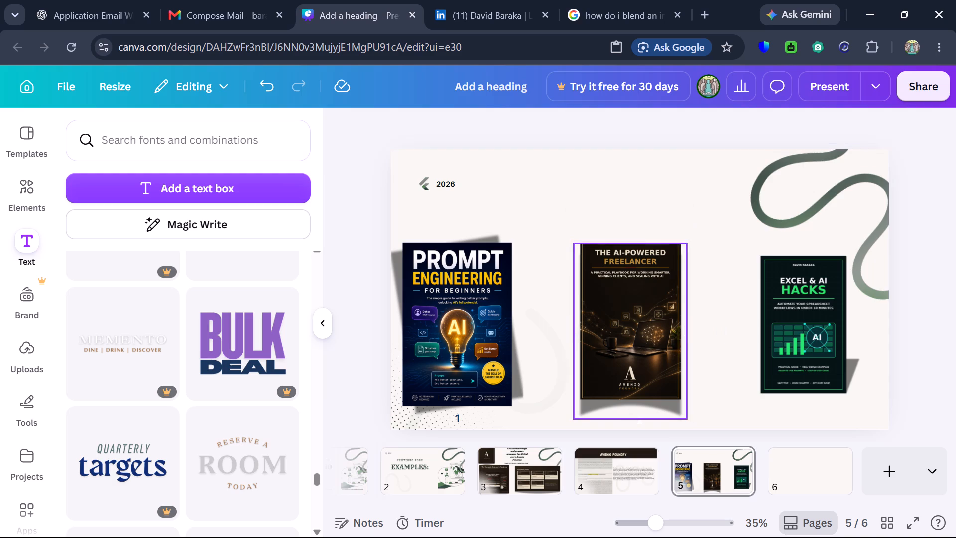
left_click(639, 416)
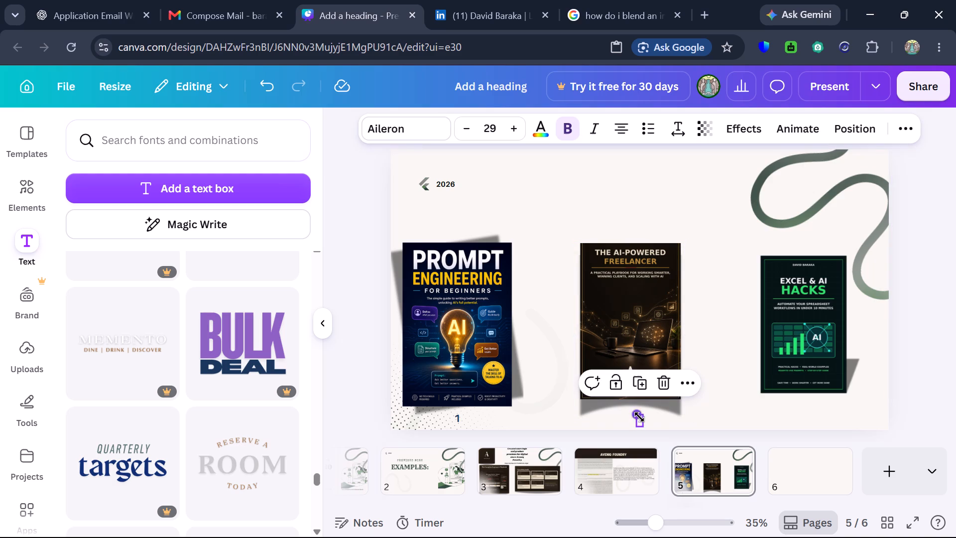
double_click(639, 423)
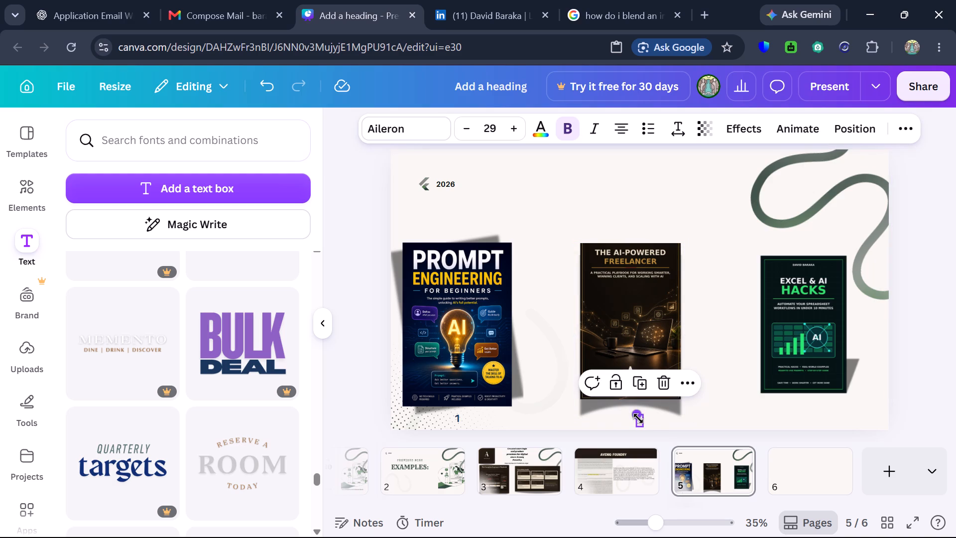
double_click(639, 419)
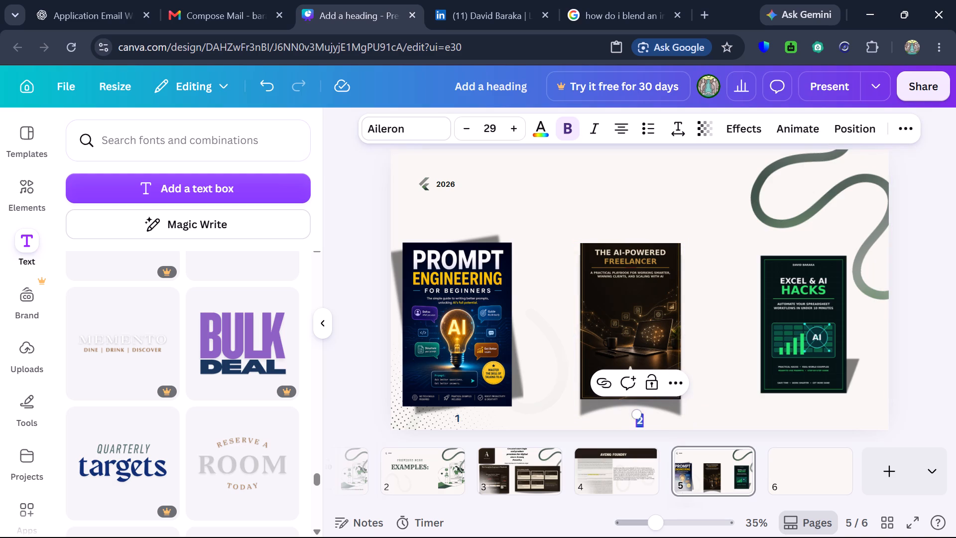
left_click(541, 127)
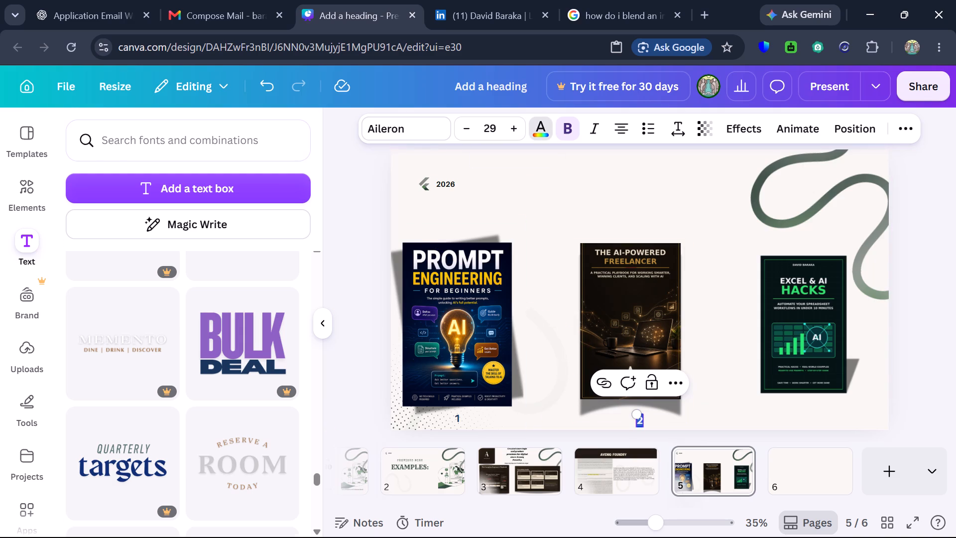
left_click(545, 127)
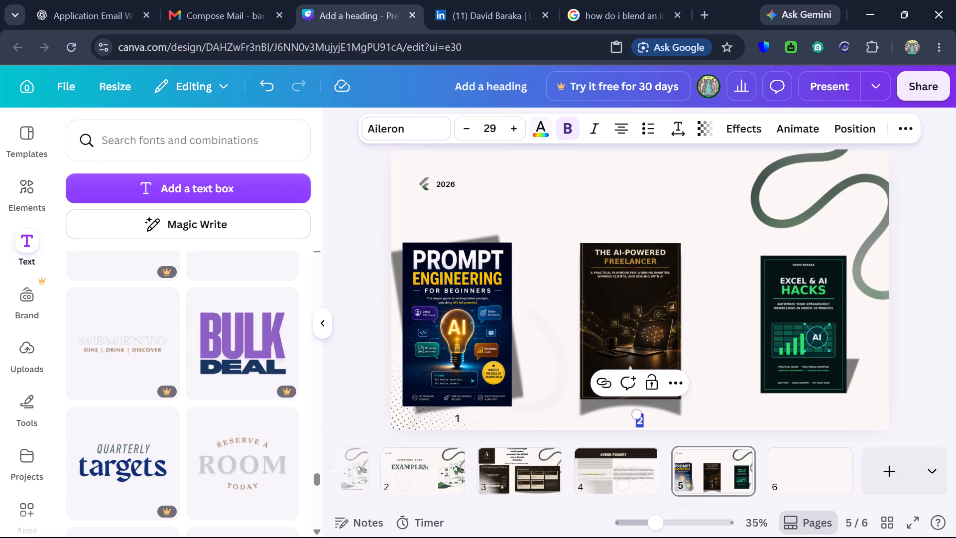
left_click(543, 119)
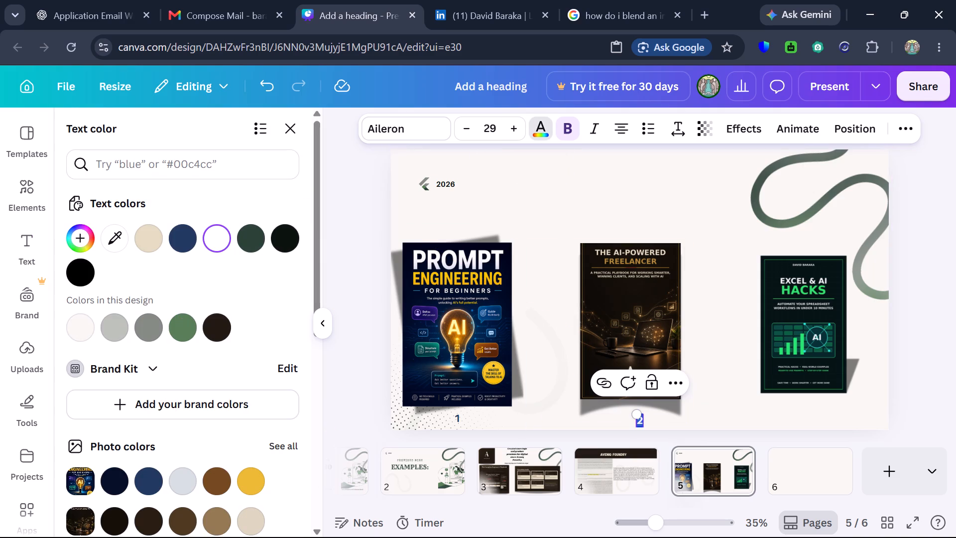
left_click(143, 516)
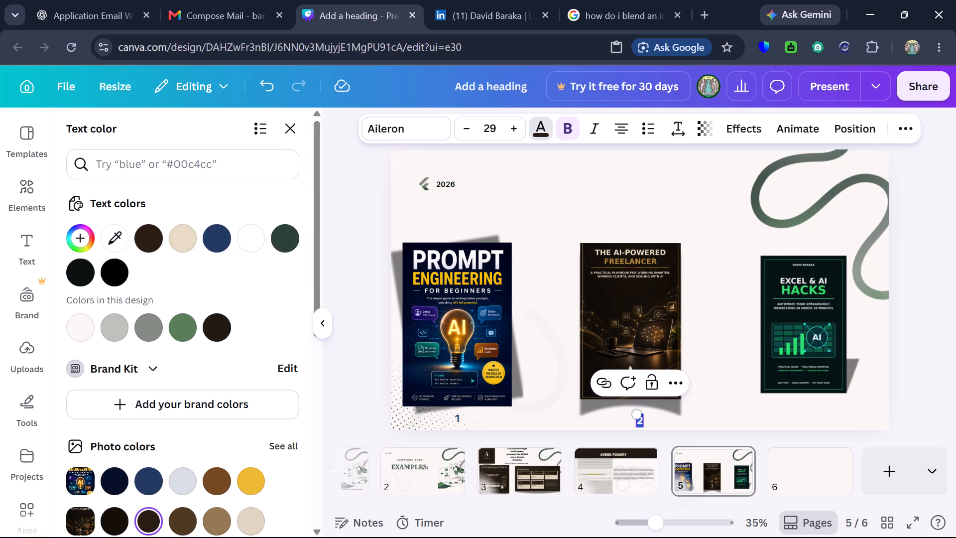
left_click(714, 411)
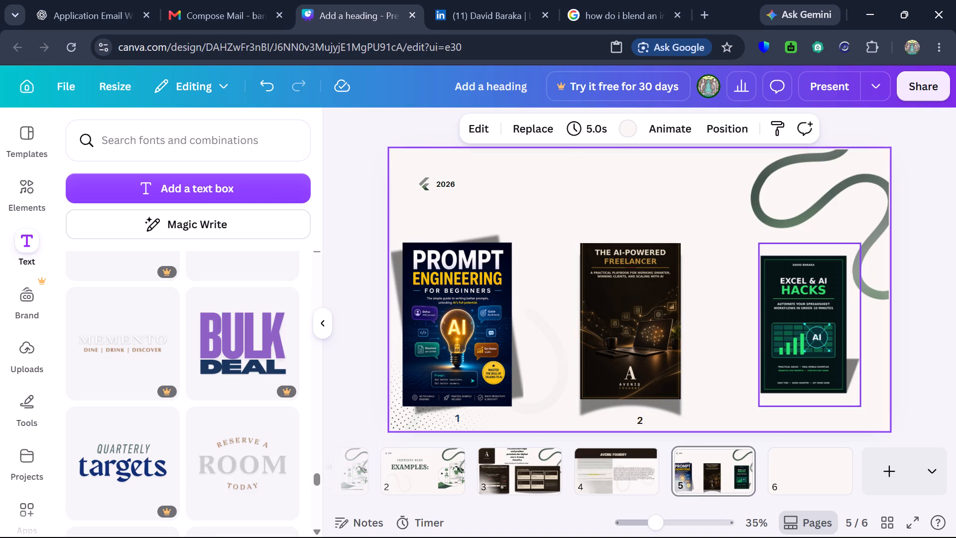
Add a text box reading 3 at font size 28 just below the Excel & AI Hacks cover.
left_click(199, 186)
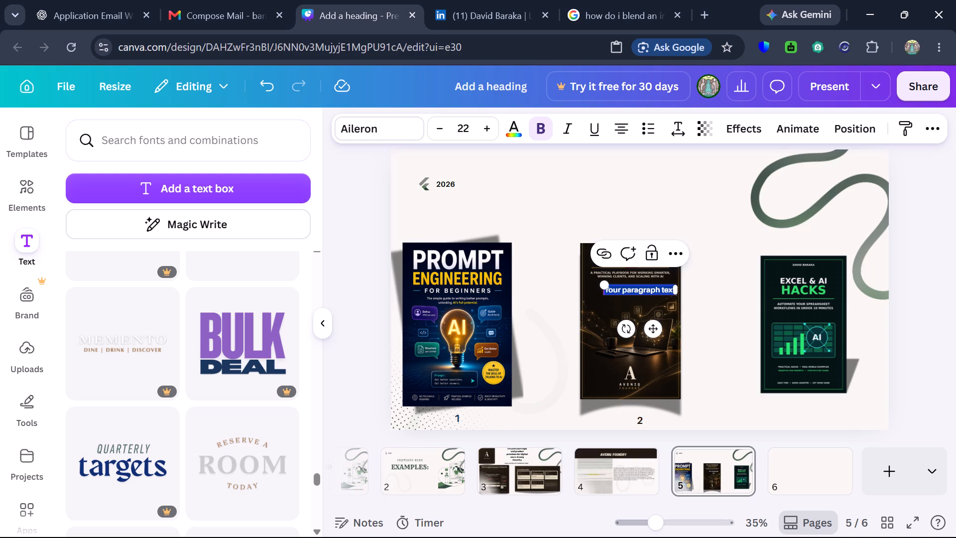
left_click_drag(625, 281, 796, 400)
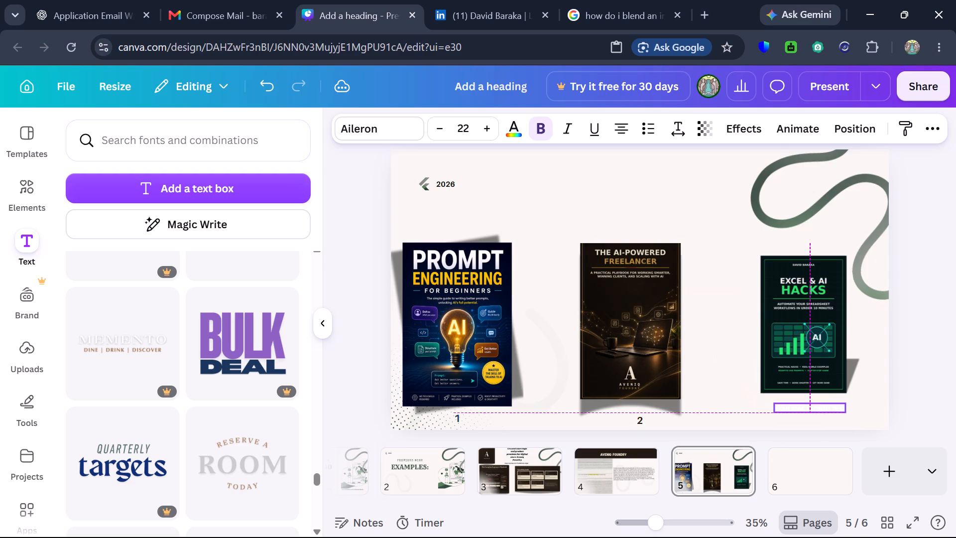
left_click_drag(796, 400, 797, 400)
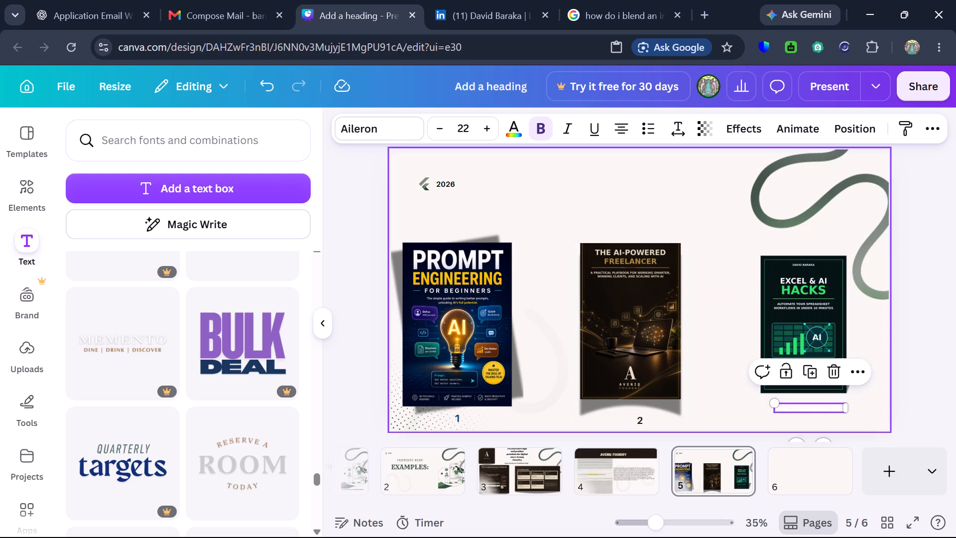
triple_click(490, 121)
triple_click(490, 121)
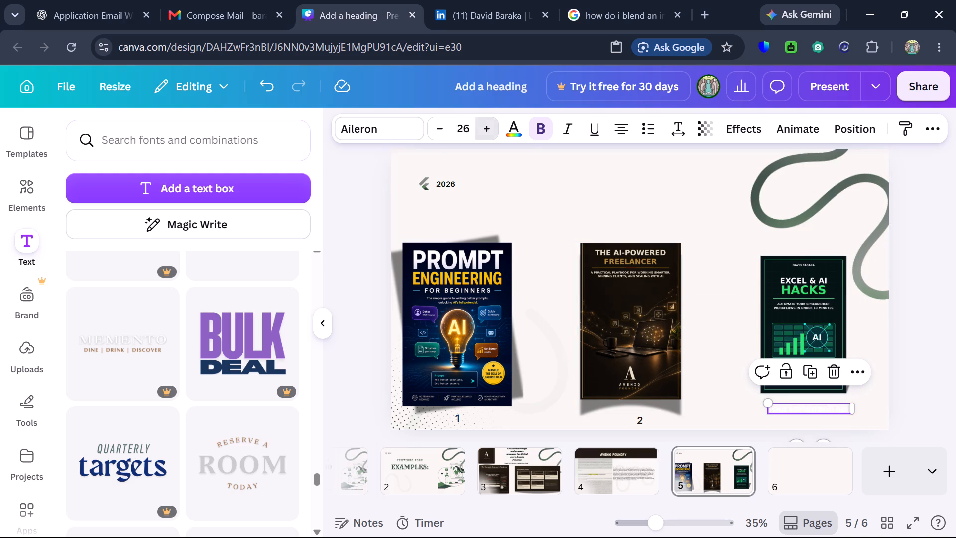
double_click(800, 408)
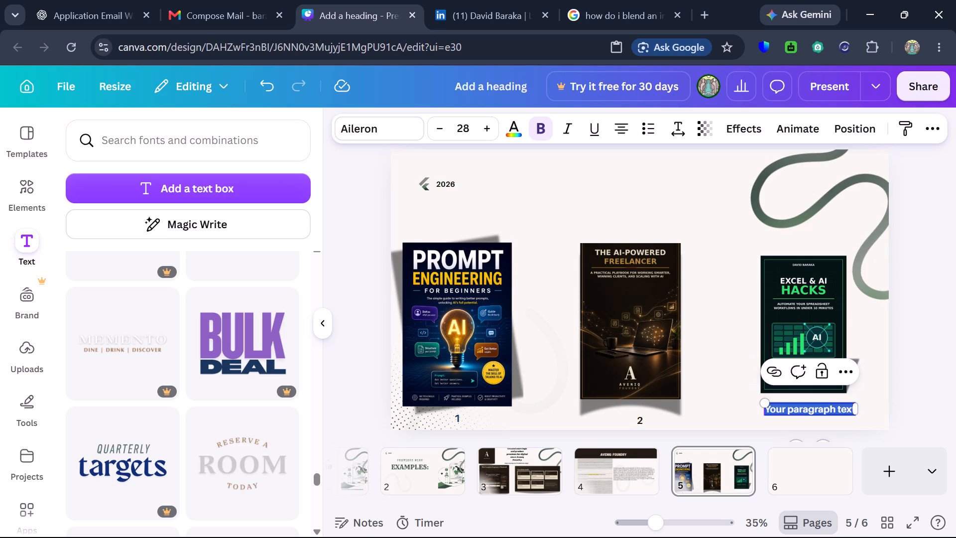
key("3")
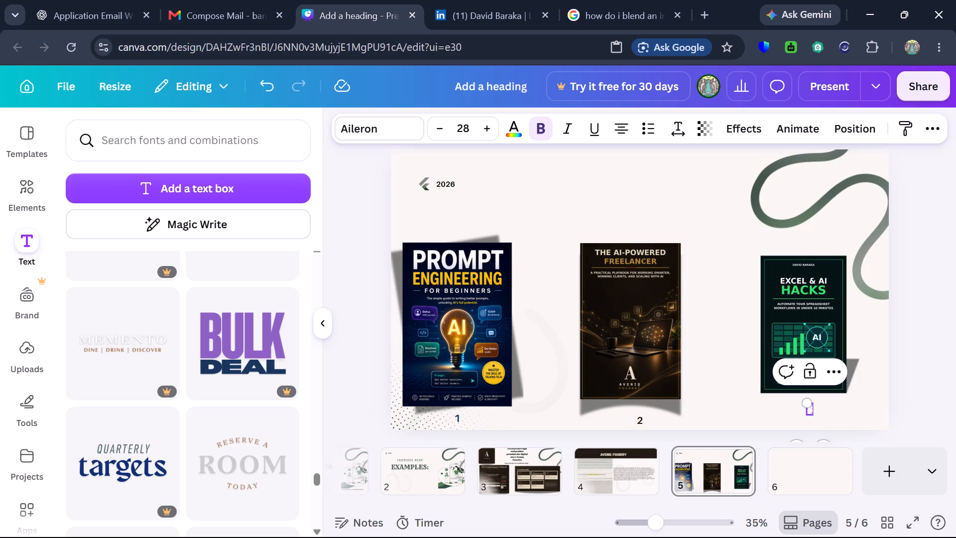
Colour the number 3 below the Excel & AI Hacks cover with the medium green from that cover's photo colours.
left_click(514, 131)
scroll(191, 420, "down", 2)
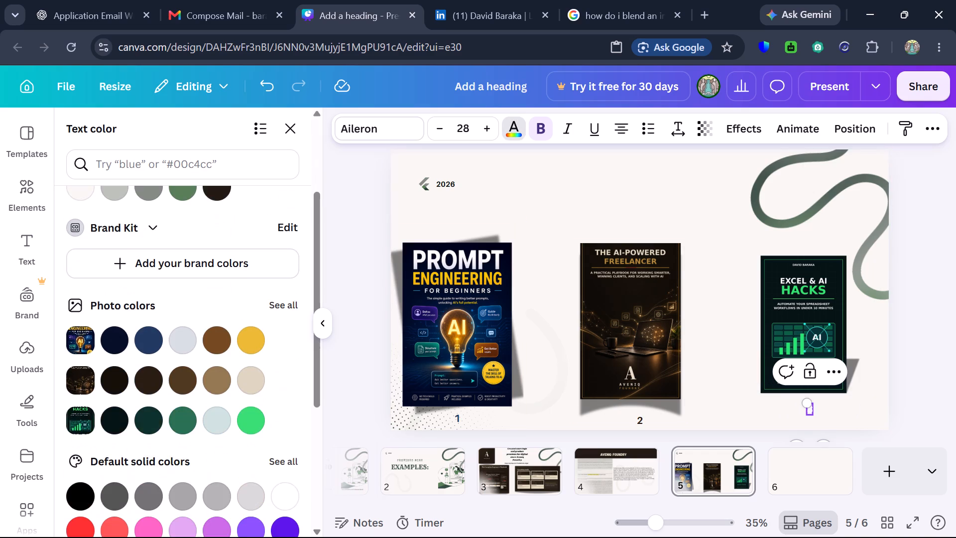
left_click(180, 413)
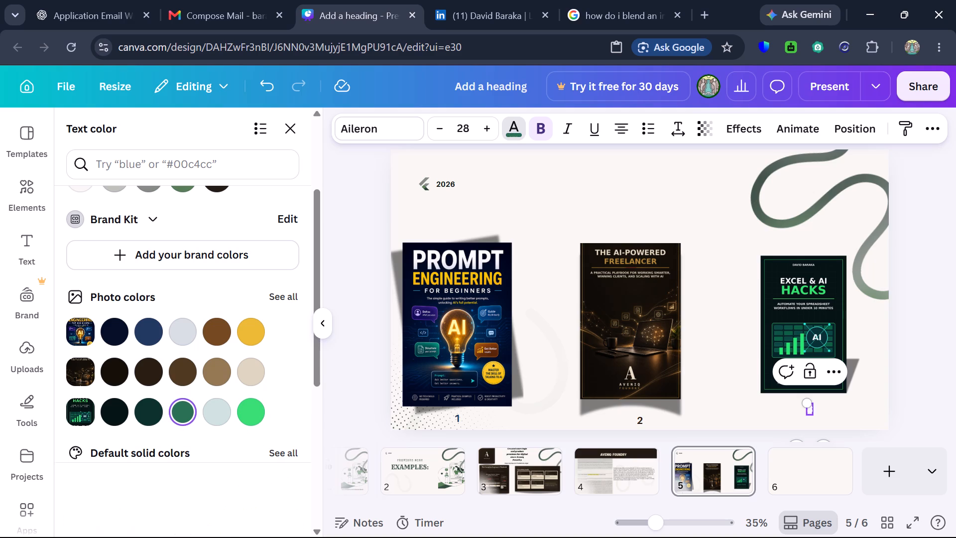
double_click(811, 411)
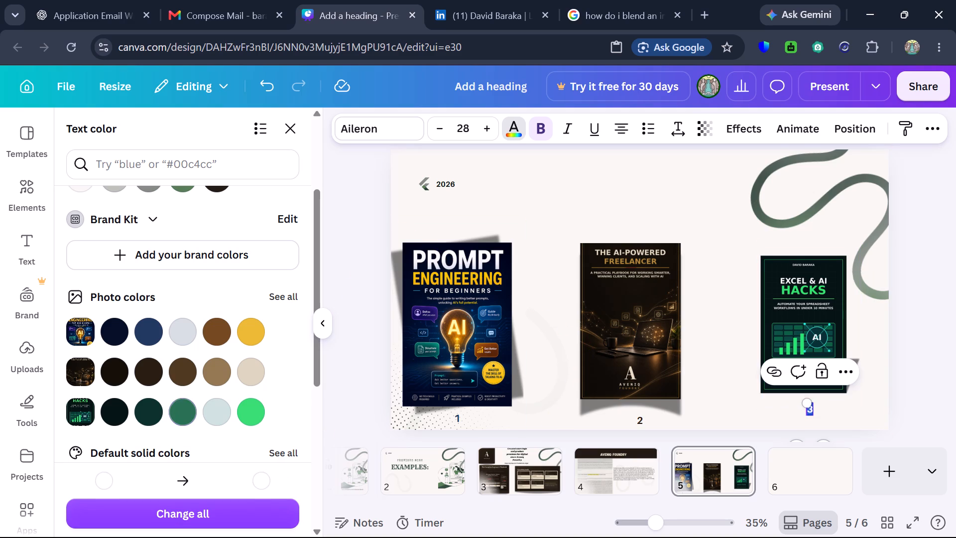
left_click(185, 407)
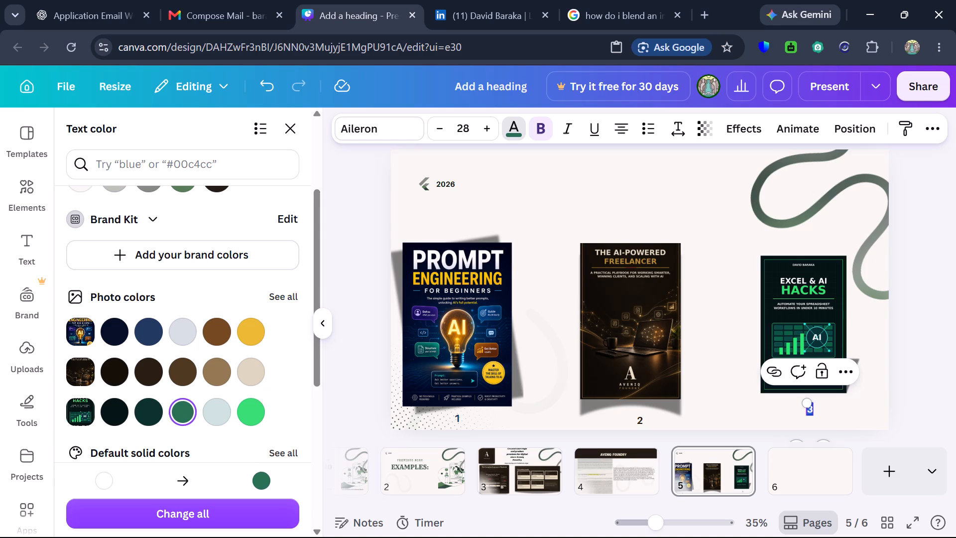
left_click(859, 414)
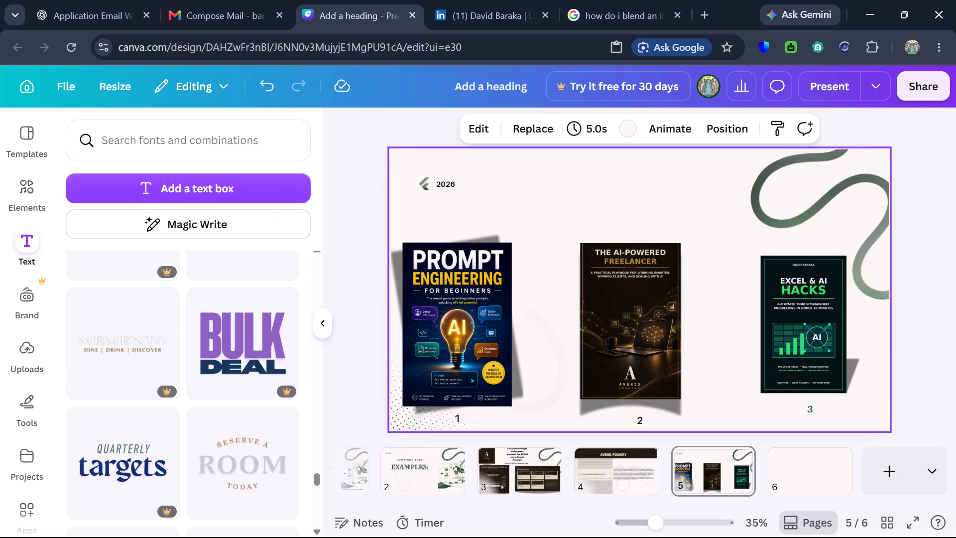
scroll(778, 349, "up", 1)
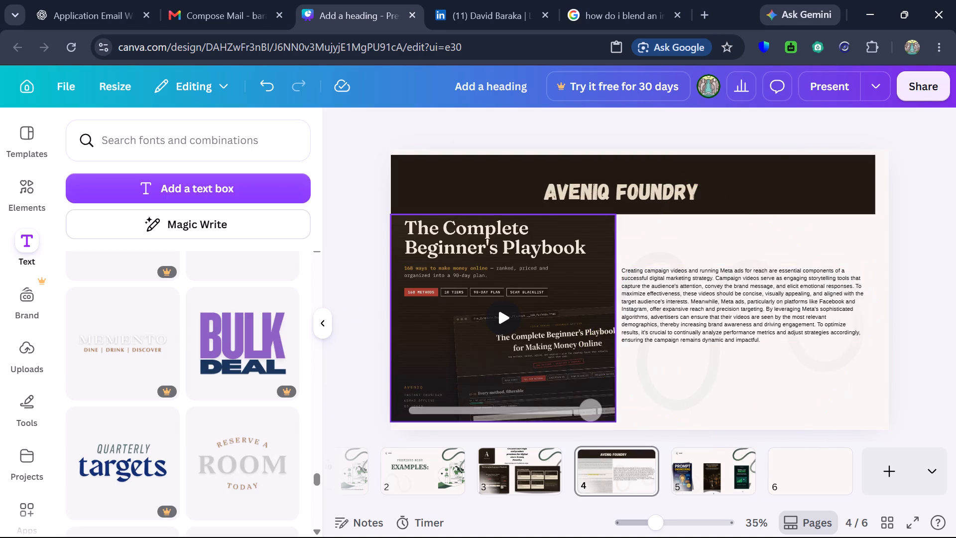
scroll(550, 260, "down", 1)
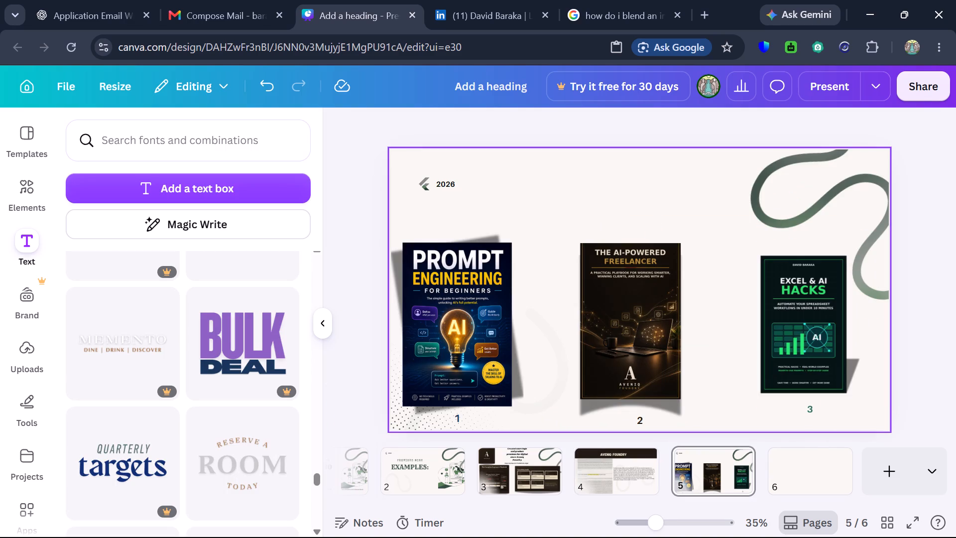
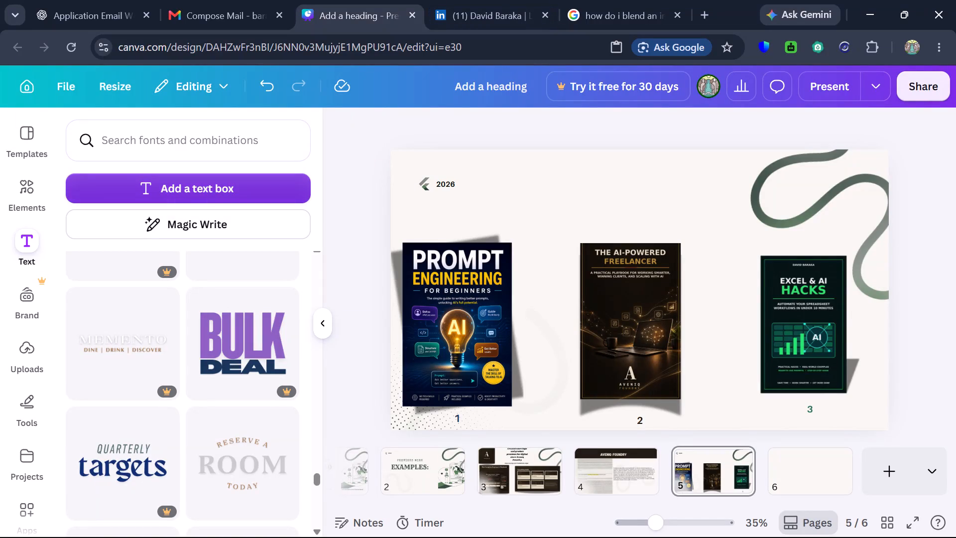
Add a text box above the AI-Powered Freelancer cover and enlarge its text to size 66.4.
left_click(172, 190)
left_click_drag(640, 290, 640, 281)
left_click_drag(640, 281, 631, 257)
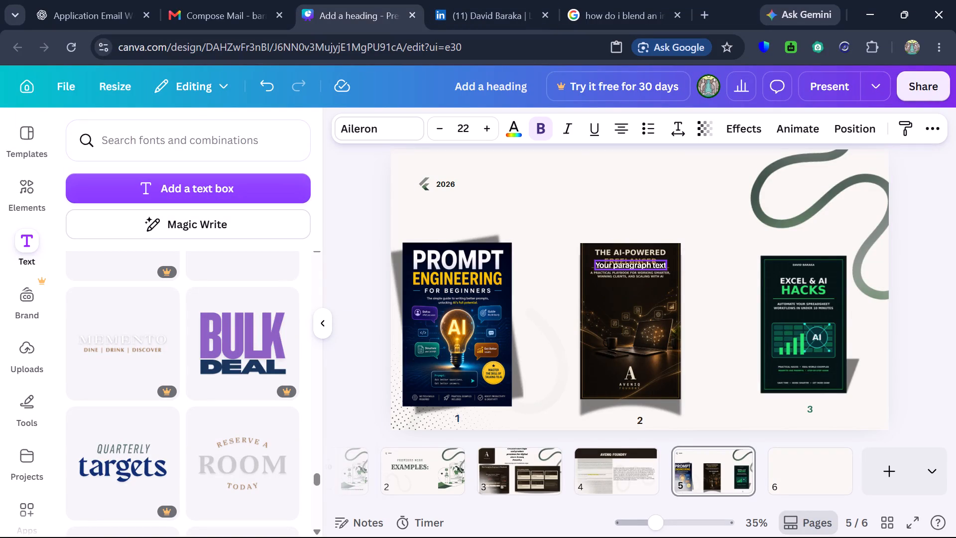
left_click_drag(631, 257, 601, 189)
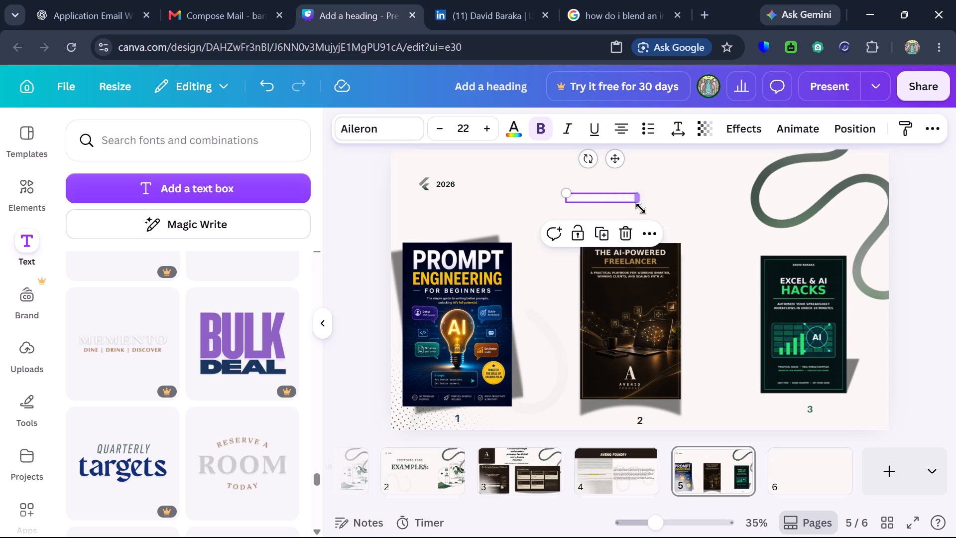
left_click_drag(638, 206, 683, 223)
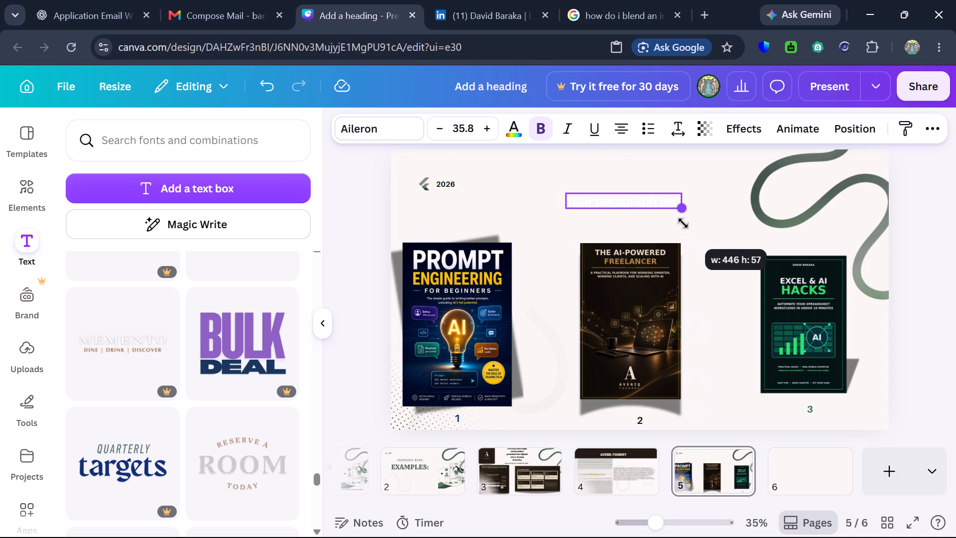
left_click_drag(683, 223, 696, 231)
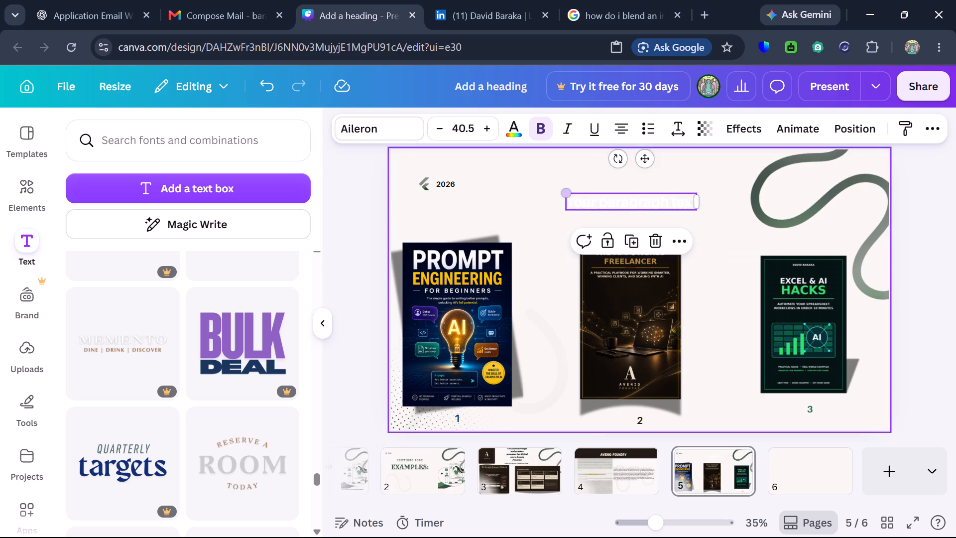
left_click_drag(566, 189, 484, 160)
left_click_drag(621, 193, 633, 192)
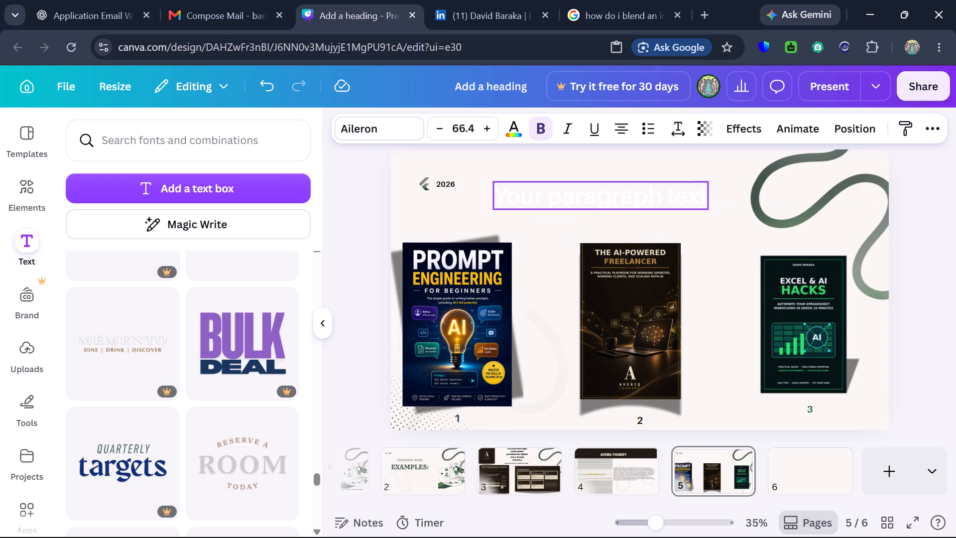
left_click_drag(633, 192, 636, 193)
Colour the new text box's placeholder text with the near-black green from the design's text colours.
left_click(628, 197)
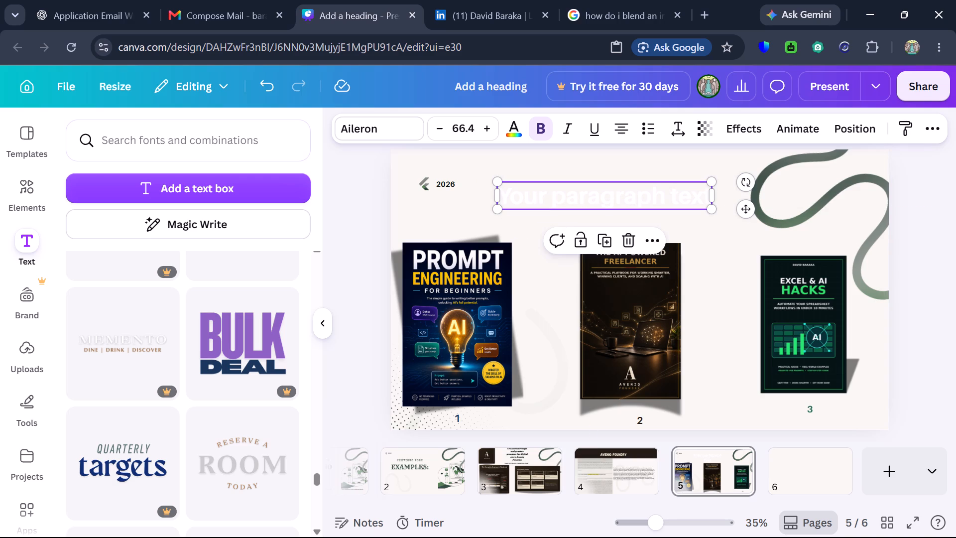
left_click(508, 132)
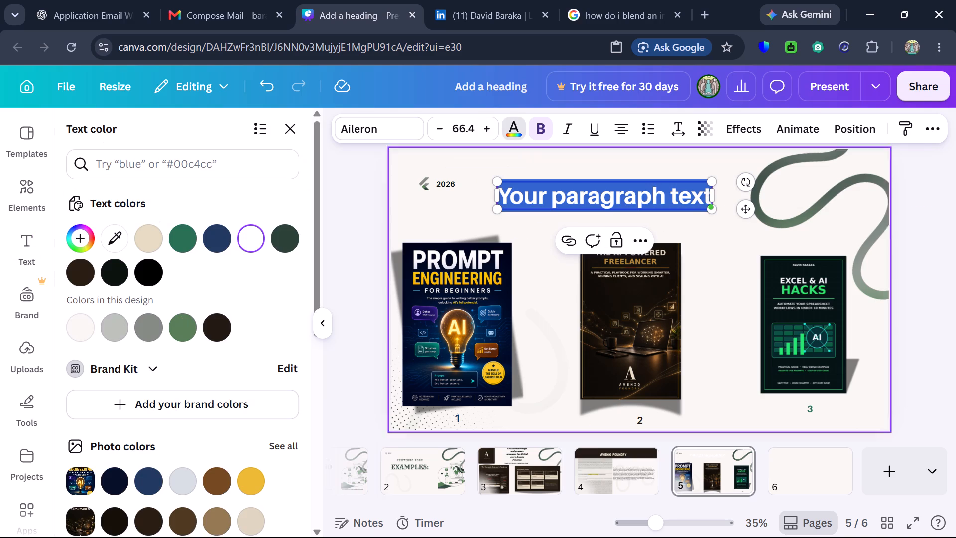
left_click(109, 257)
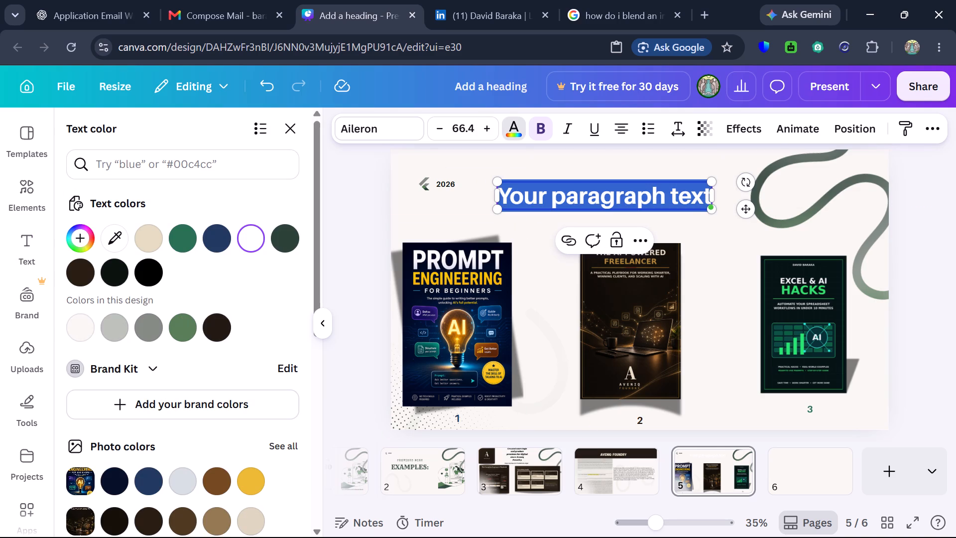
left_click(109, 261)
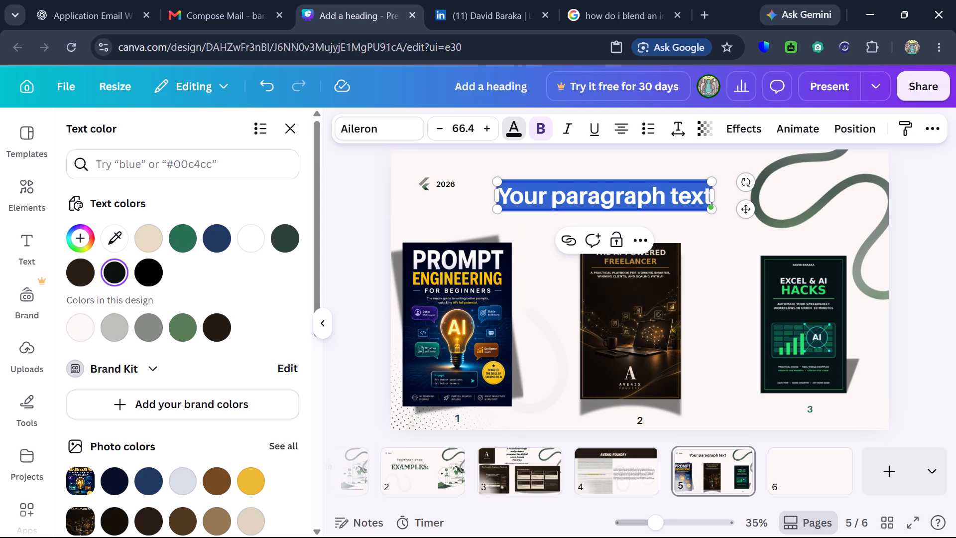
Clear the placeholder text and set the text box to The Seasons font at size 39.4.
key("BackSpace")
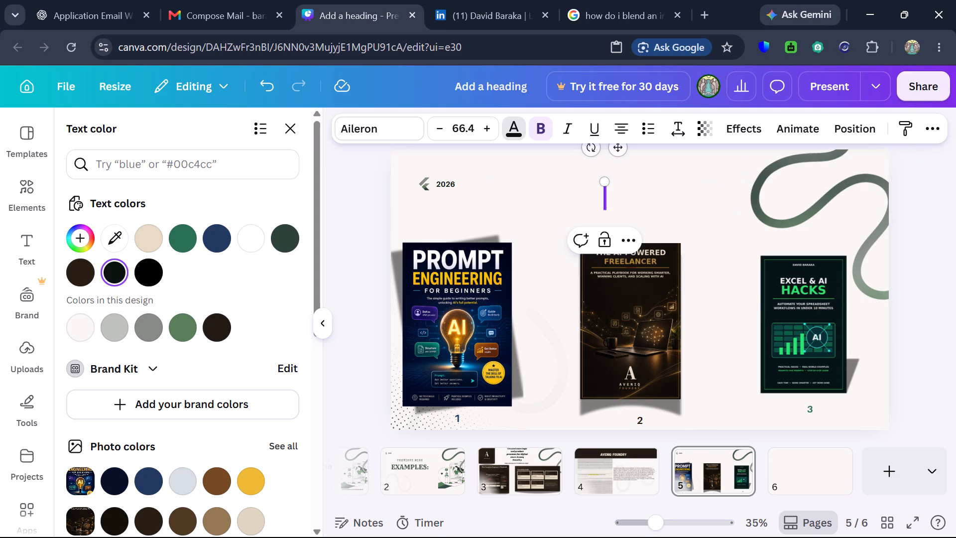
triple_click(439, 134)
triple_click(439, 134)
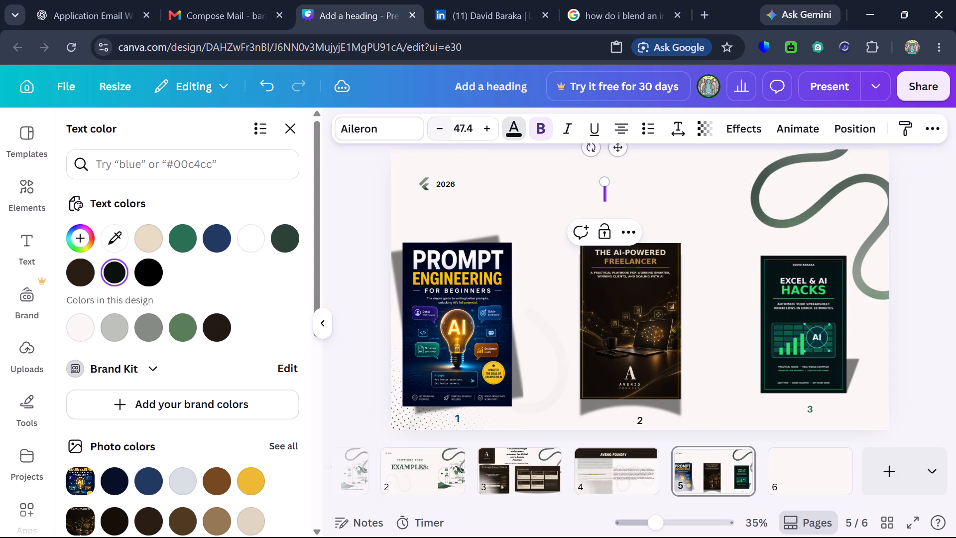
left_click(439, 134)
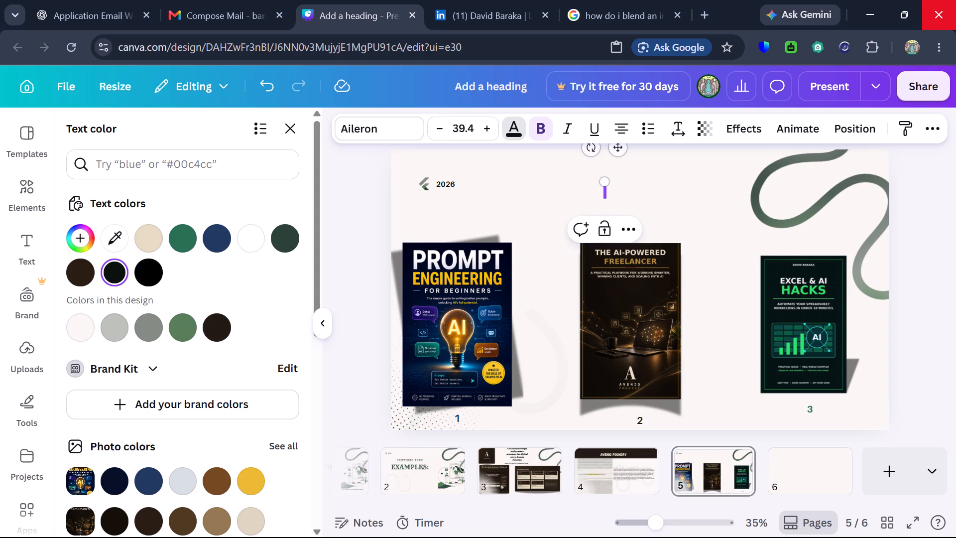
key("e")
key("BackSpace")
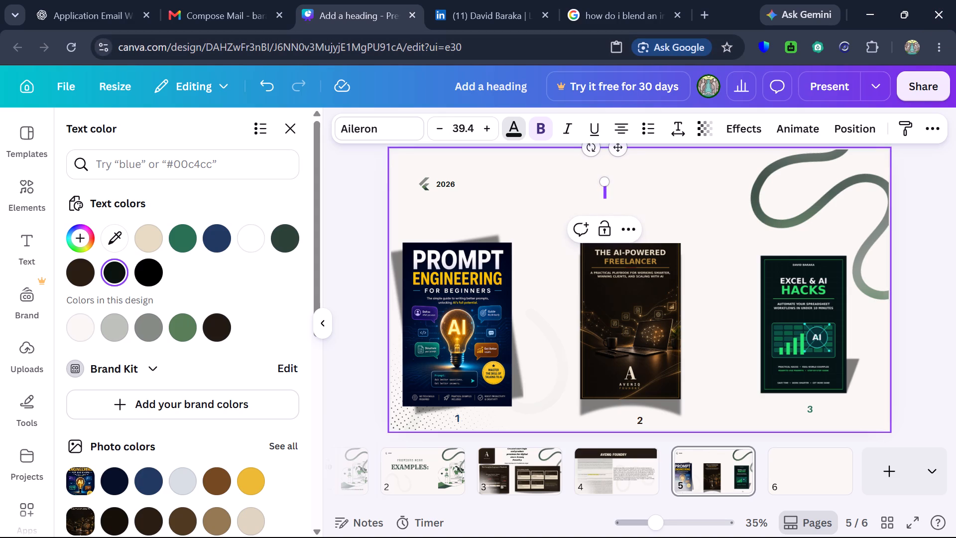
left_click(408, 120)
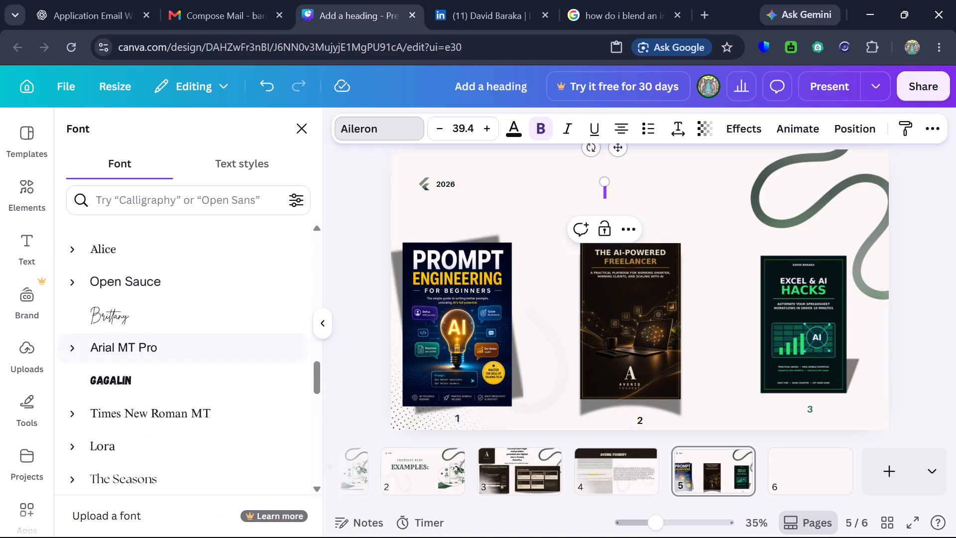
left_click(143, 476)
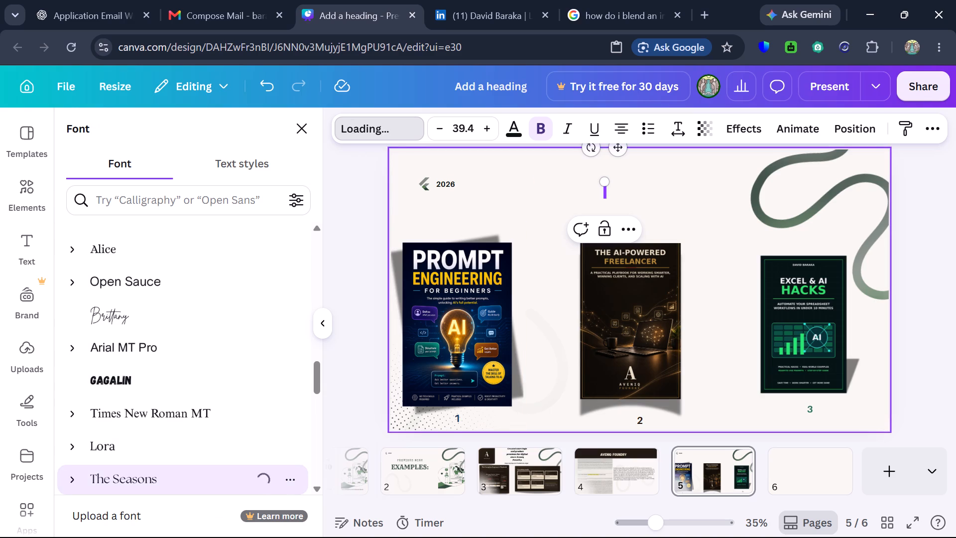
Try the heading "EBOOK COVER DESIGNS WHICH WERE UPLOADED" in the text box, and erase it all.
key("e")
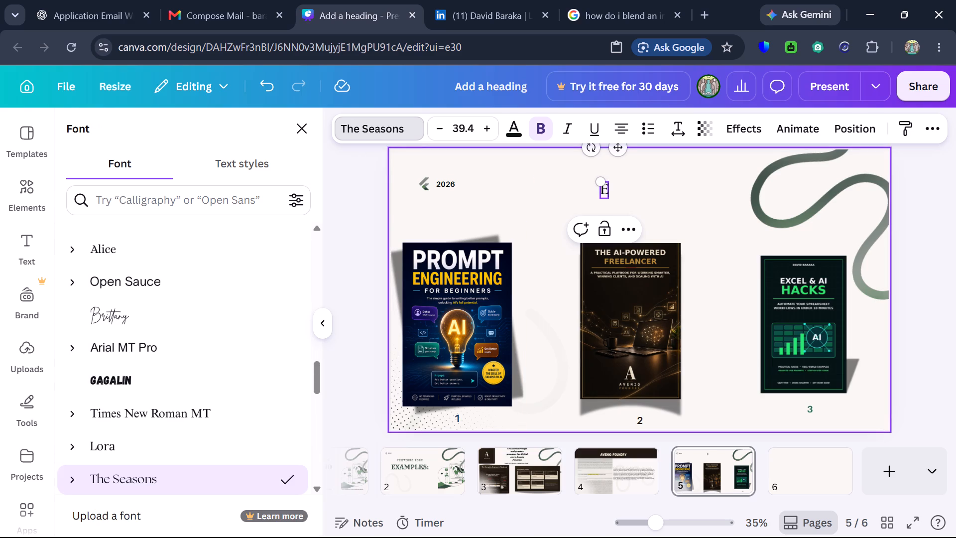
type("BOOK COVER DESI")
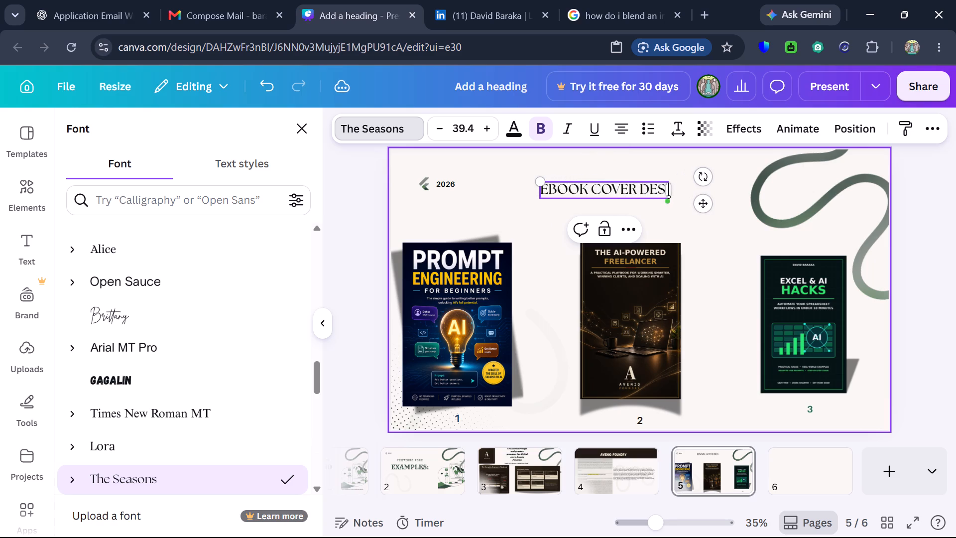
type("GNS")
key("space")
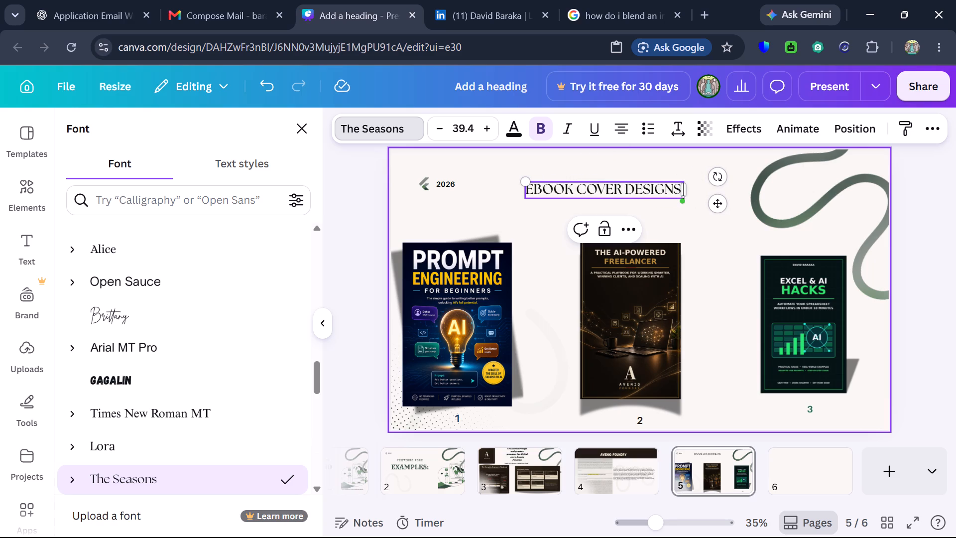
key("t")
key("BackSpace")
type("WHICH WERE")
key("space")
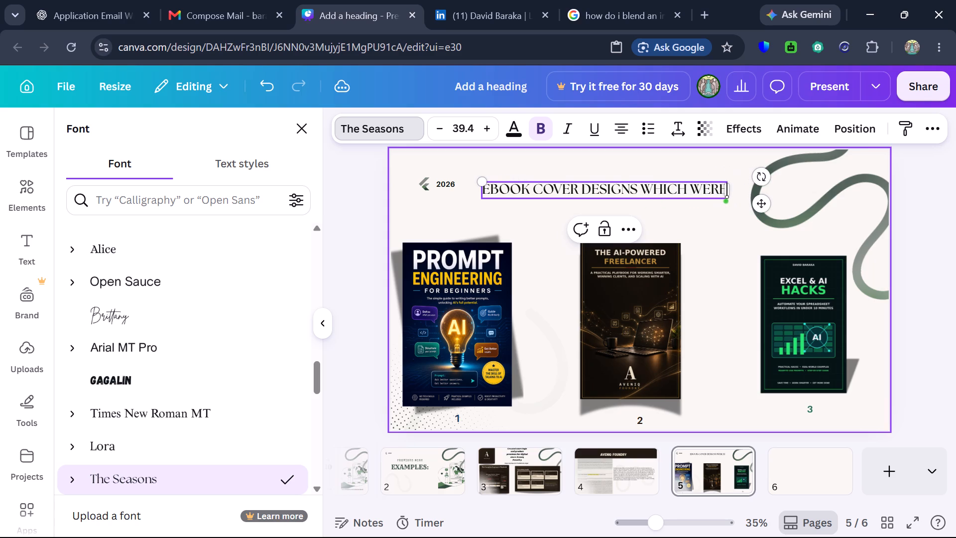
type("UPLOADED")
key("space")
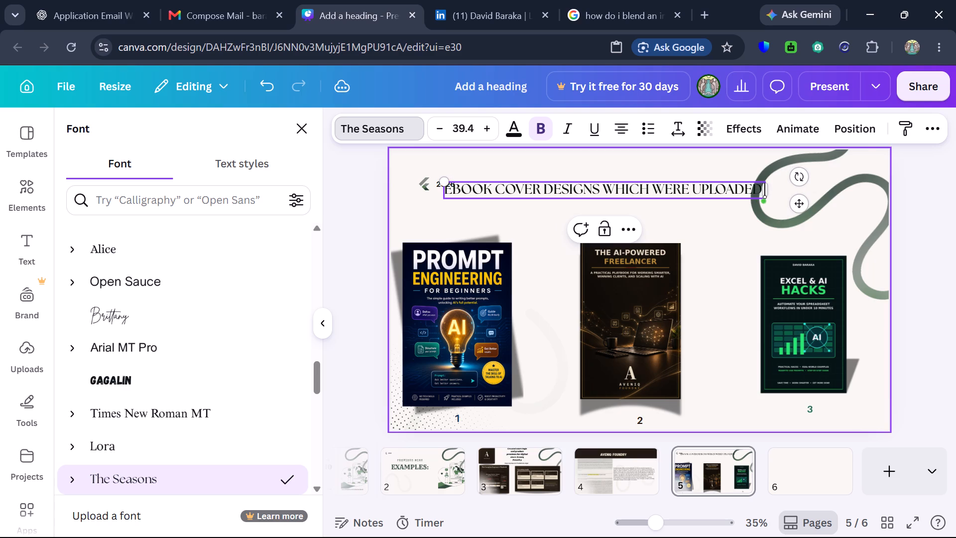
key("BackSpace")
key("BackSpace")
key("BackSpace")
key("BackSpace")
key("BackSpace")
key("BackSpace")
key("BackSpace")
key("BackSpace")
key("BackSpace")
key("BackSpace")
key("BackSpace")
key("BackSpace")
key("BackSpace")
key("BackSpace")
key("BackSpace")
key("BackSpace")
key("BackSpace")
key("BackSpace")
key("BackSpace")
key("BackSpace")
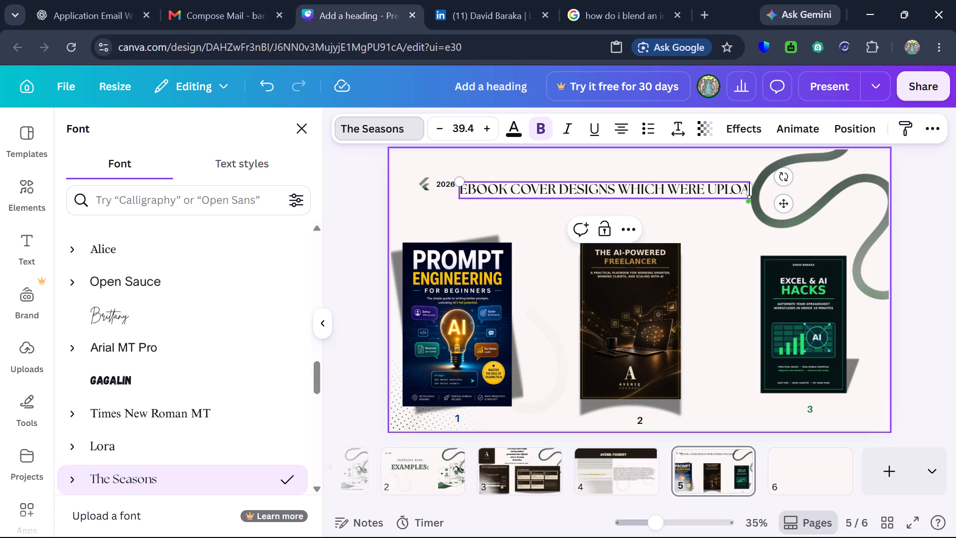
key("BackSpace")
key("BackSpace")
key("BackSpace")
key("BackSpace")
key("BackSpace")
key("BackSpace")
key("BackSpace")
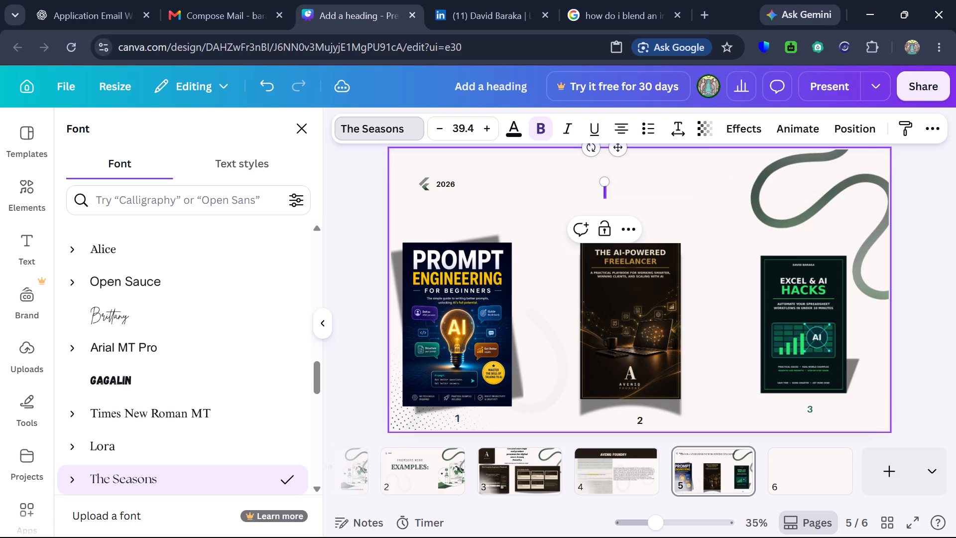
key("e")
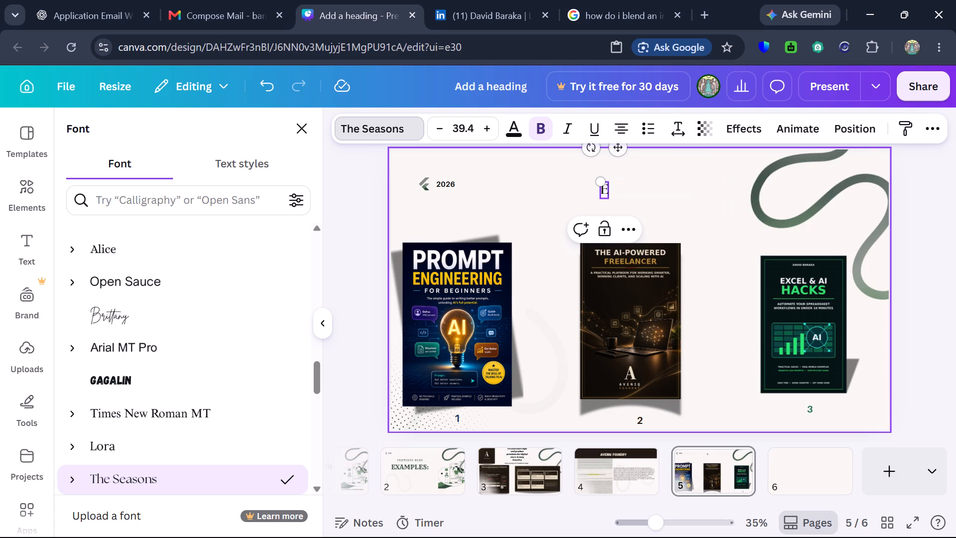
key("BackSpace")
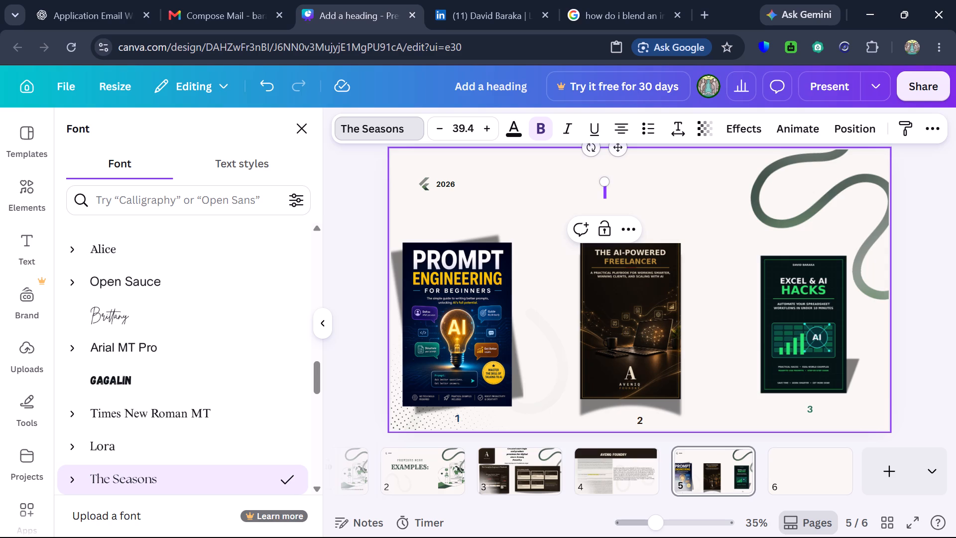
Enter the heading "Cover designs for ebooks which were published on amazon." in the empty text box.
key("o")
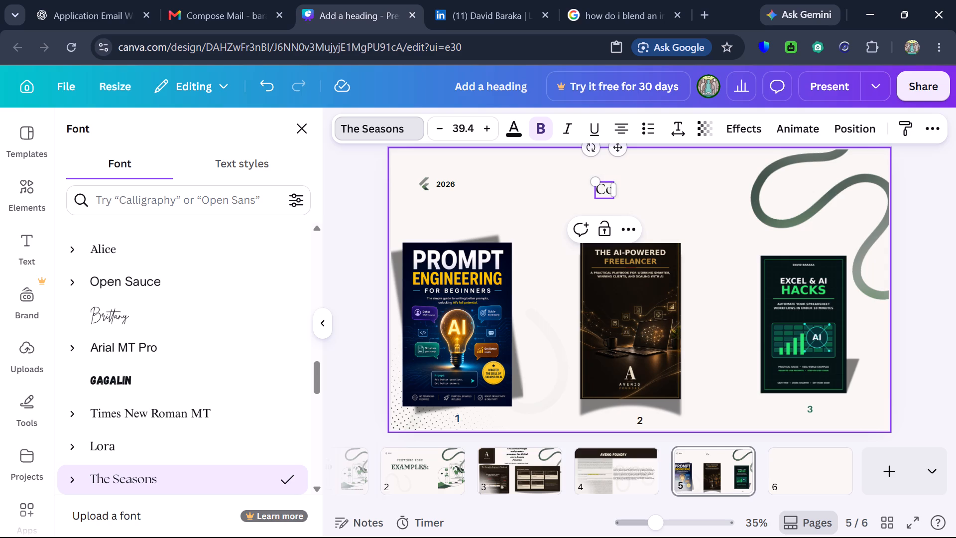
type("ver designd")
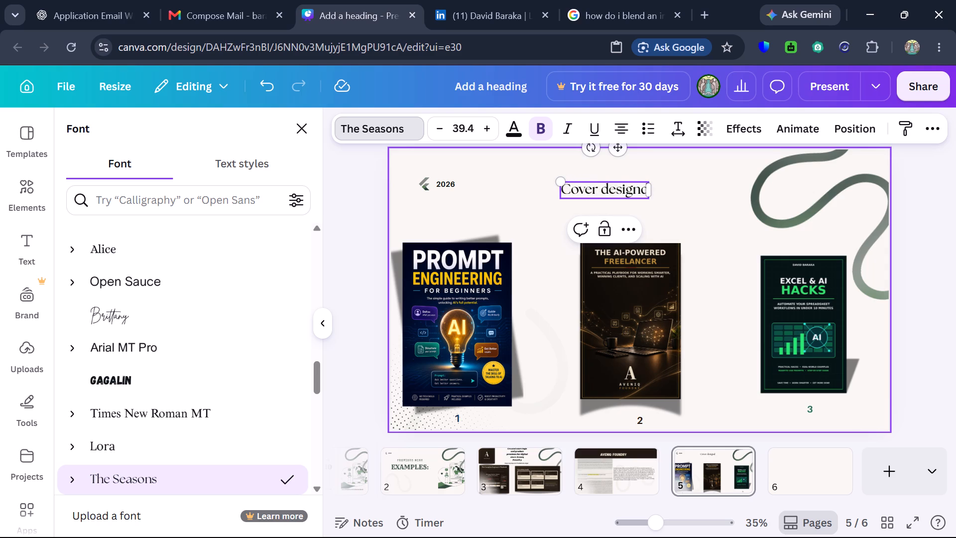
key("BackSpace")
type("s")
key("space")
type("for")
key("space")
type("ebooks")
key("space")
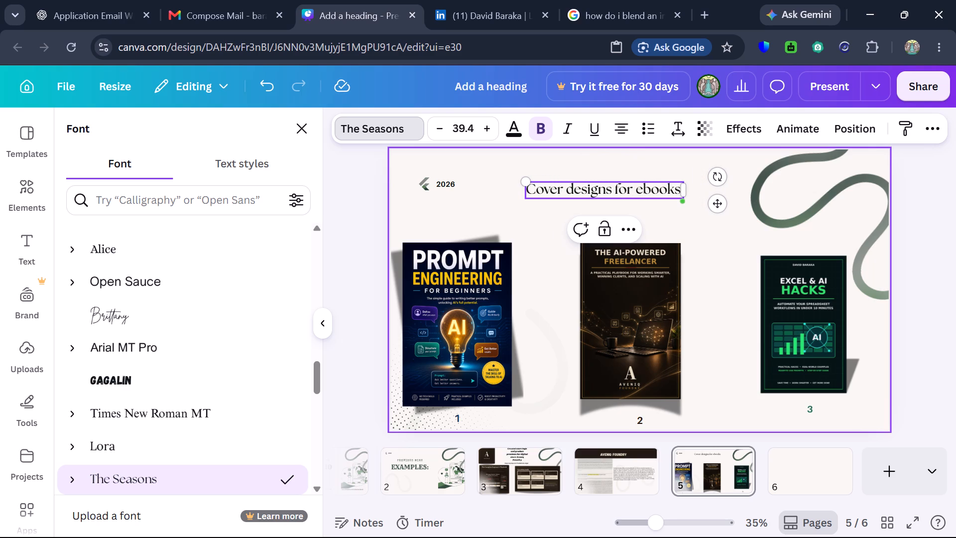
type("which were")
key("space")
type("published")
key("space")
type("on")
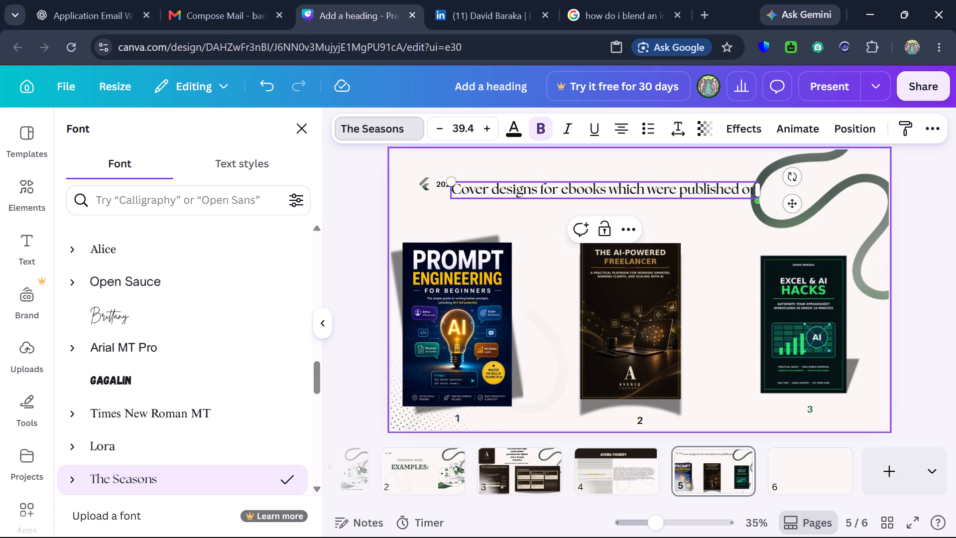
key("space")
type("amazo")
type("n.")
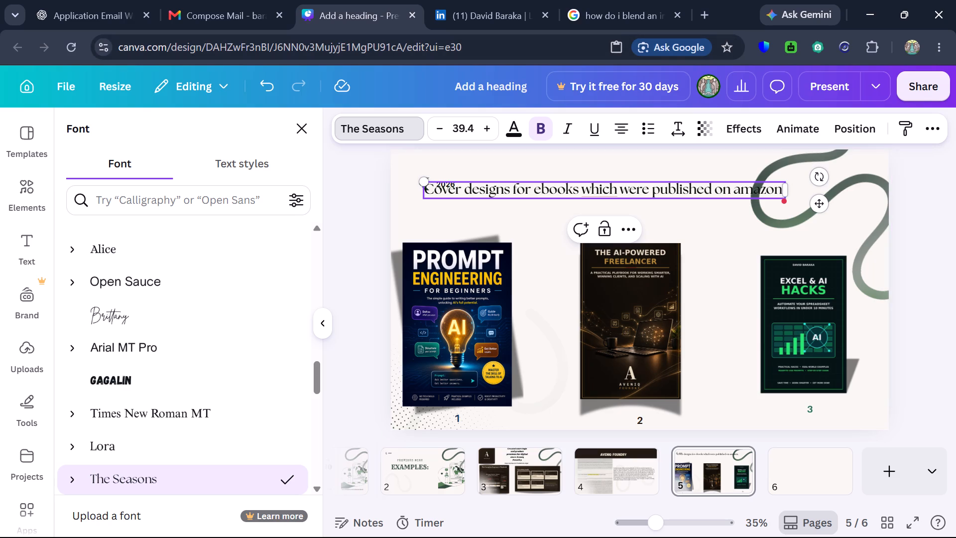
Move the heading slightly down so it sits below the 2026 label and above the three covers.
left_click_drag(547, 184, 556, 192)
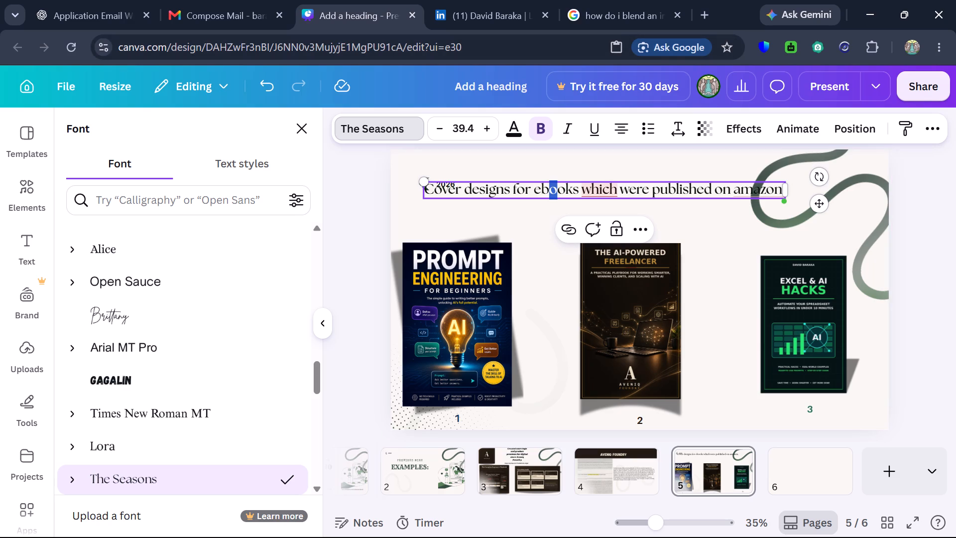
left_click_drag(615, 180, 617, 180)
left_click_drag(617, 180, 622, 196)
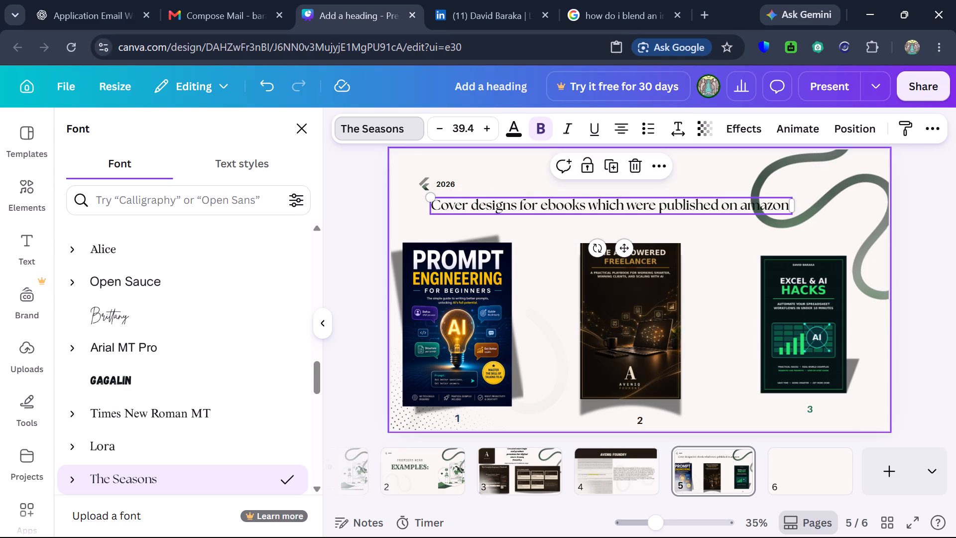
left_click(375, 225)
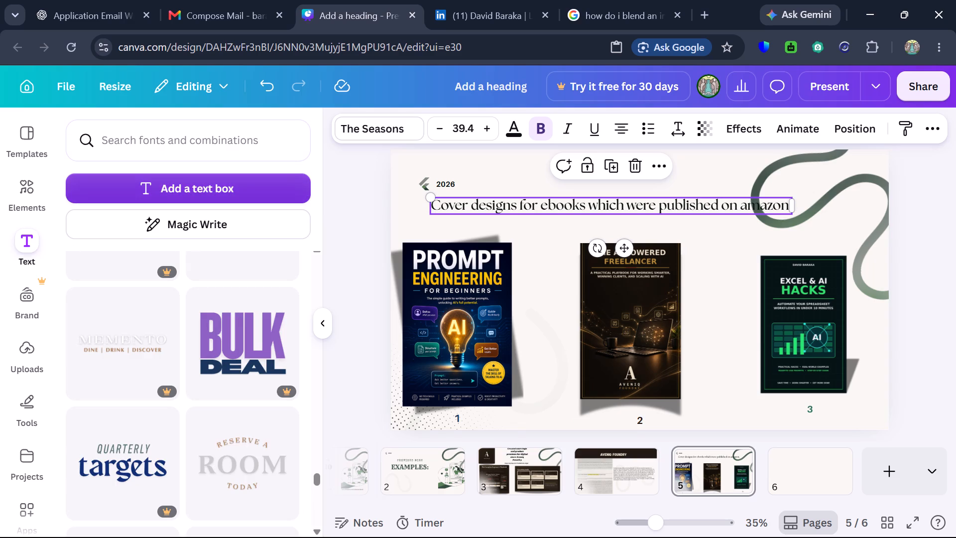
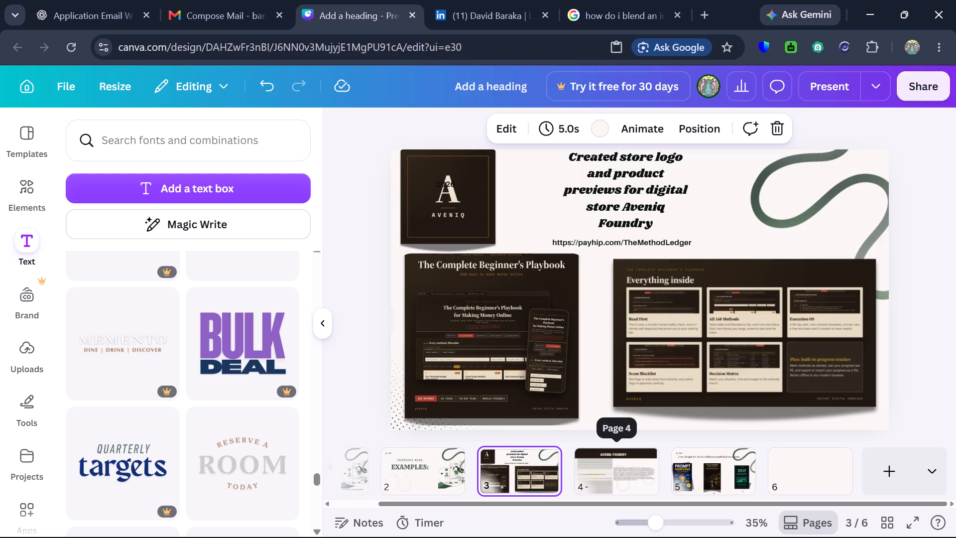
left_click(444, 183)
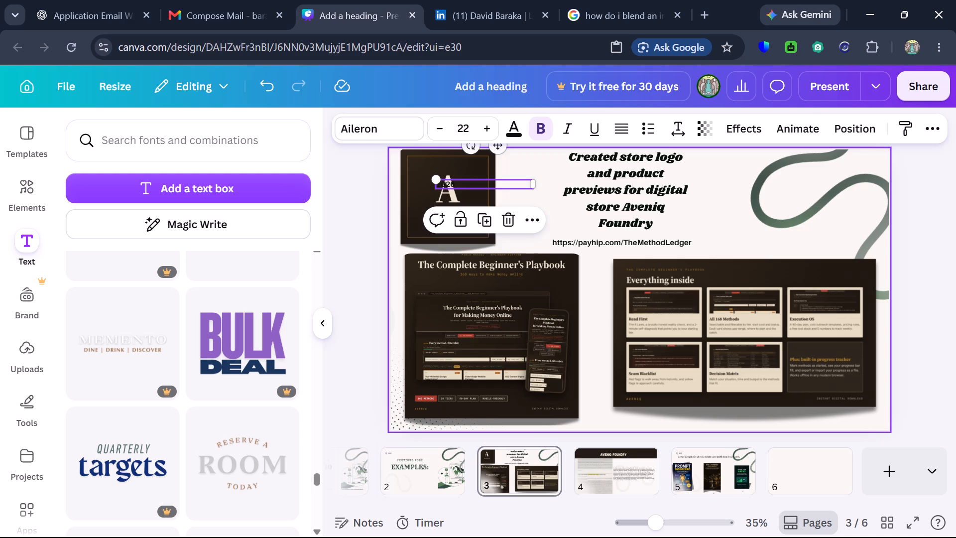
key("BackSpace")
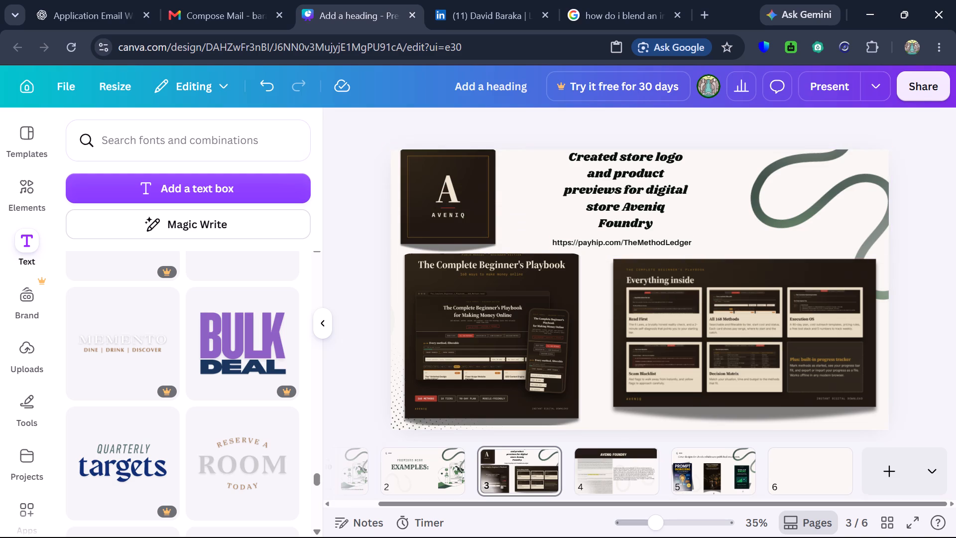
Move the campaign-video paragraph on page 4 up so it sits just beneath the AVENIQ FOUNDRY banner.
left_click(605, 463)
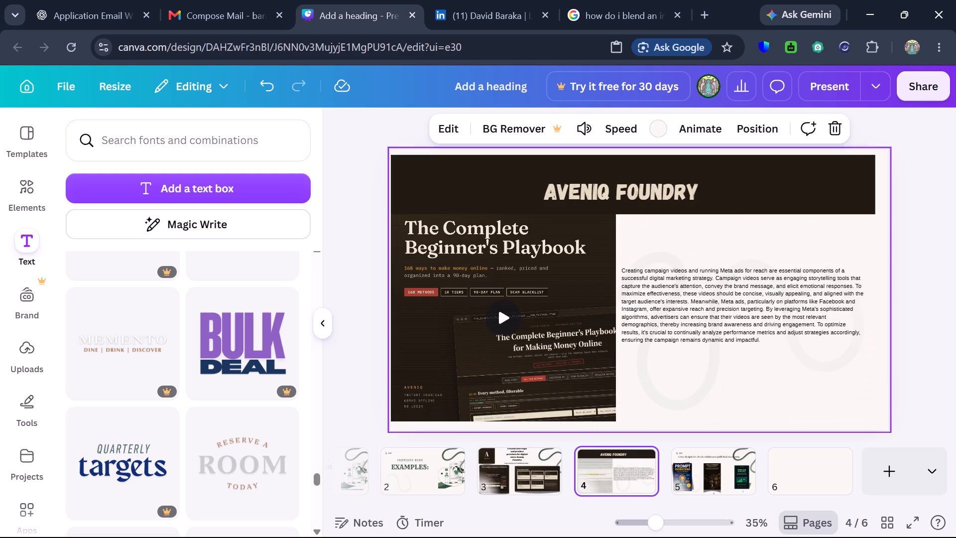
left_click_drag(685, 322, 679, 283)
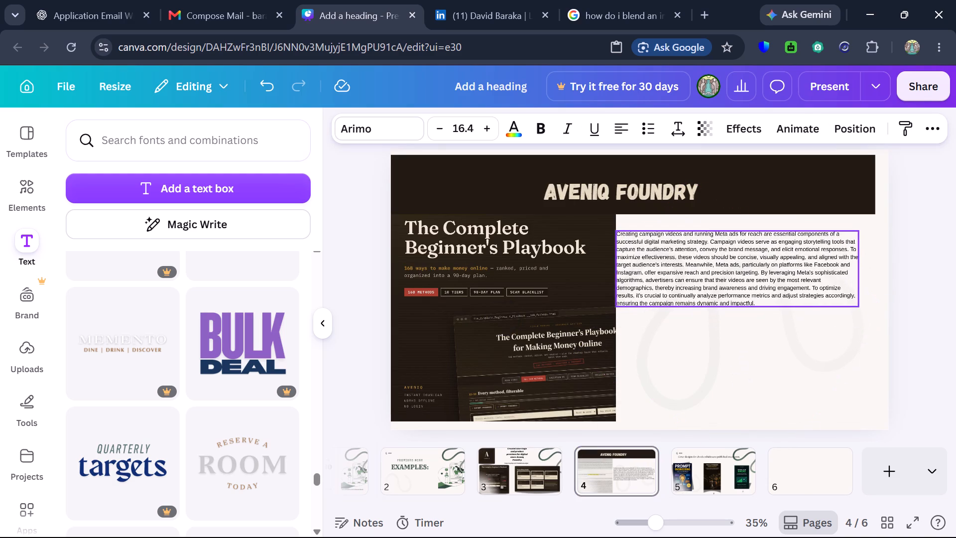
left_click_drag(679, 283, 685, 278)
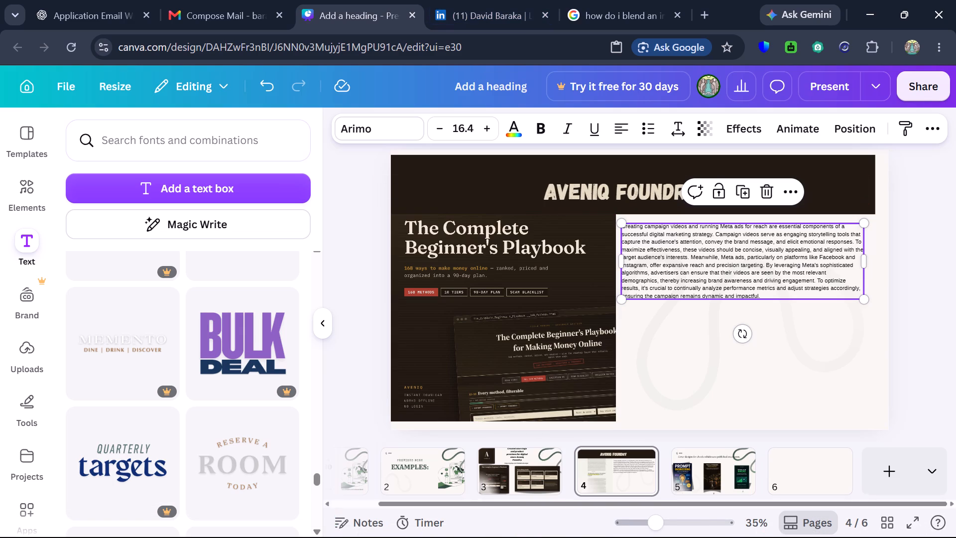
Switch to File Explorer and open the 5-tiers-1080x1080 image from the Downloads folder.
left_click(395, 534)
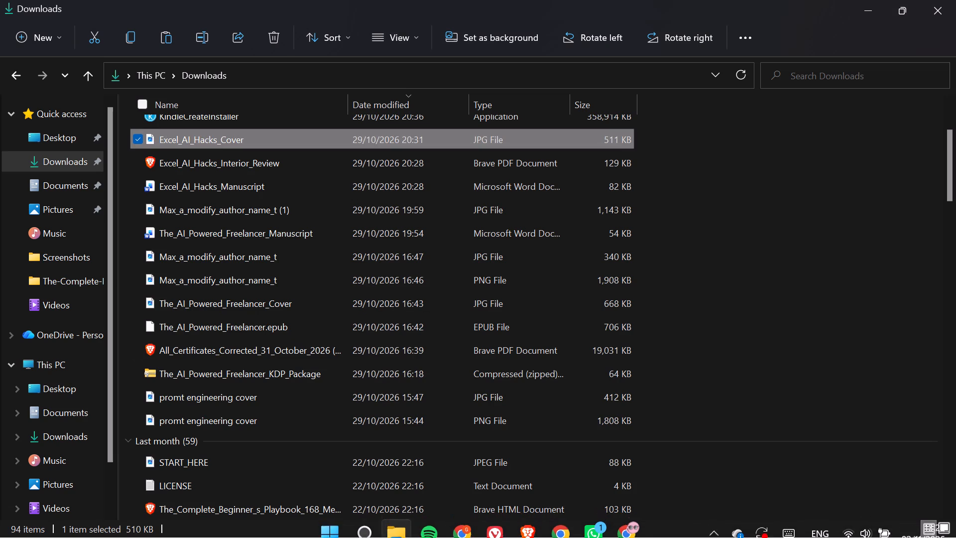
scroll(254, 401, "down", 4)
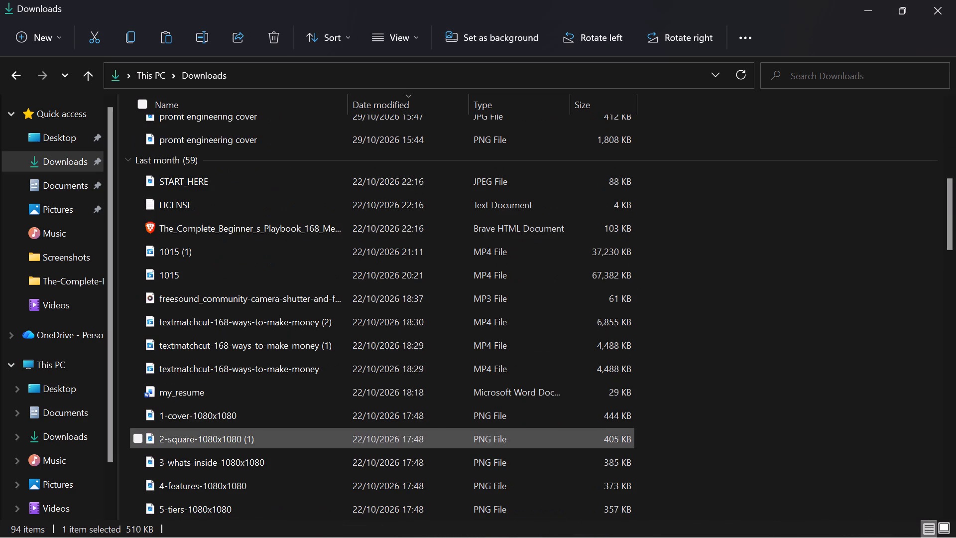
double_click(216, 490)
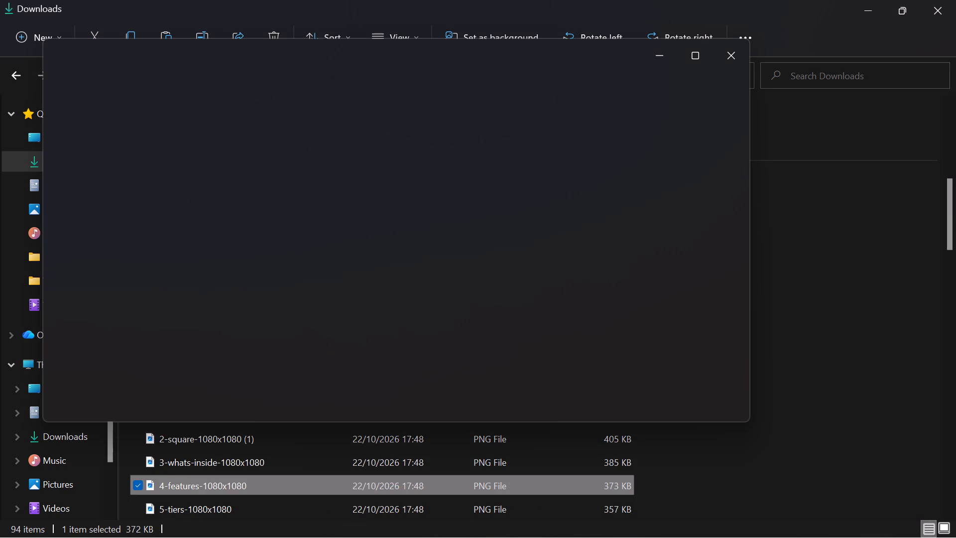
double_click(229, 500)
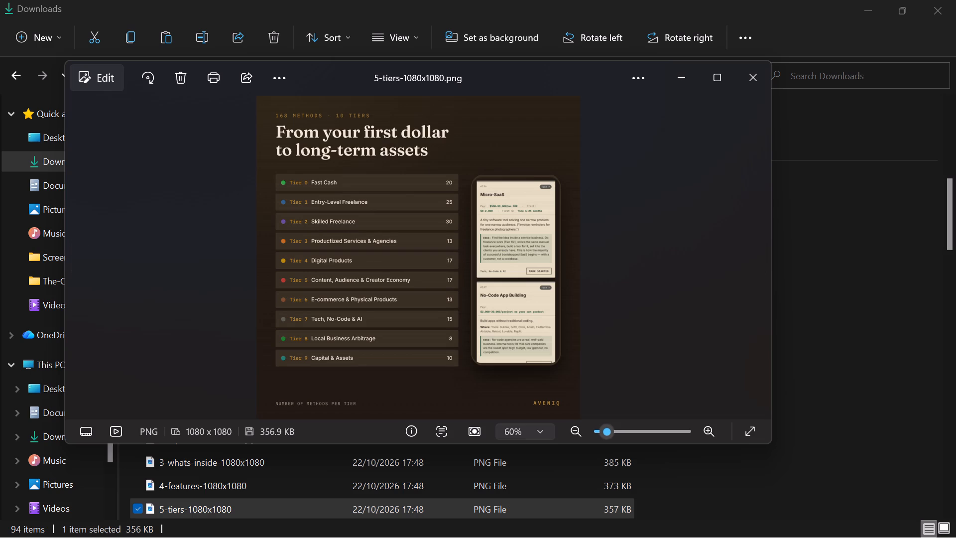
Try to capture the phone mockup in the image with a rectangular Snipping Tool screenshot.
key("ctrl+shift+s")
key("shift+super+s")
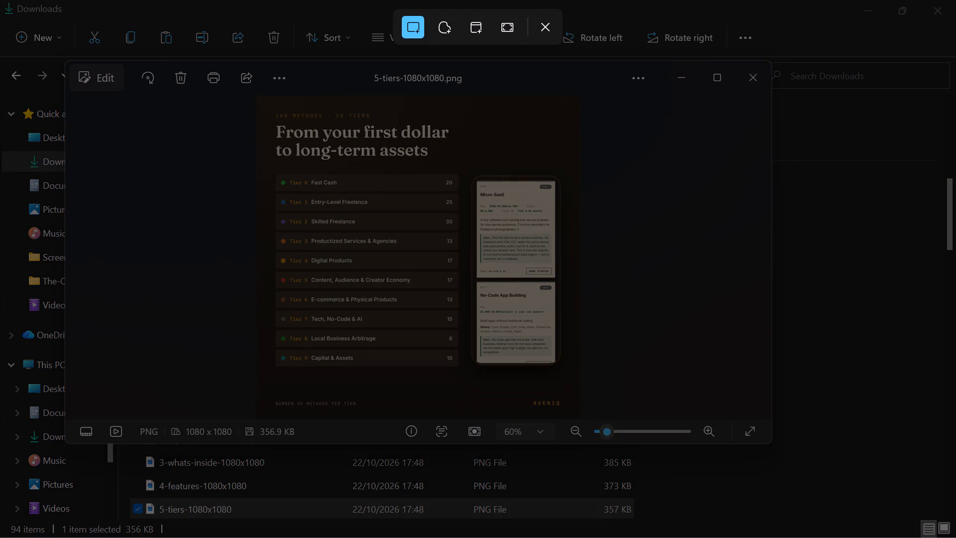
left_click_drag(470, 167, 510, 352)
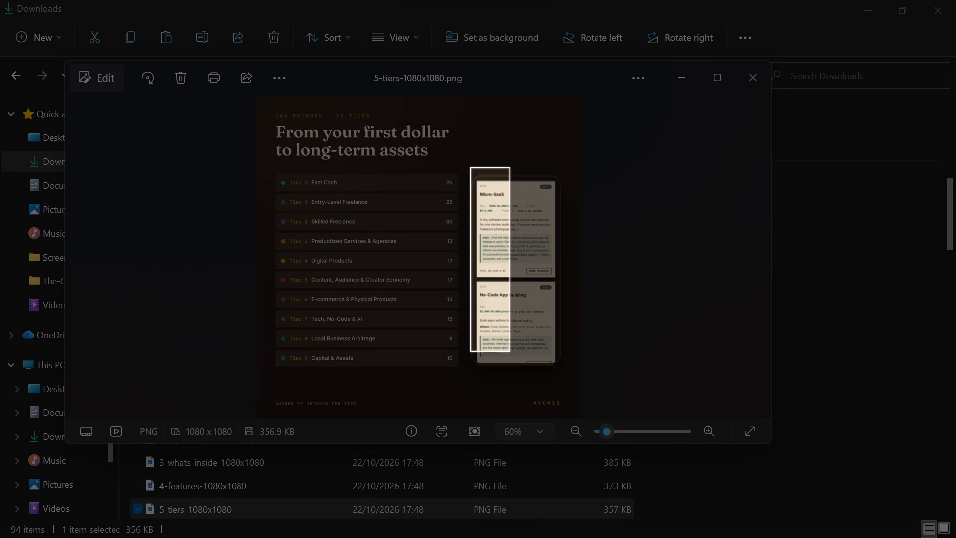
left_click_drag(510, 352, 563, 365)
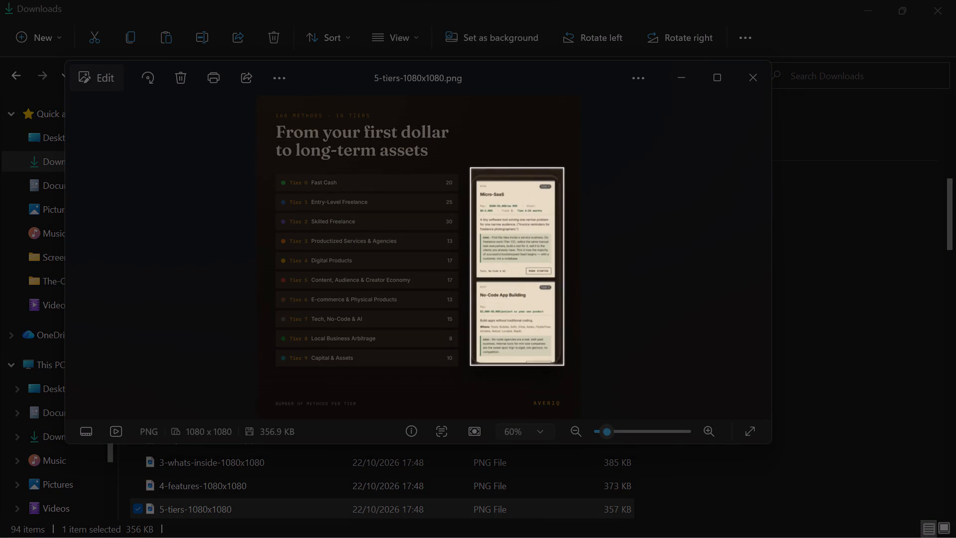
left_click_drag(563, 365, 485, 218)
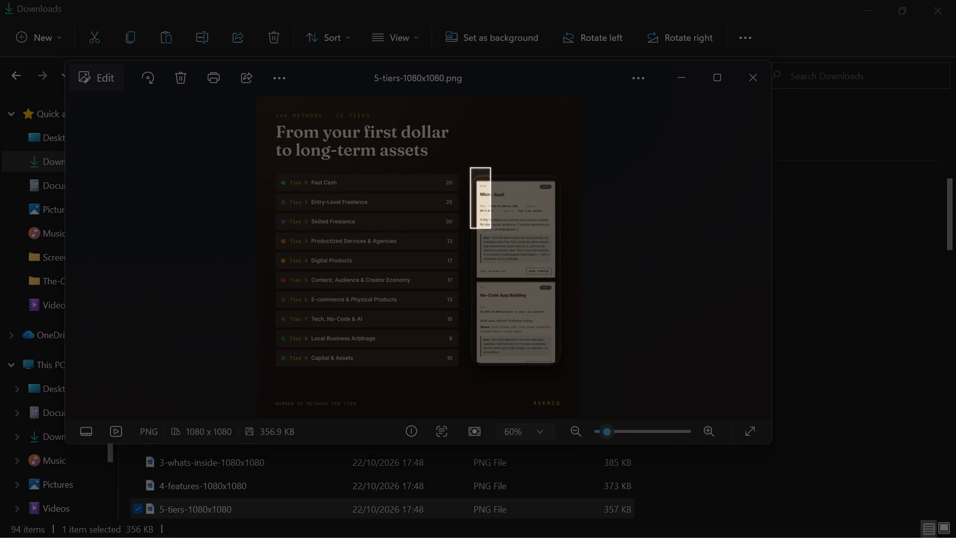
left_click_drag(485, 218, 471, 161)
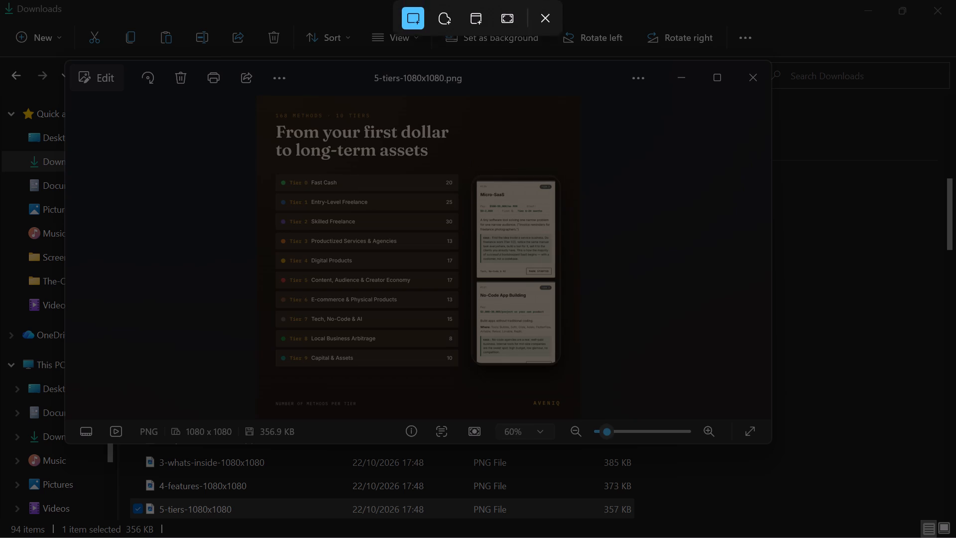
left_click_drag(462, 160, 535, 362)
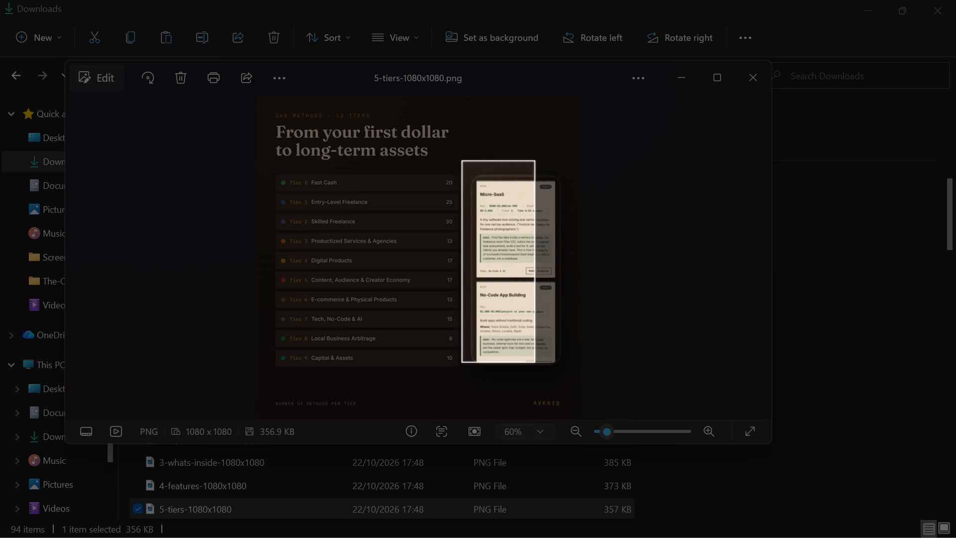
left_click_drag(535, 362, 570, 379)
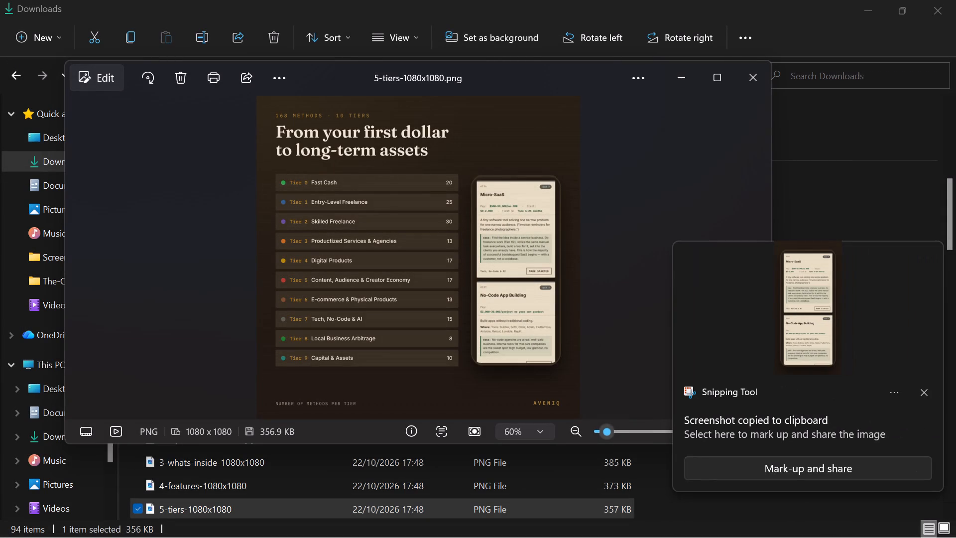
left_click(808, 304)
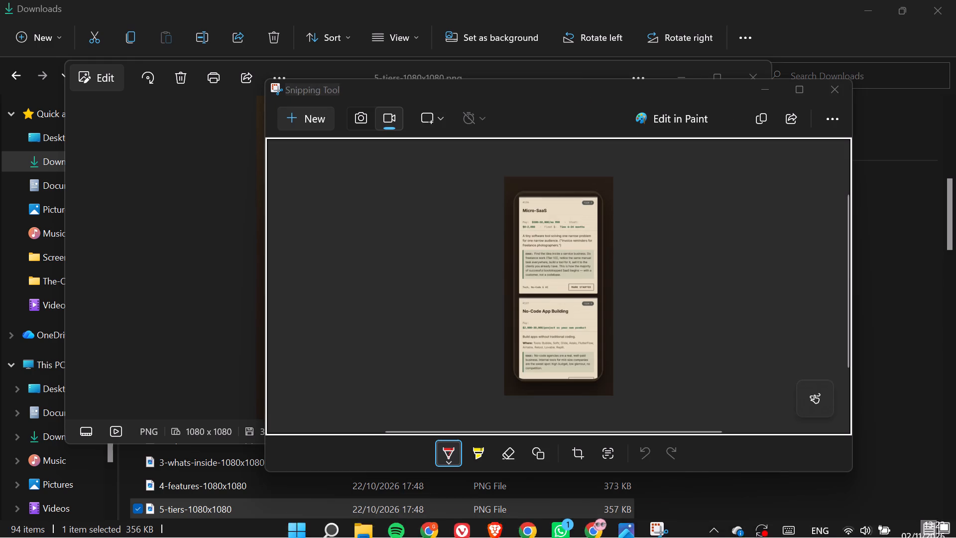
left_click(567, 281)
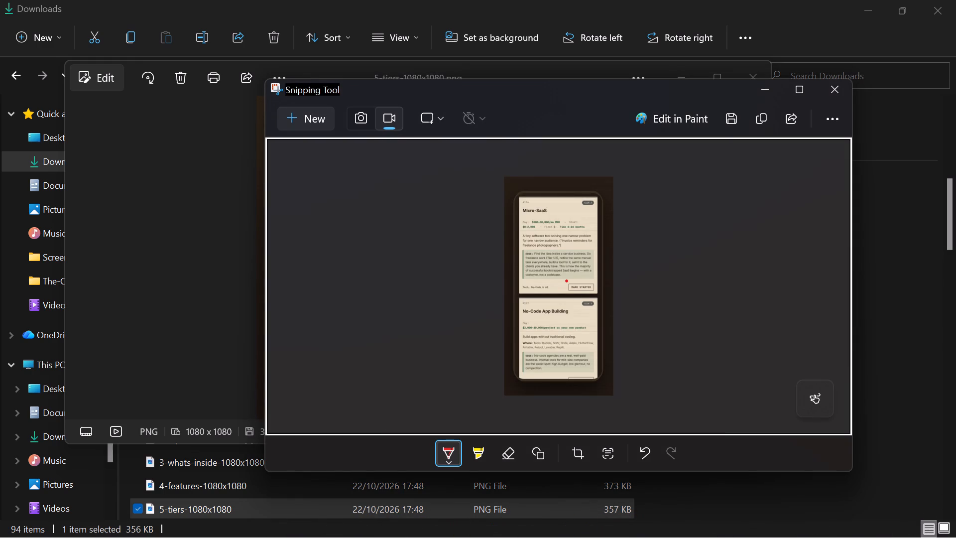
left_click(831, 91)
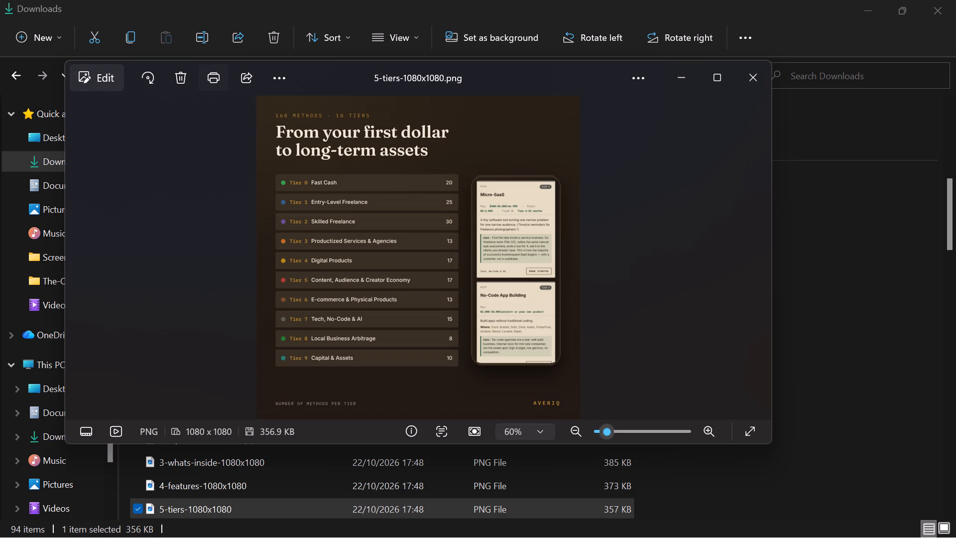
Crop the 5-tiers image to the phone mockup alone, at about 338 x 668 pixels.
left_click(92, 75)
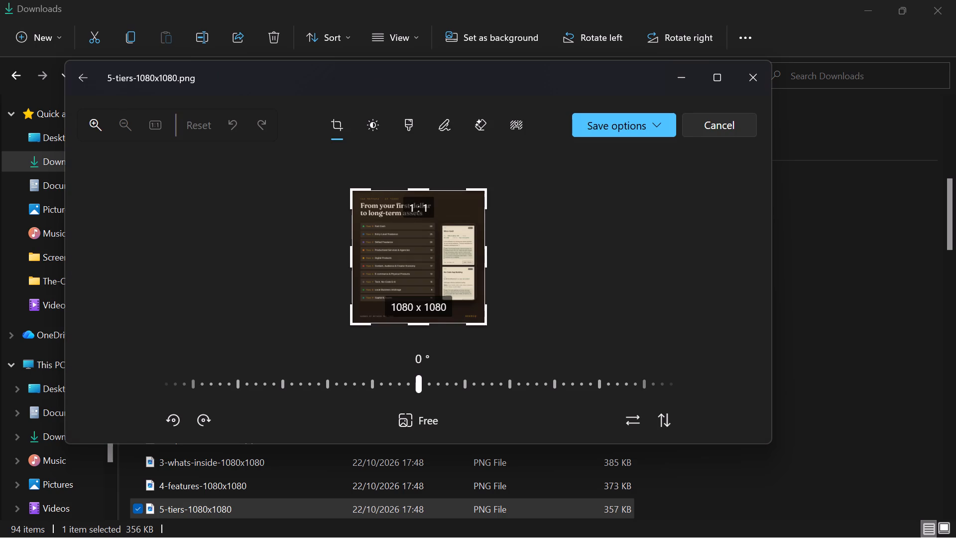
scroll(367, 269, "up", 2)
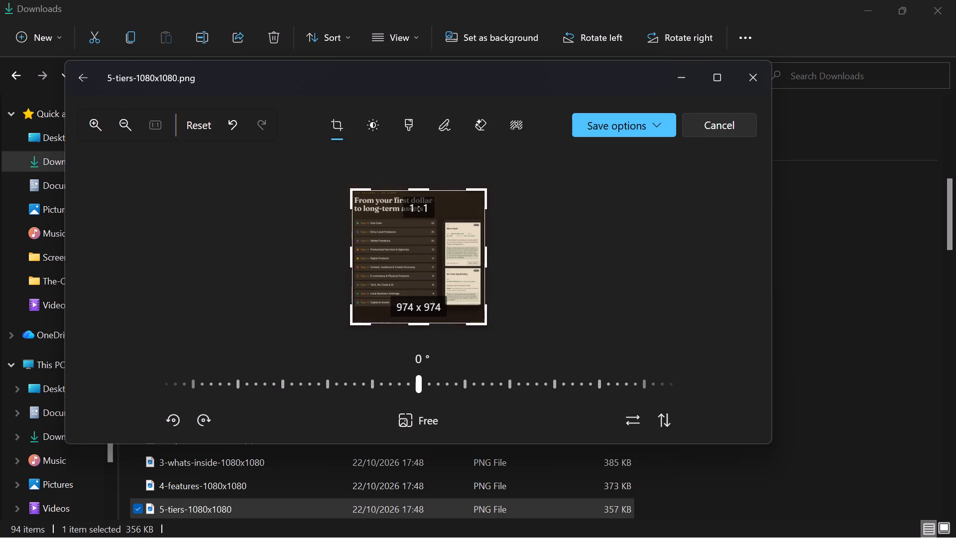
left_click_drag(422, 252, 398, 248)
left_click_drag(348, 258, 417, 262)
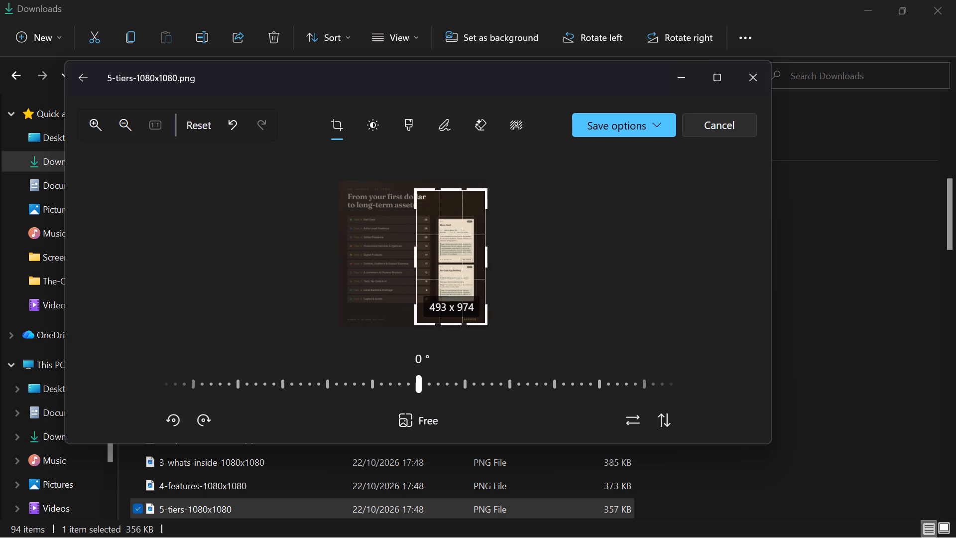
left_click_drag(417, 262, 434, 268)
scroll(452, 265, "up", 2)
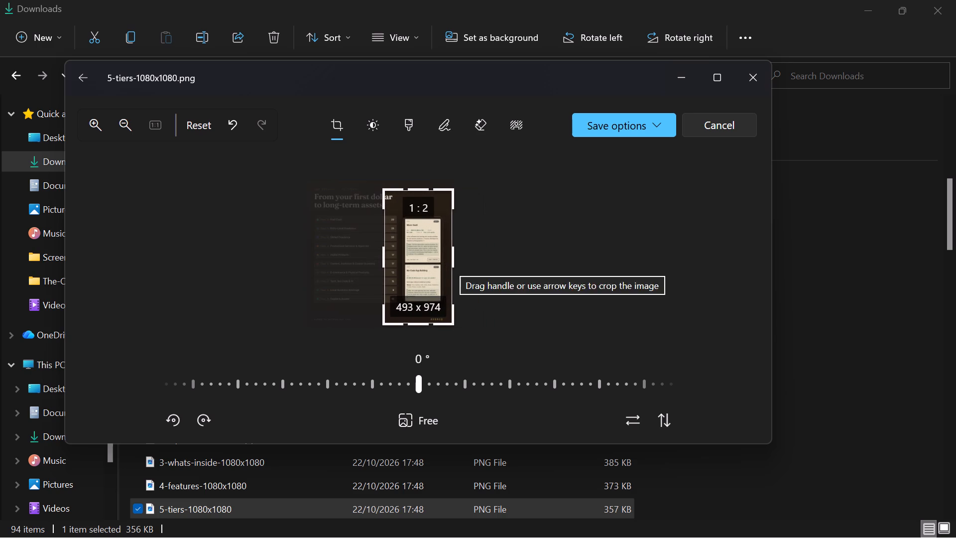
scroll(426, 274, "up", 9)
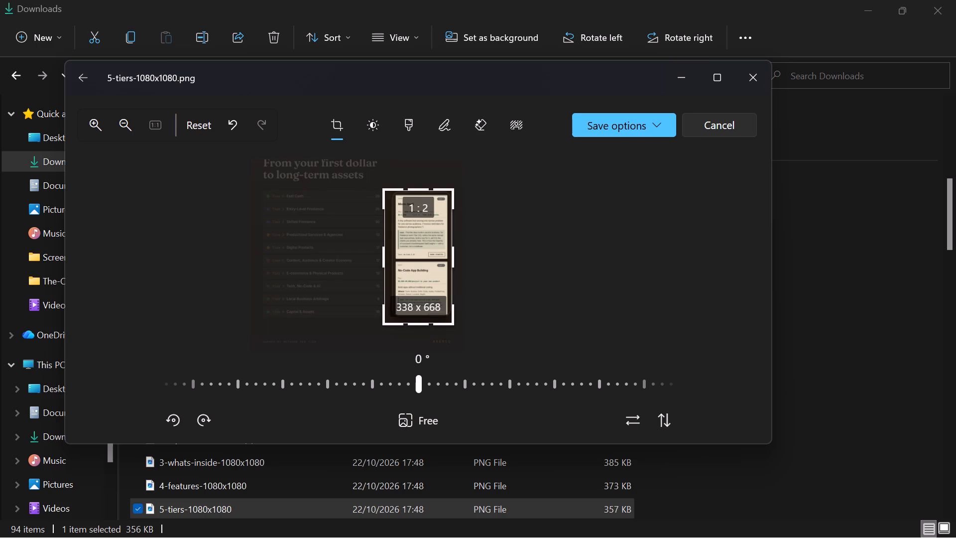
Save the cropped image as a PNG copy named 5-tiers-1080x1080 in the Pictures folder.
left_click(614, 129)
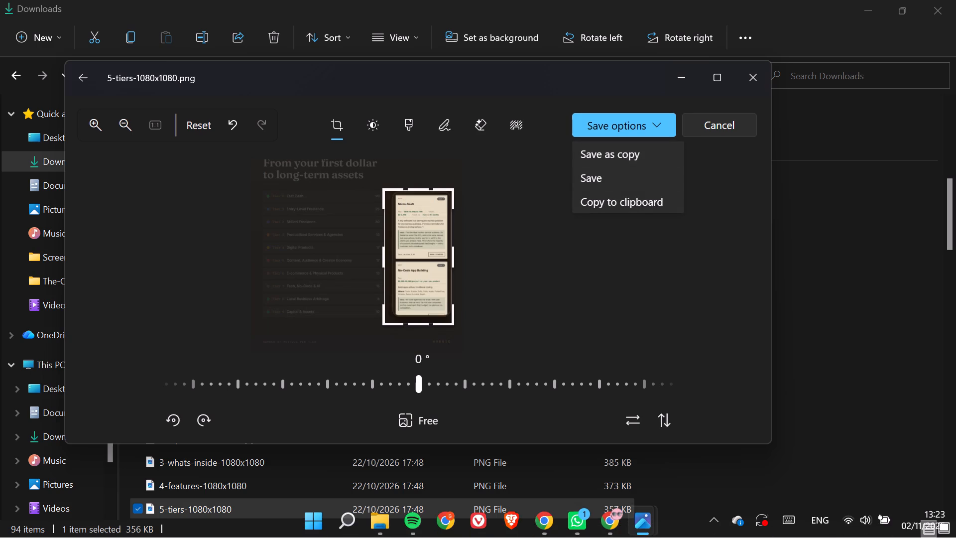
left_click(602, 150)
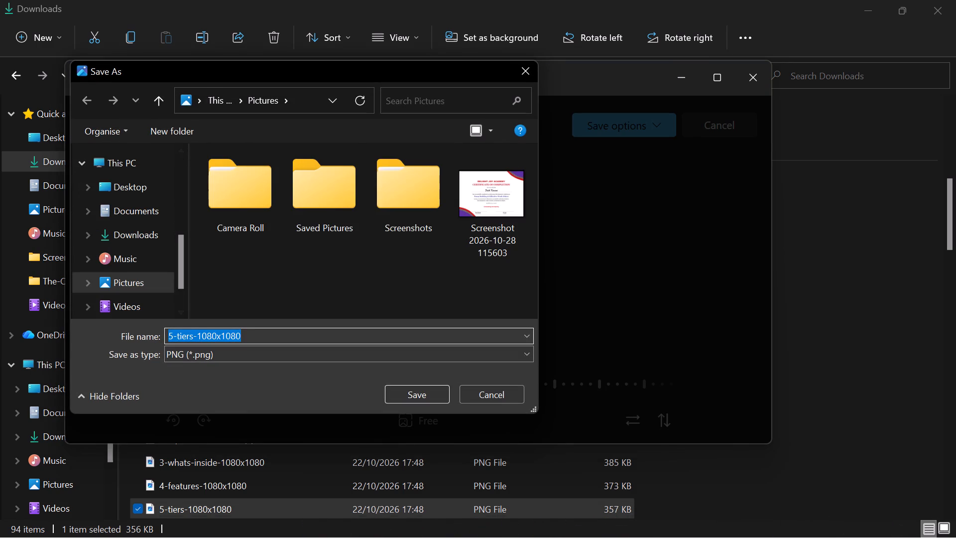
left_click(414, 407)
left_click(415, 397)
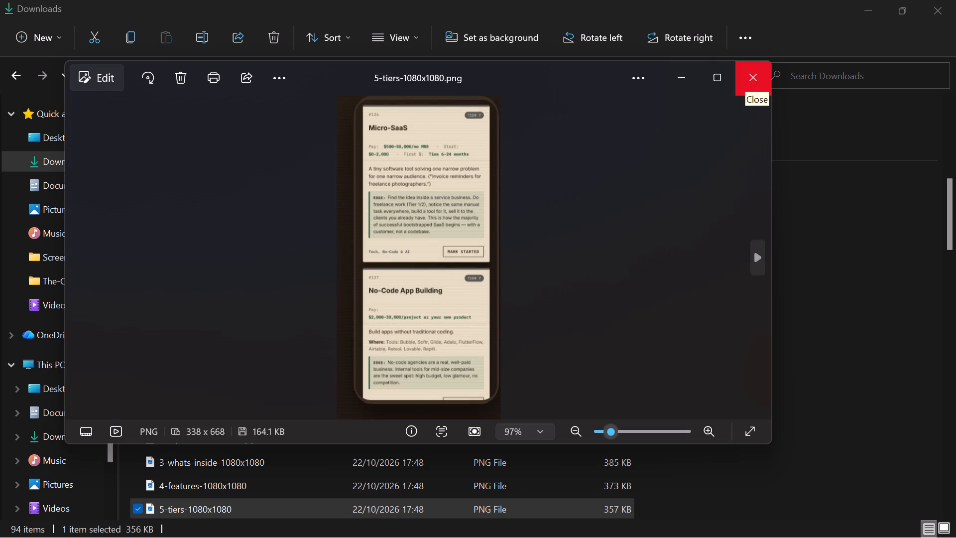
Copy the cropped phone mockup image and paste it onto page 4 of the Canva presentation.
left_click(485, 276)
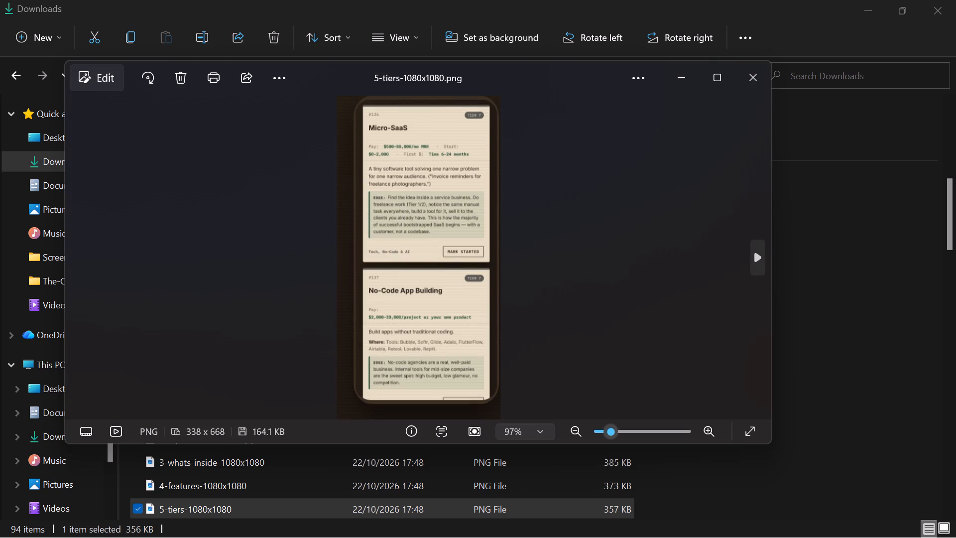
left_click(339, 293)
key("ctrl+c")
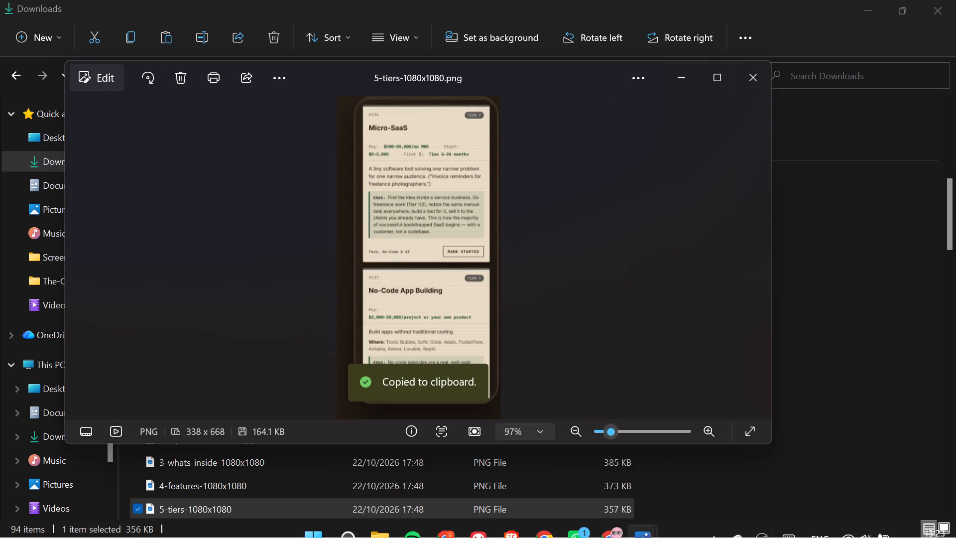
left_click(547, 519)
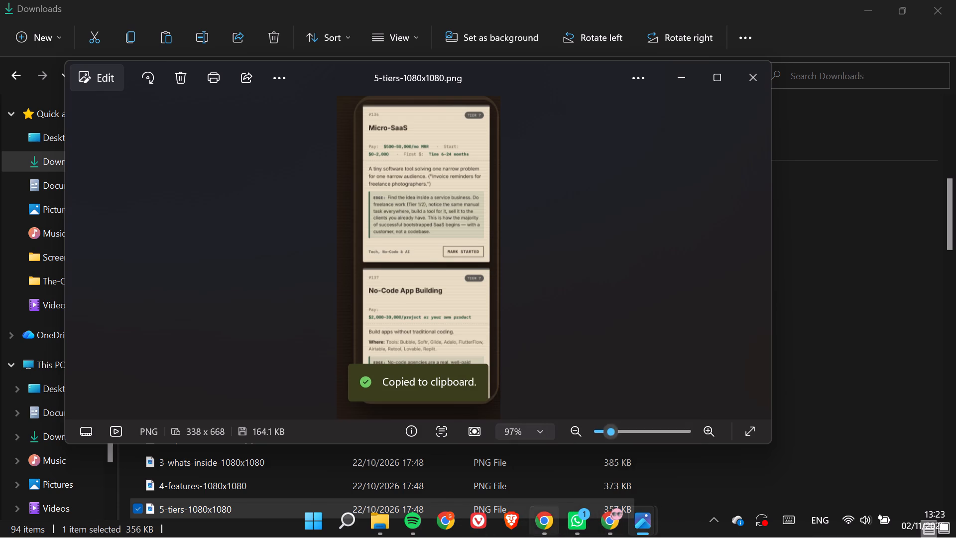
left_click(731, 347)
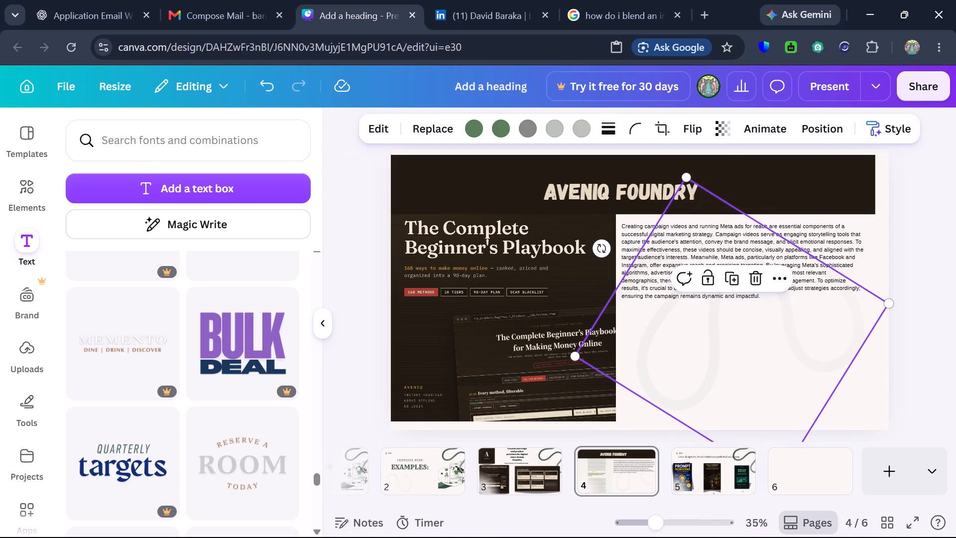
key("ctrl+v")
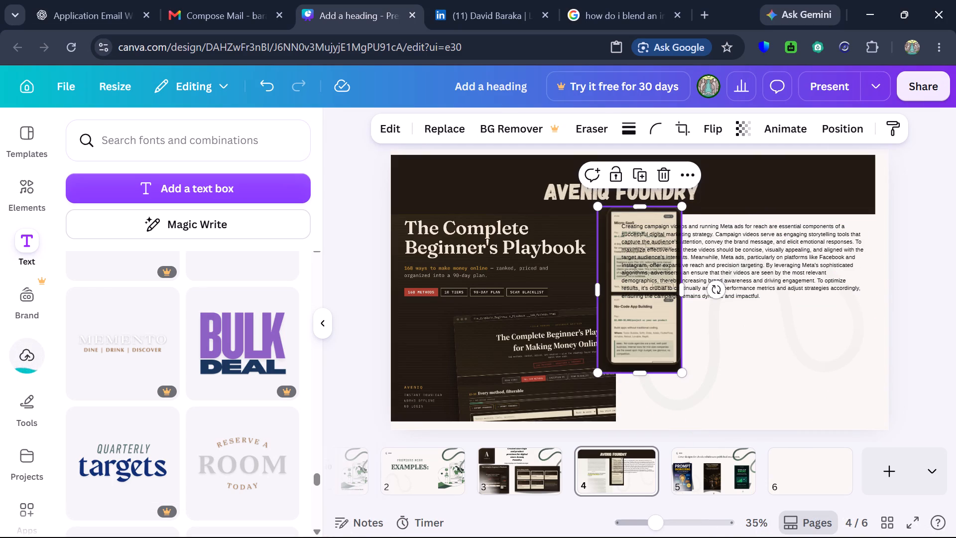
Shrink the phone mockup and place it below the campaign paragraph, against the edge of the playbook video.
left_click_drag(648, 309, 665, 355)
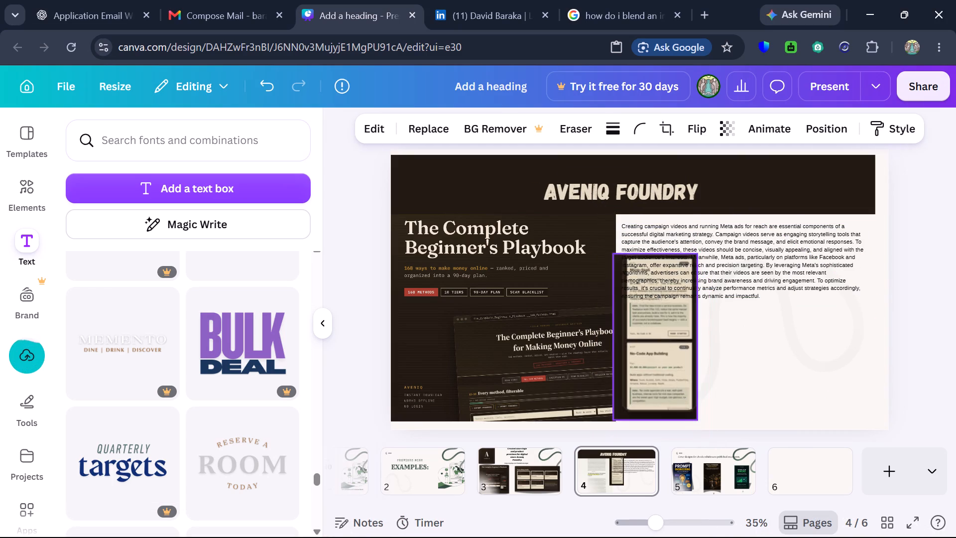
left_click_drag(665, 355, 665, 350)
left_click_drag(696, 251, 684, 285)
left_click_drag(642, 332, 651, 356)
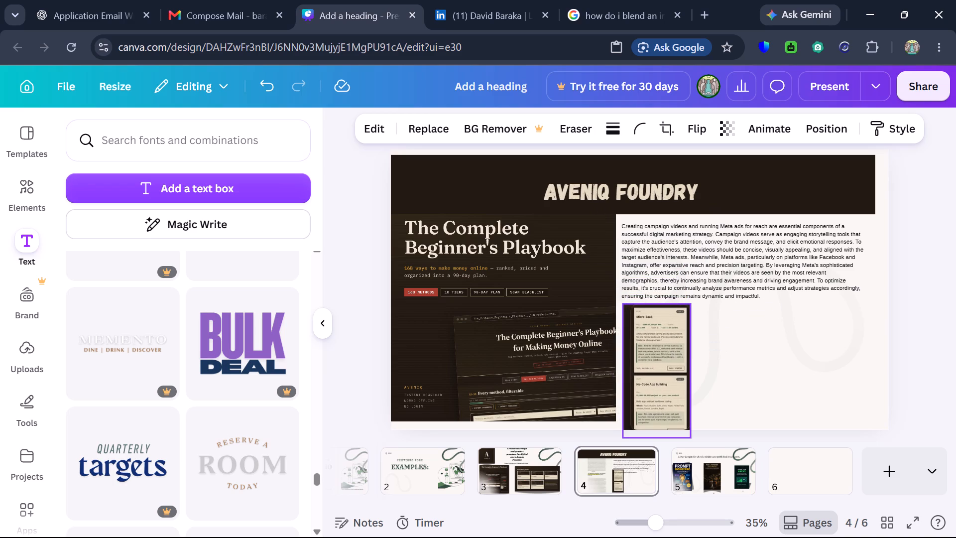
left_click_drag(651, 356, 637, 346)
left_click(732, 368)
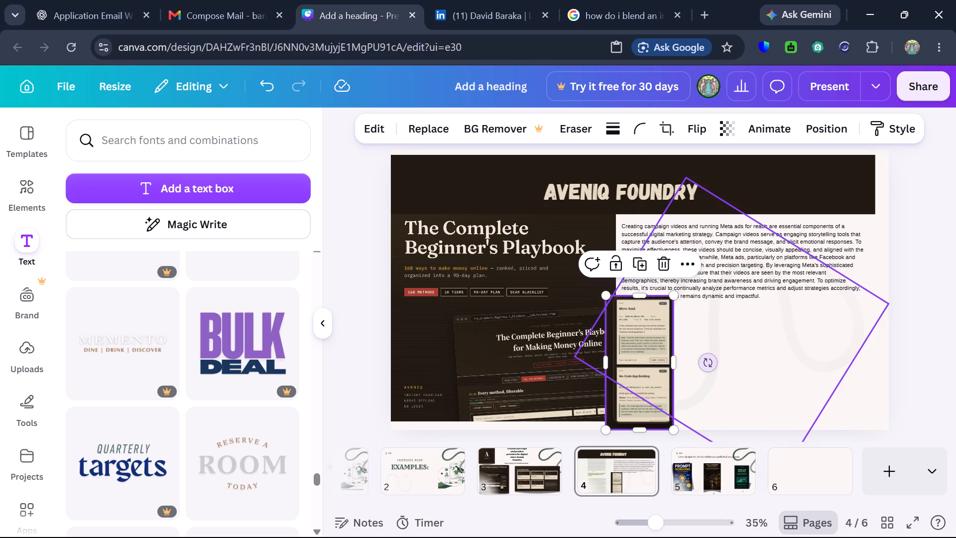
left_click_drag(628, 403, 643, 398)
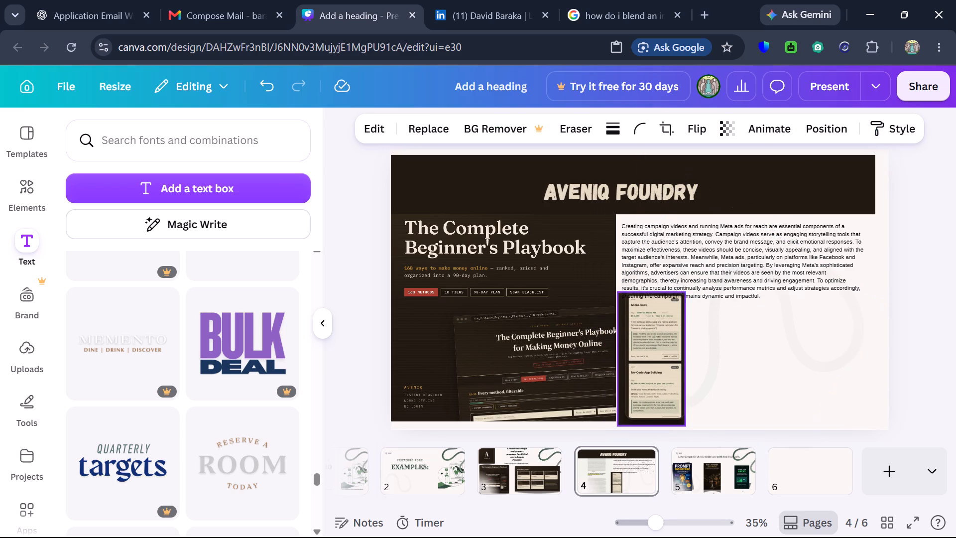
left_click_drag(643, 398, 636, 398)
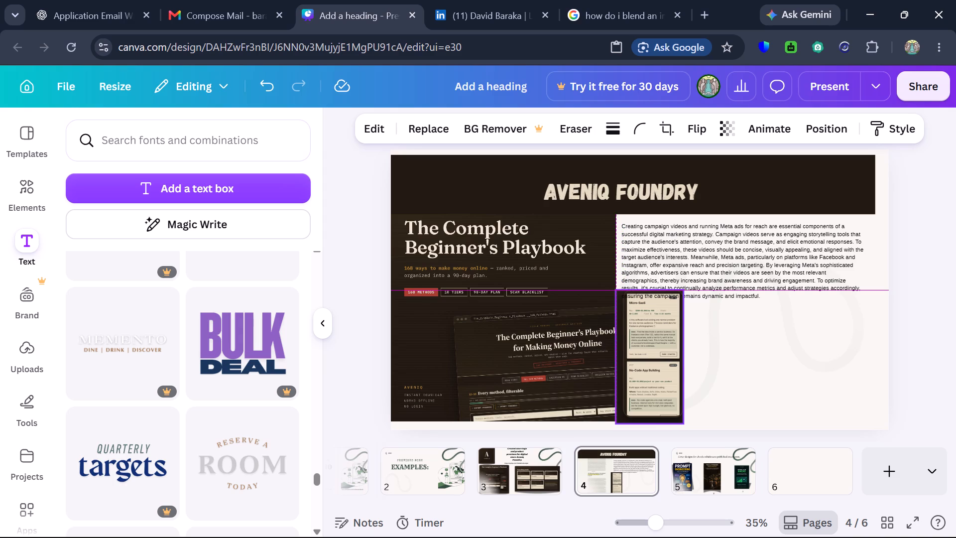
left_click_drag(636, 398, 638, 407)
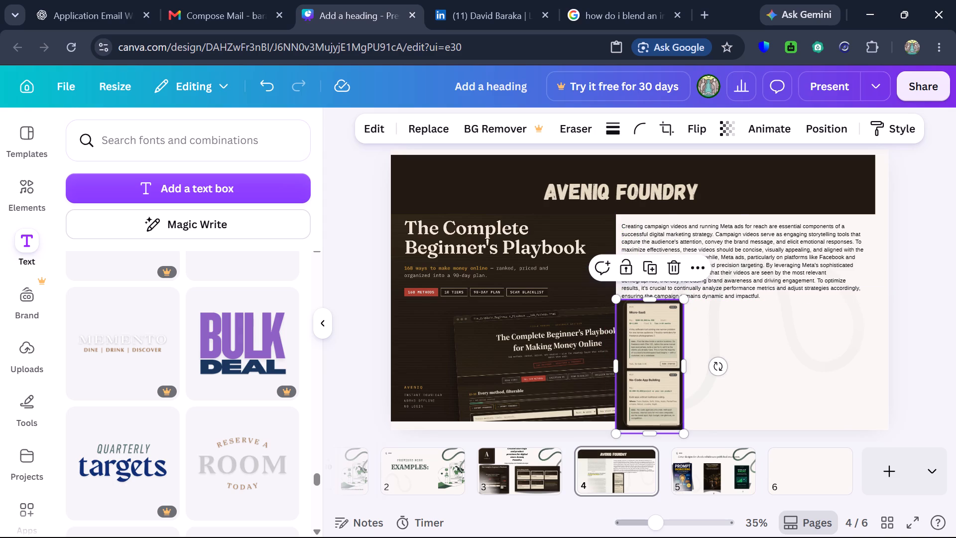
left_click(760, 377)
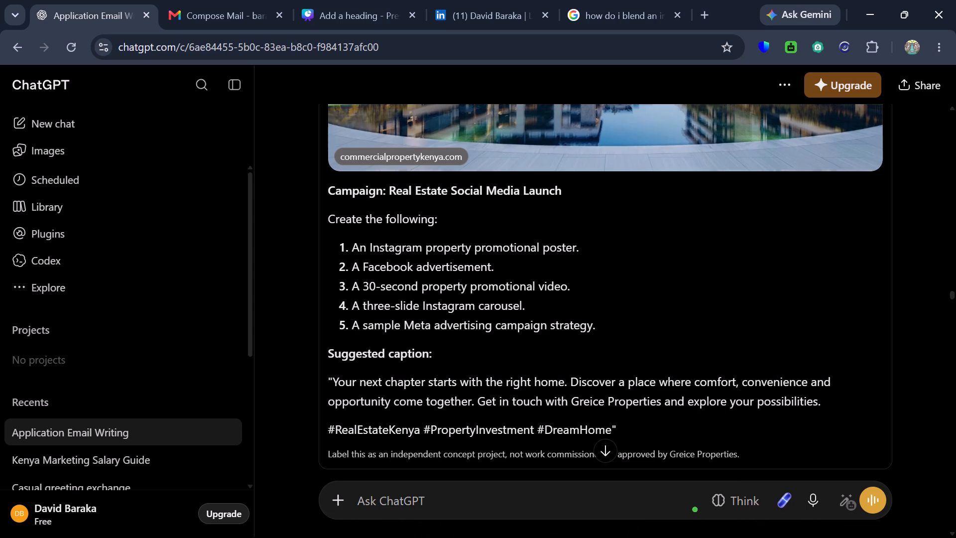
Return to the Canva presentation from ChatGPT, then minimize its browser window to reach the one showing the Payhip dashboard.
left_click(353, 0)
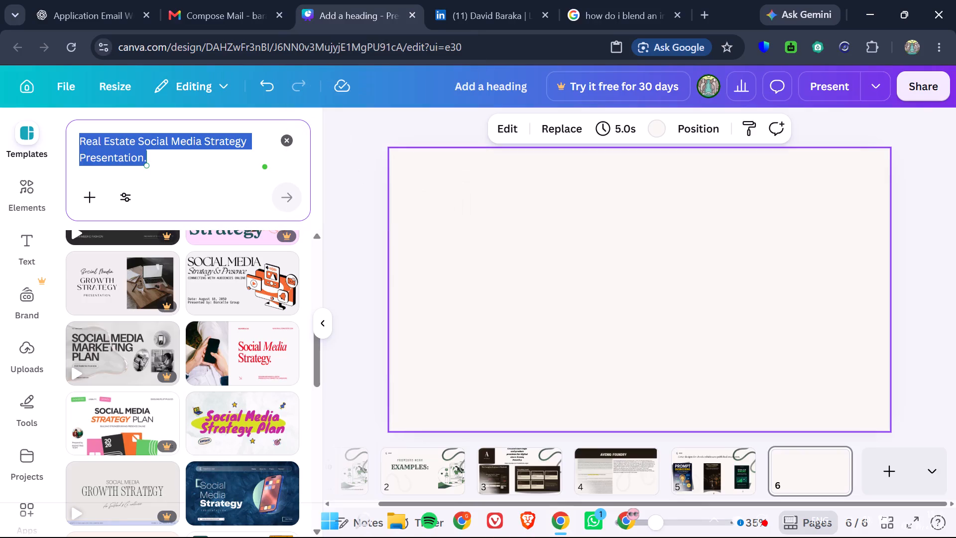
left_click(868, 6)
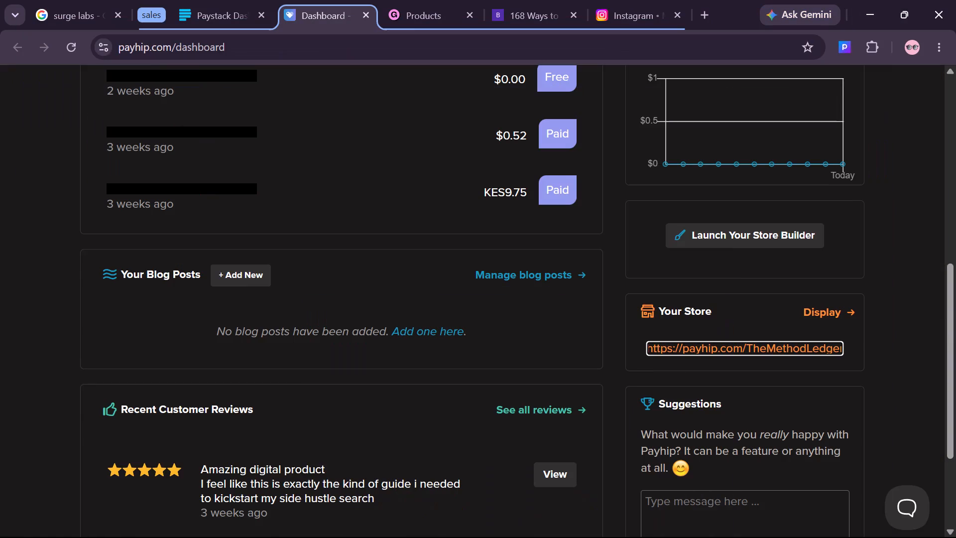